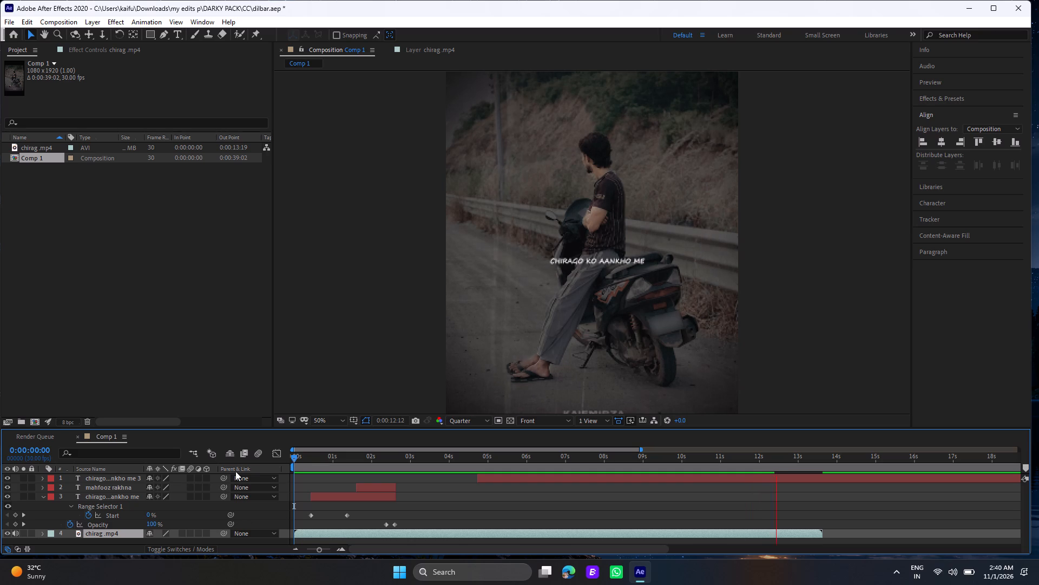
# Play the composition from the start and delete the long top text layer, chirago ko aankho me 3.
pyautogui.click(294, 458)
pyautogui.press('space')
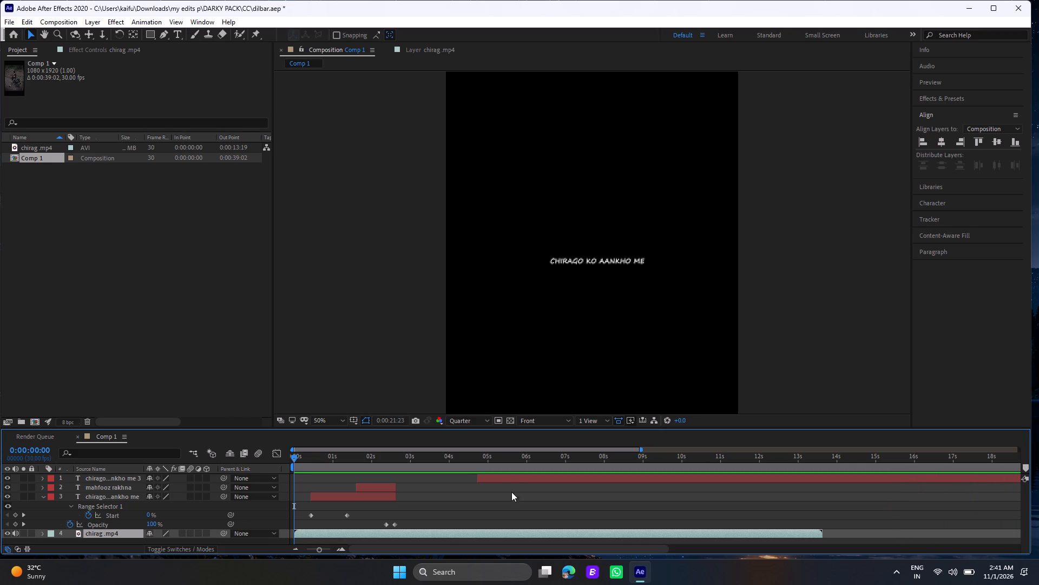
pyautogui.click(514, 477)
pyautogui.press('Delete')
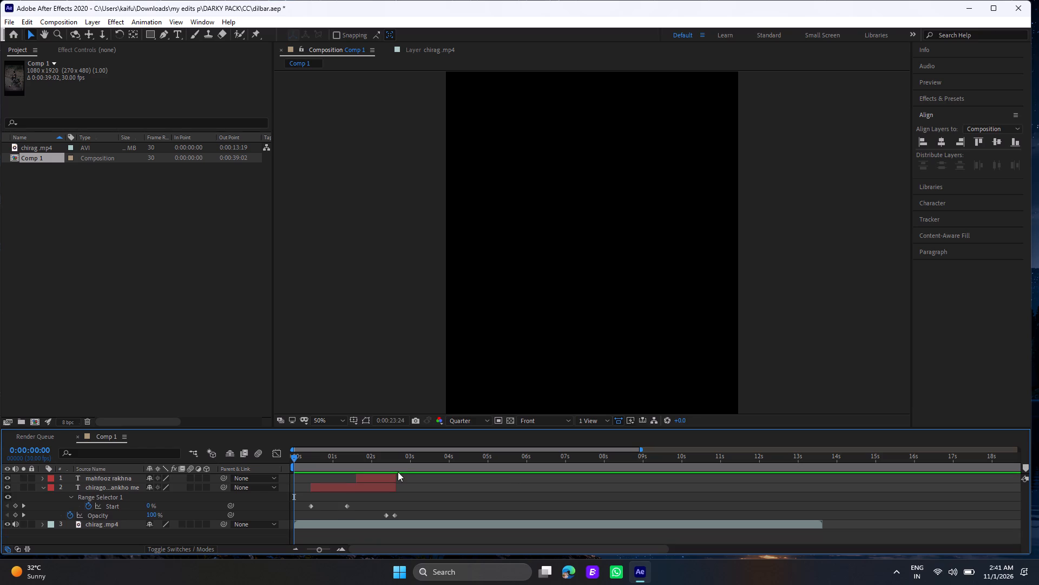
# Preview the opening lyrics from the start and replay the part around 0:00:02:12 to check the mahfooz rakhna text's timing.
pyautogui.click(332, 458)
pyautogui.moveTo(331, 458); pyautogui.dragTo(285, 454)
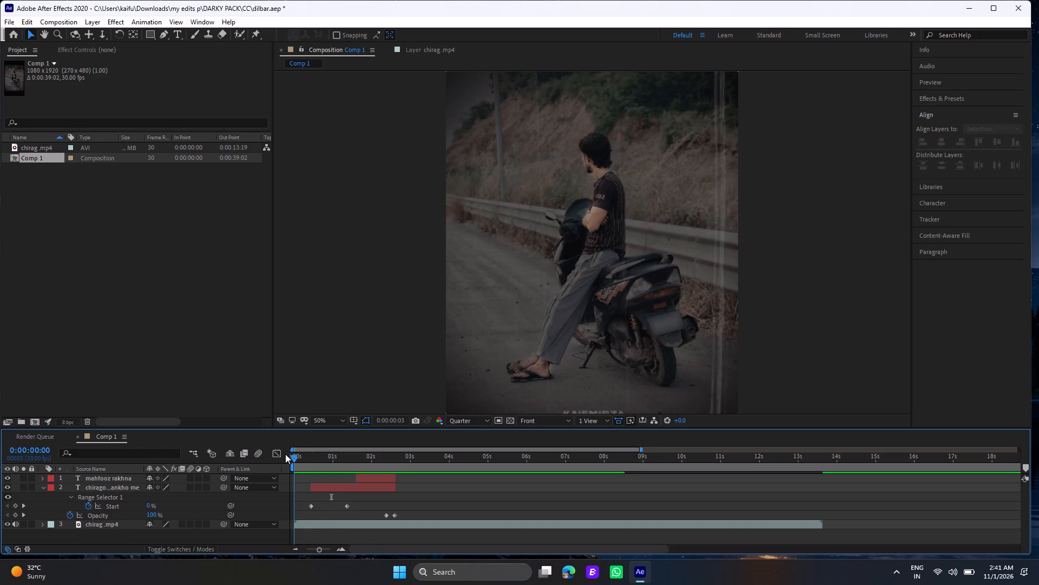
pyautogui.moveTo(285, 454); pyautogui.dragTo(279, 453)
pyautogui.press('space')
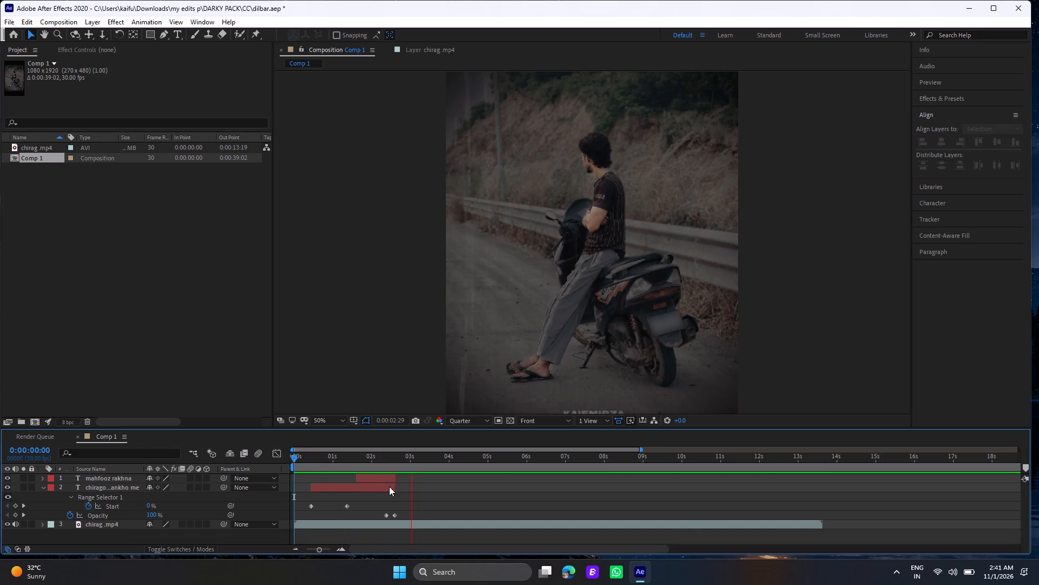
pyautogui.press('space')
pyautogui.click(387, 457)
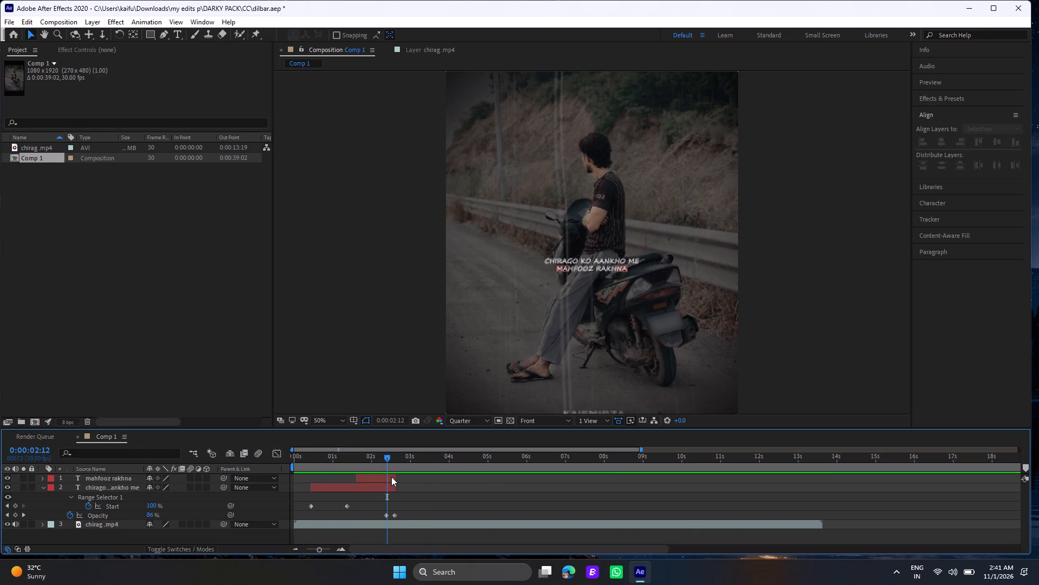
pyautogui.click(391, 477)
pyautogui.click(391, 477)
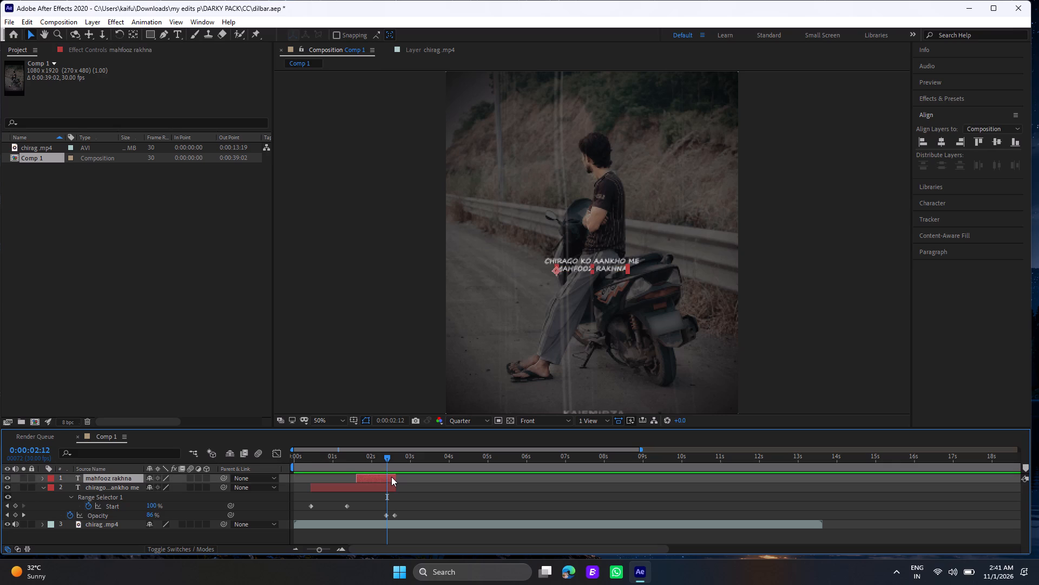
pyautogui.press('space')
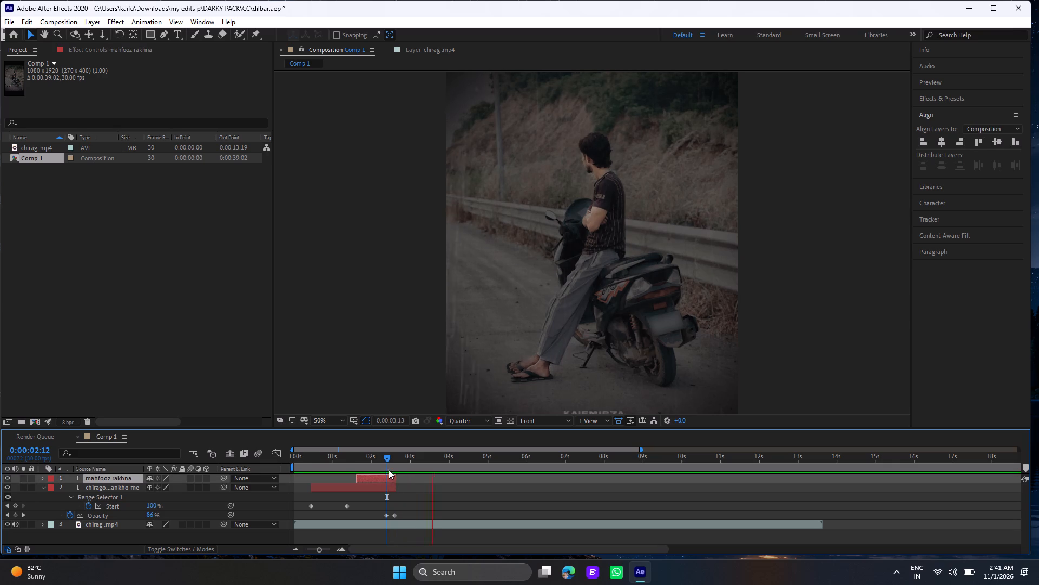
pyautogui.click(386, 463)
# Reveal the mahfooz rakhna layer's keyframes and move its two Start keyframes to about 0:00:01:19 and 0:00:02:02.
pyautogui.click(386, 479)
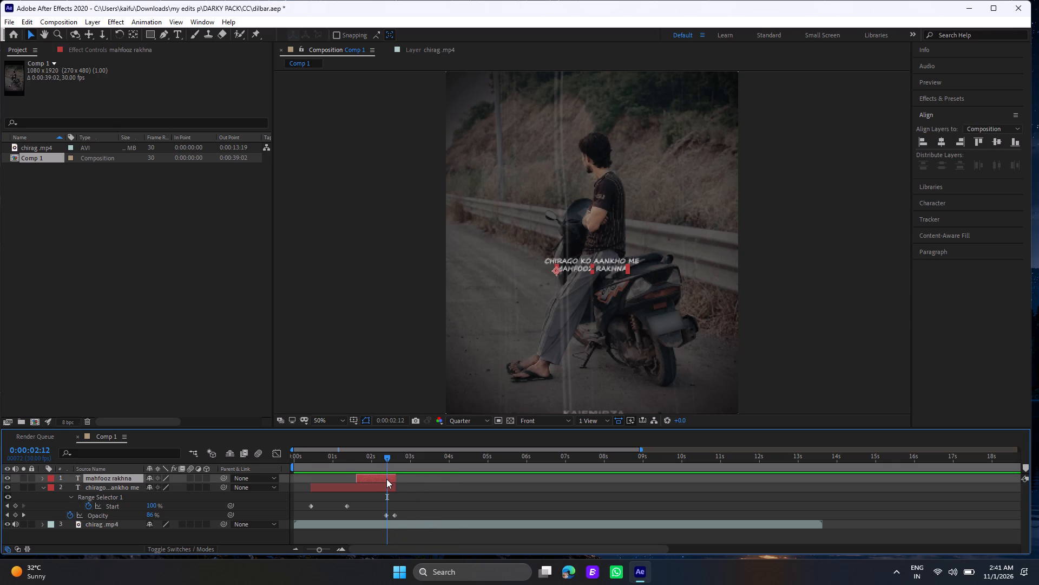
pyautogui.press('u')
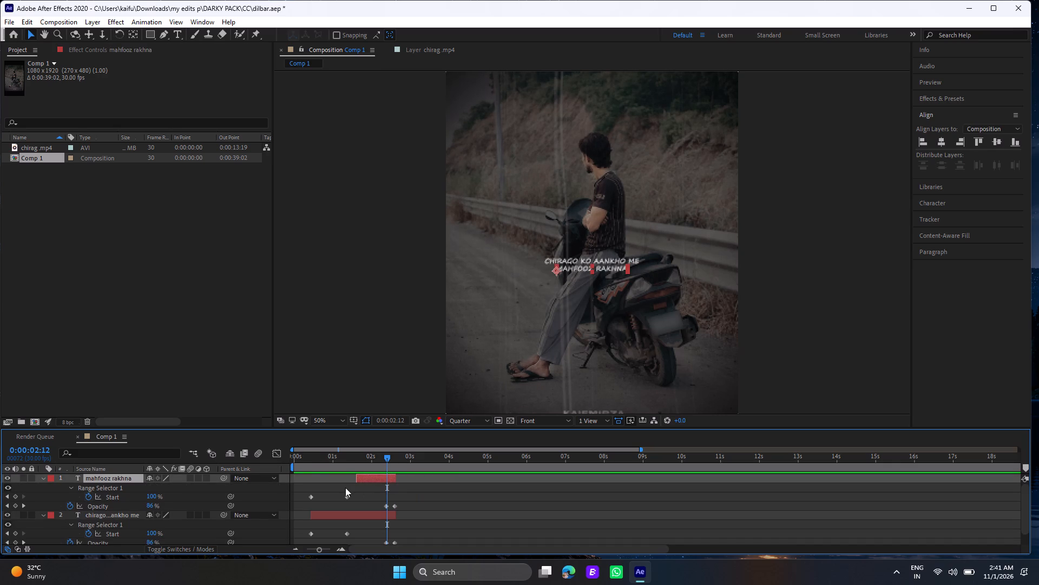
pyautogui.click(309, 461)
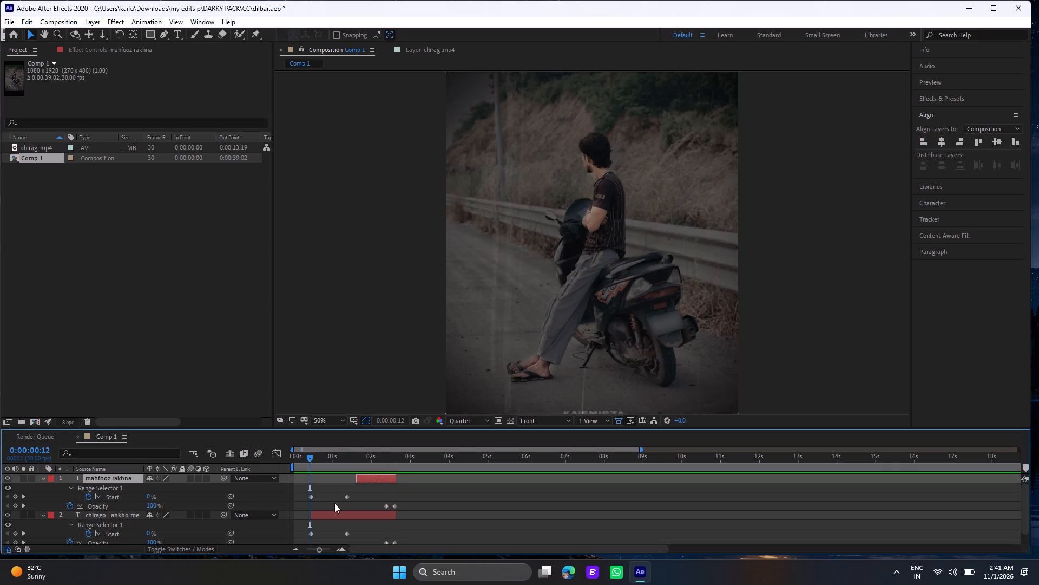
pyautogui.click(347, 498)
pyautogui.moveTo(347, 498); pyautogui.dragTo(367, 497)
pyautogui.moveTo(310, 496); pyautogui.dragTo(359, 500)
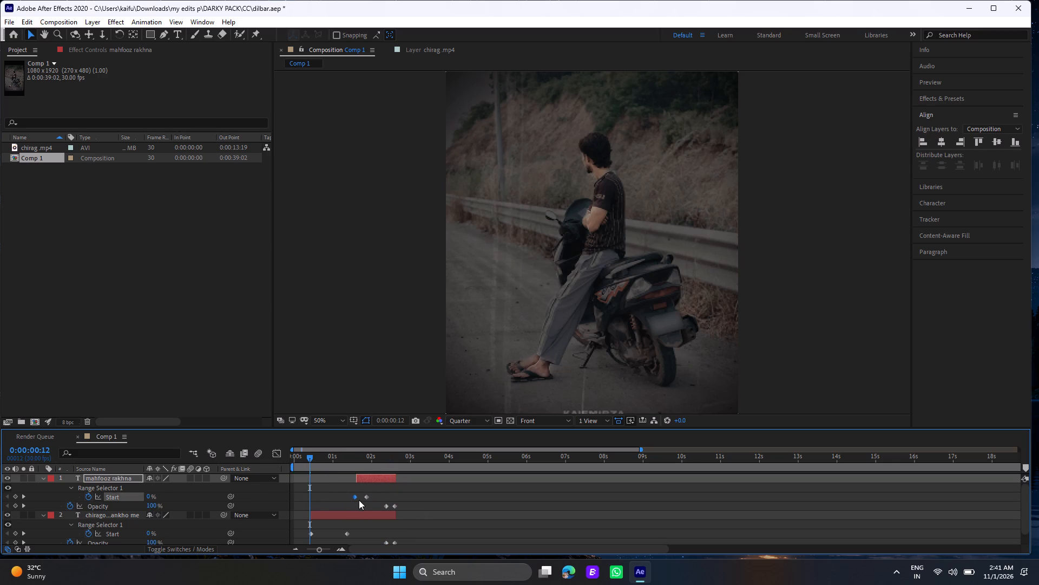
pyautogui.moveTo(359, 500); pyautogui.dragTo(356, 498)
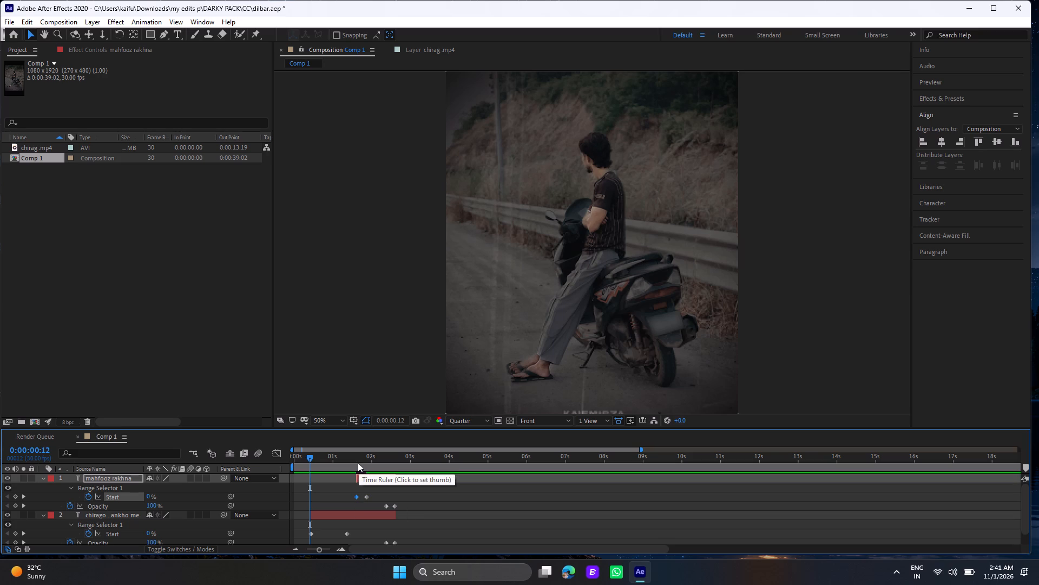
pyautogui.moveTo(368, 496); pyautogui.dragTo(374, 499)
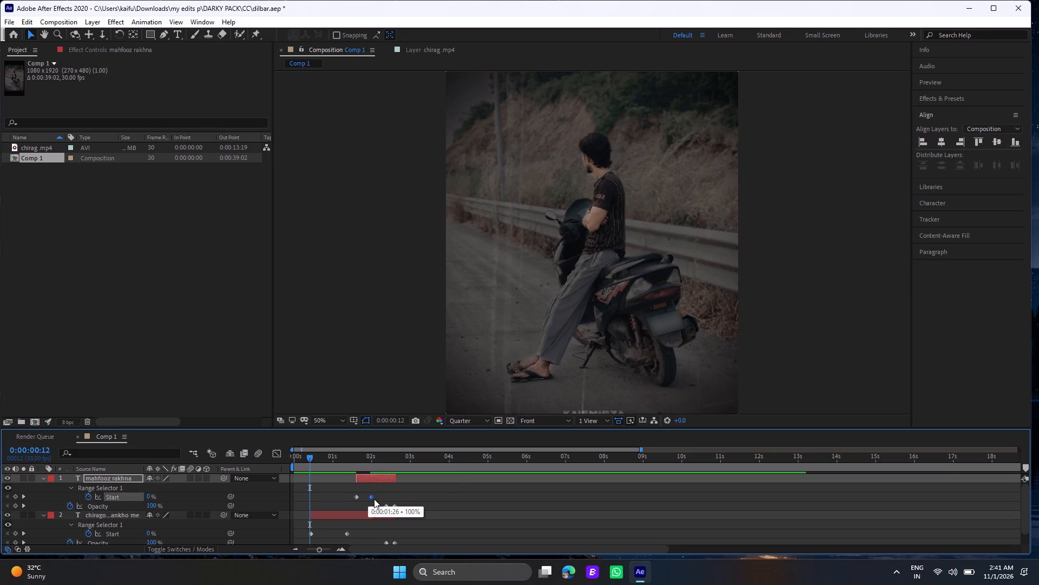
pyautogui.moveTo(374, 499); pyautogui.dragTo(376, 500)
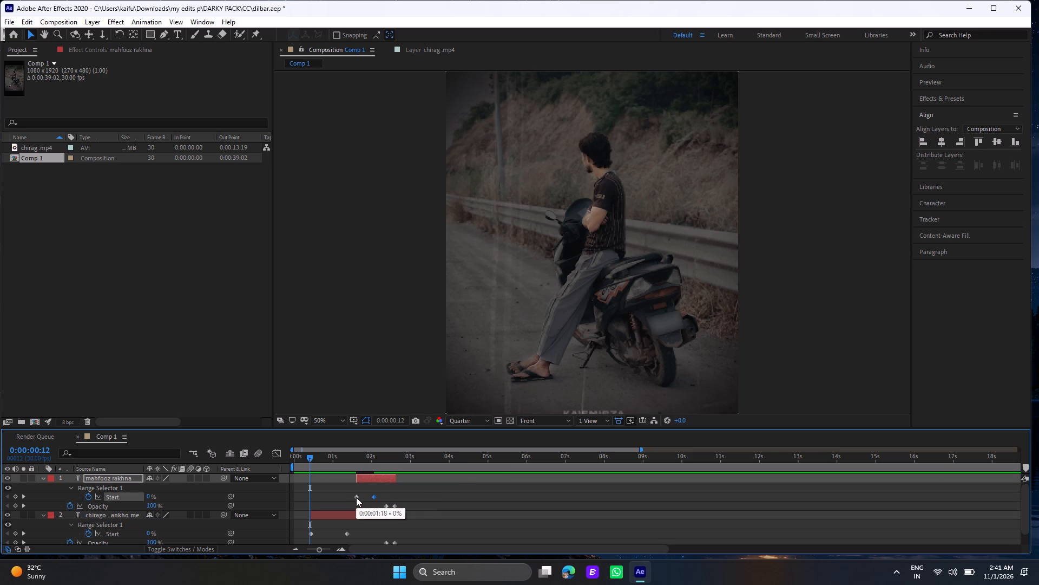
pyautogui.click(356, 497)
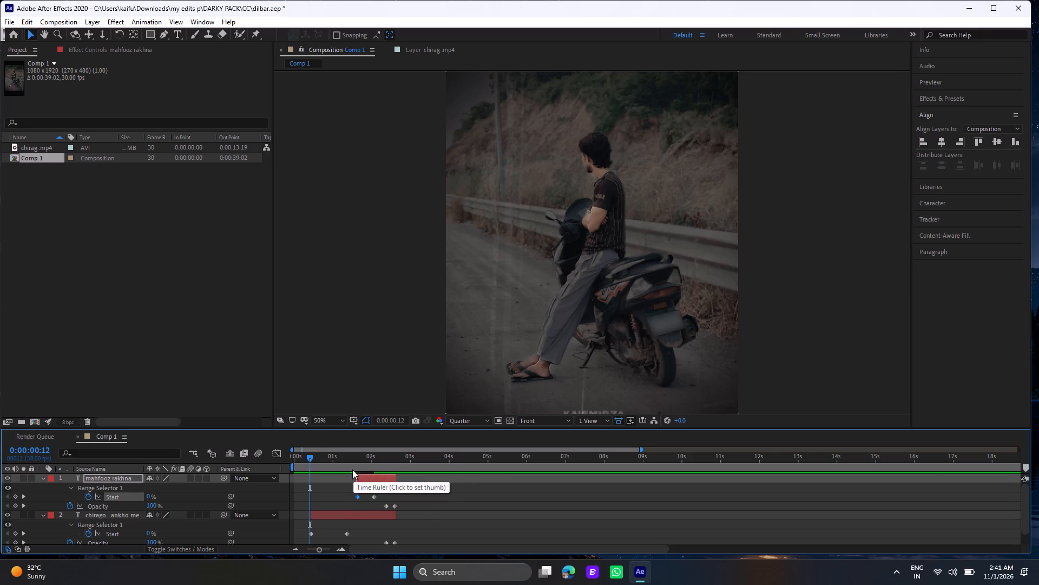
# Preview the mahfooz rakhna reveal and move its first Start keyframe to the layer's beginning at 0:00:01:18.
pyautogui.click(345, 461)
pyautogui.press('space')
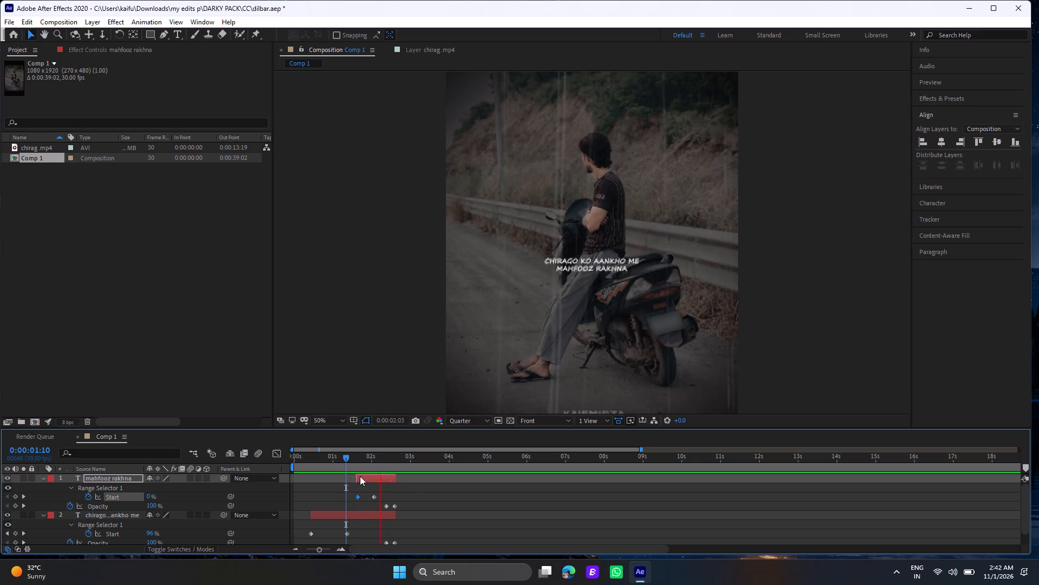
pyautogui.click(345, 461)
pyautogui.press('space')
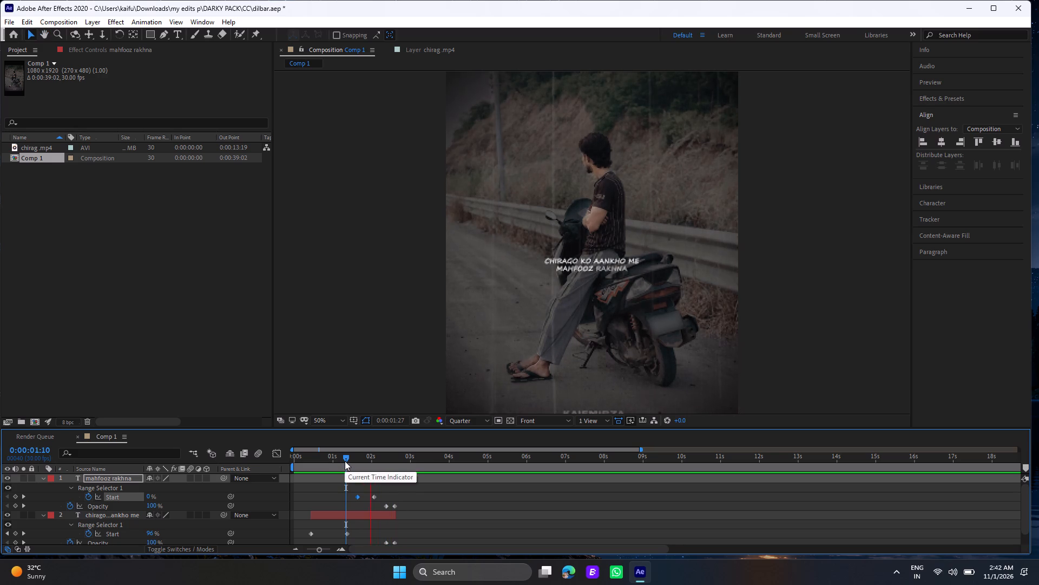
pyautogui.press('space')
pyautogui.click(346, 467)
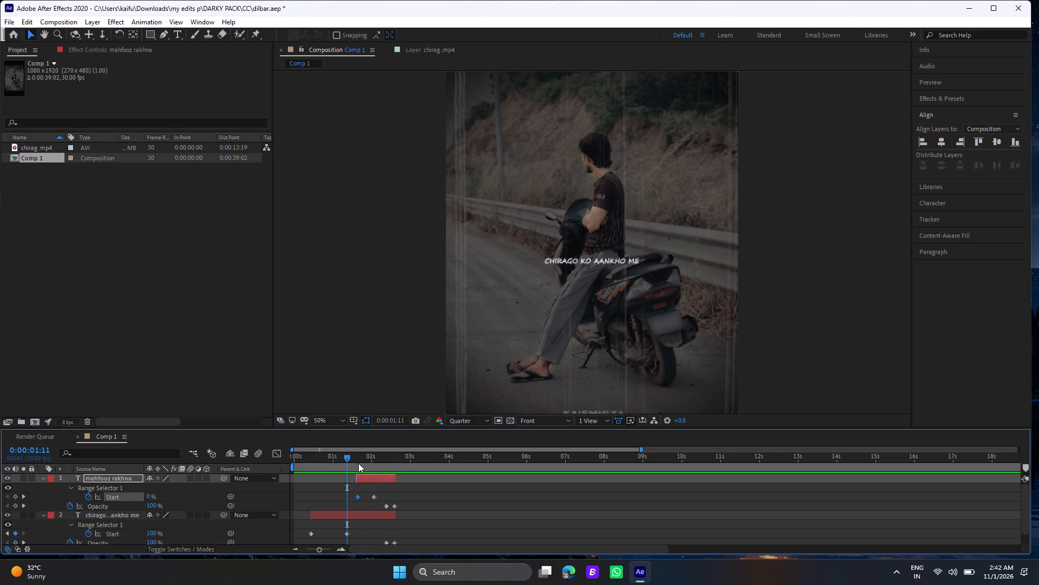
pyautogui.click(358, 460)
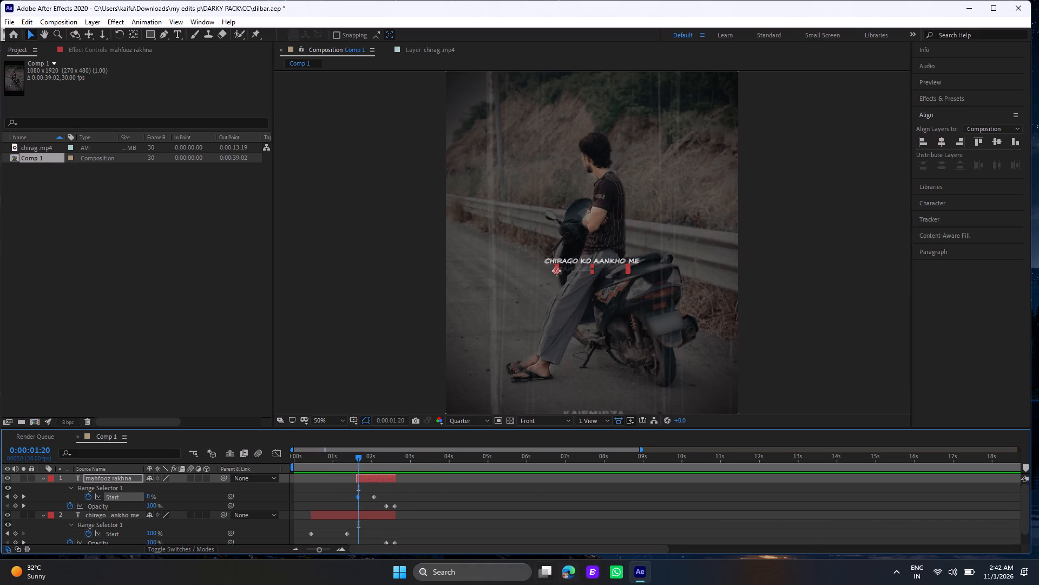
pyautogui.moveTo(325, 547); pyautogui.dragTo(345, 549)
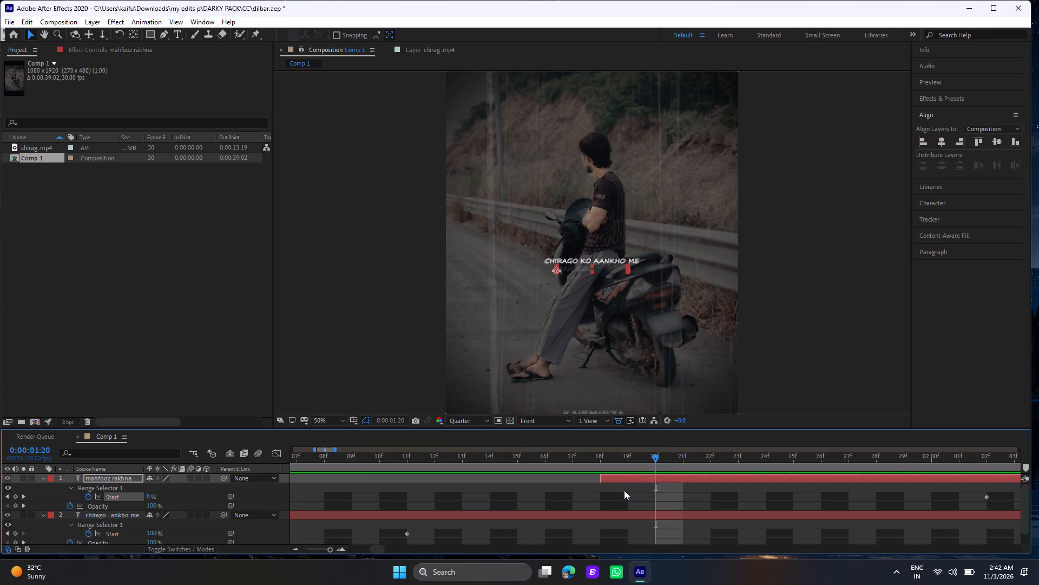
pyautogui.moveTo(627, 497); pyautogui.dragTo(607, 496)
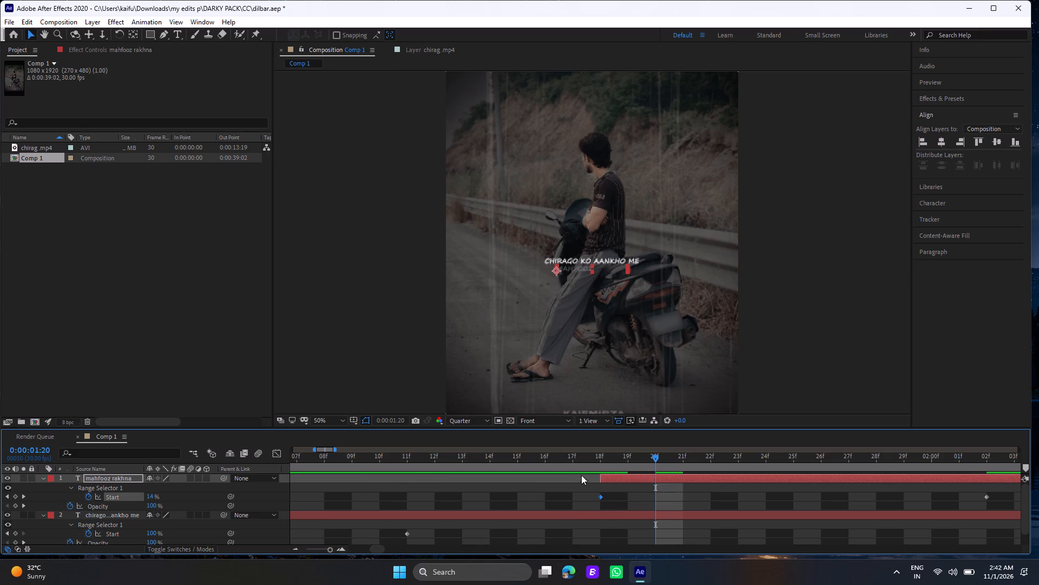
# Replay the lyric and move the mahfooz rakhna layer's last Opacity keyframe to the layer's end at 0:00:02:19.
pyautogui.click(577, 467)
pyautogui.press('space')
pyautogui.press('space')
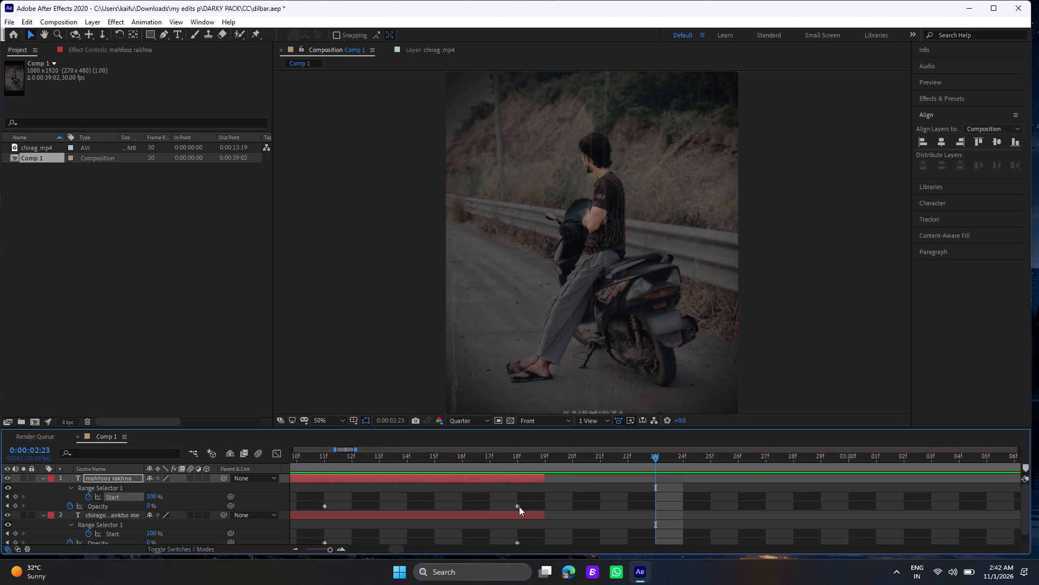
pyautogui.moveTo(518, 506); pyautogui.dragTo(534, 506)
pyautogui.click(534, 506)
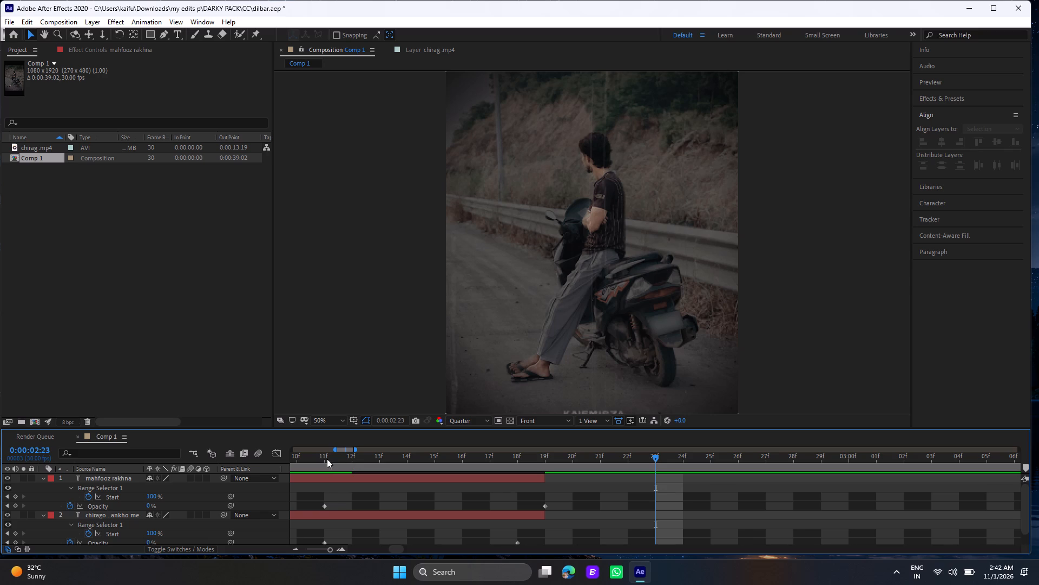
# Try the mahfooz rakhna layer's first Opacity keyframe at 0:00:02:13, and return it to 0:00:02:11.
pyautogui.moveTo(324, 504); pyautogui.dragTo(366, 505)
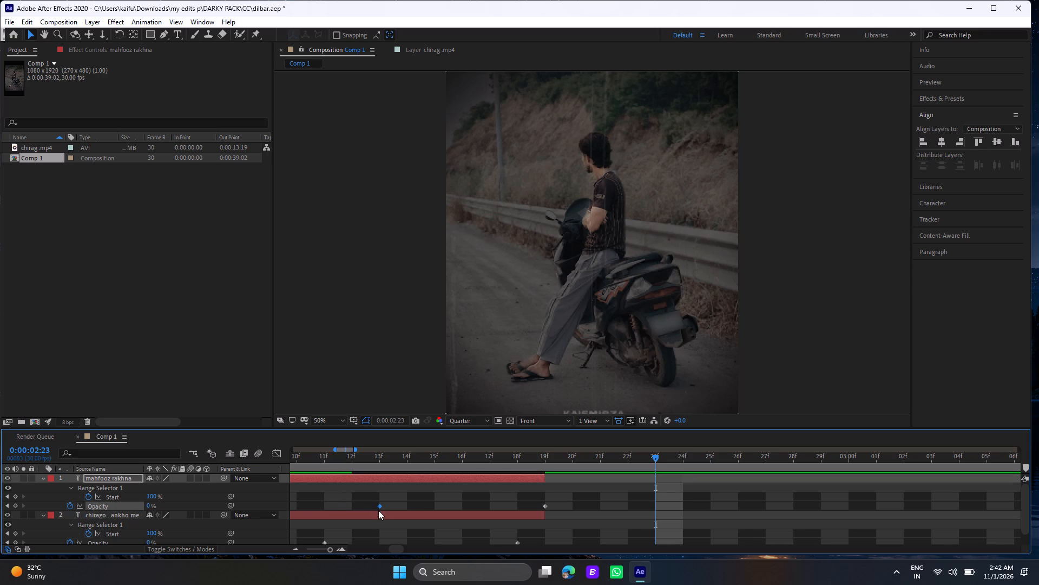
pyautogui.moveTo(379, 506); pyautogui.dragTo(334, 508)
# Move the mahfooz rakhna layer's last Start keyframe to 0:00:02:04.
pyautogui.moveTo(393, 551); pyautogui.dragTo(389, 549)
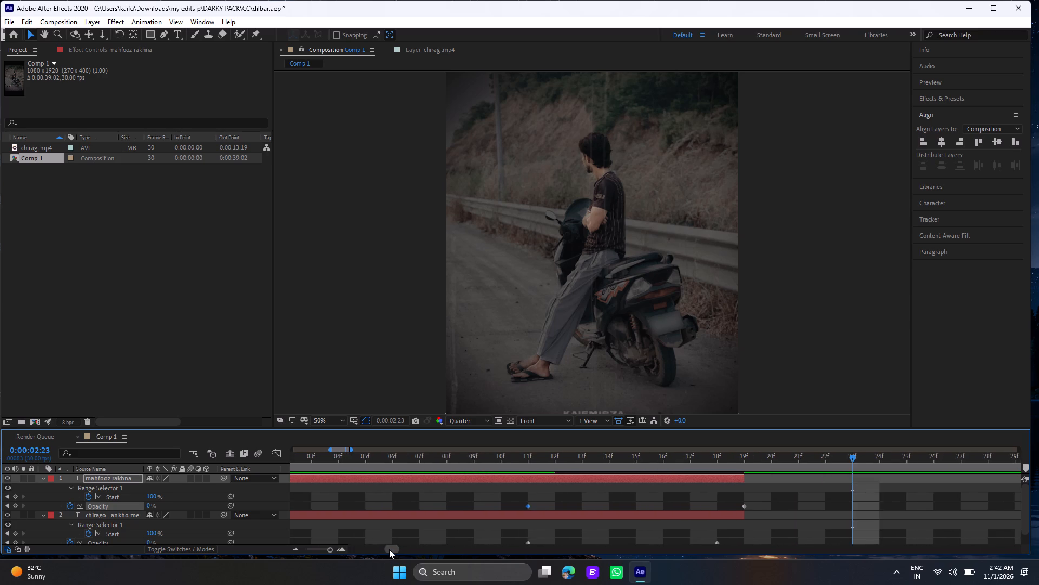
pyautogui.moveTo(389, 549); pyautogui.dragTo(385, 548)
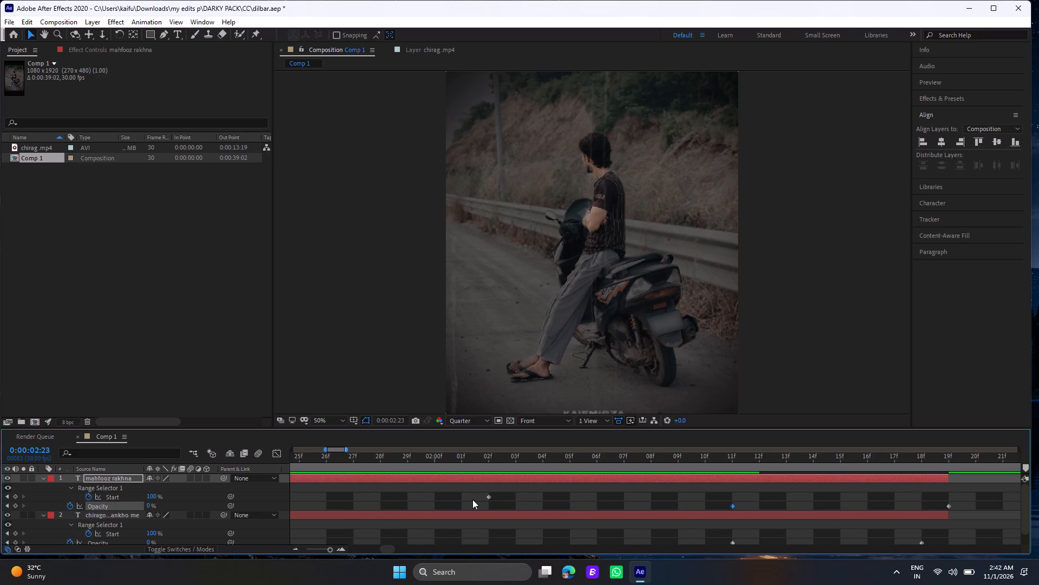
pyautogui.moveTo(487, 497); pyautogui.dragTo(532, 500)
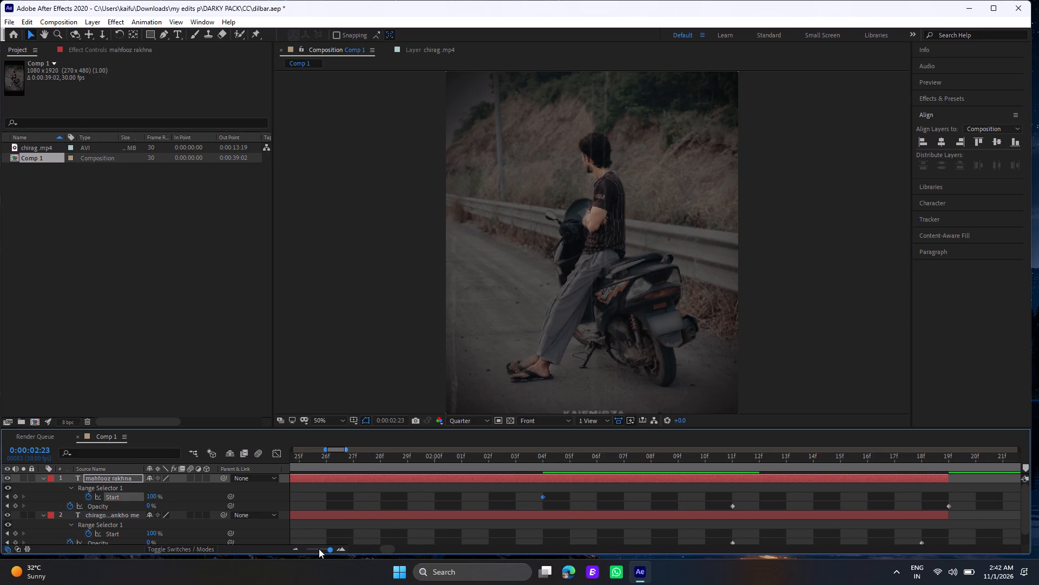
# Preview the retimed lyric reveal and fade-out repeatedly, including from the composition's start and past 0:00:03:00.
pyautogui.click(319, 549)
pyautogui.click(346, 462)
pyautogui.press('space')
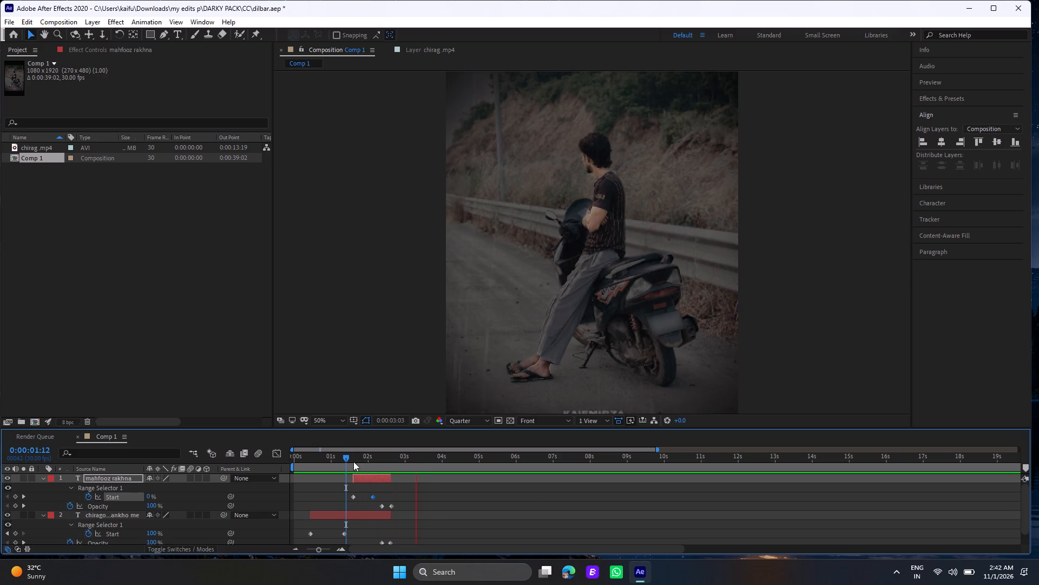
pyautogui.click(337, 456)
pyautogui.press('space')
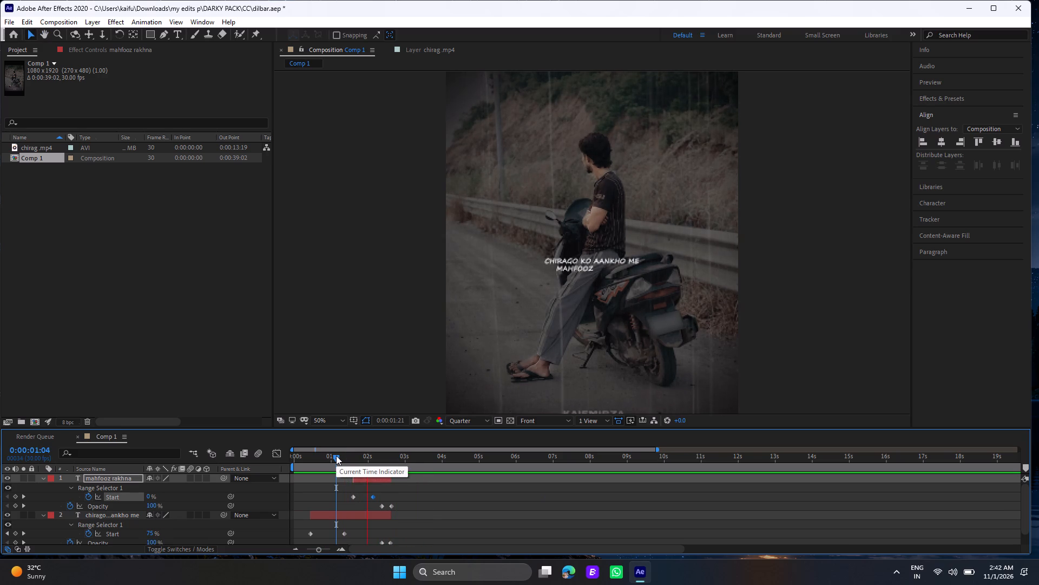
pyautogui.click(297, 456)
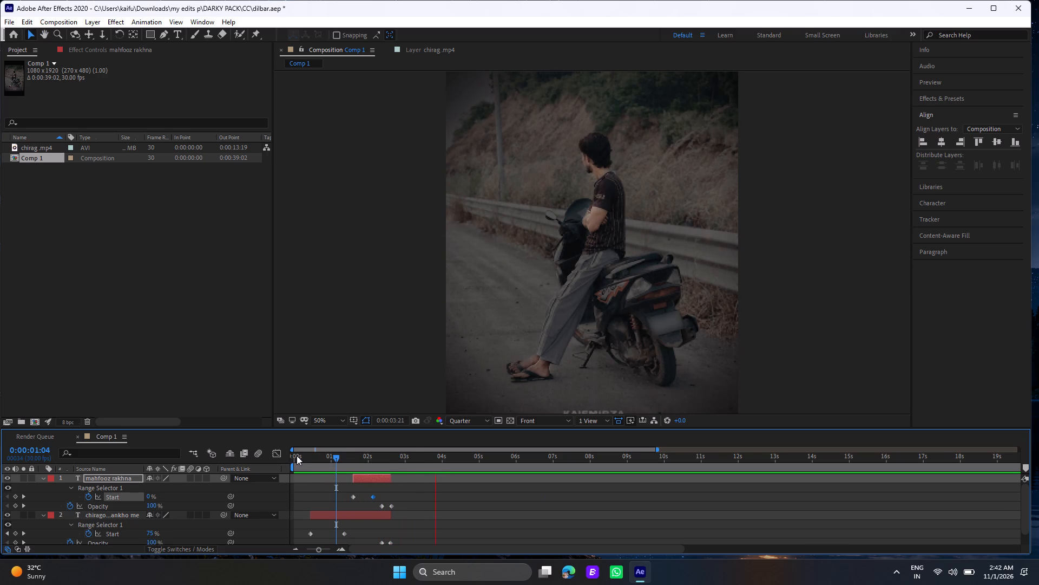
pyautogui.moveTo(297, 456); pyautogui.dragTo(282, 454)
pyautogui.press('space')
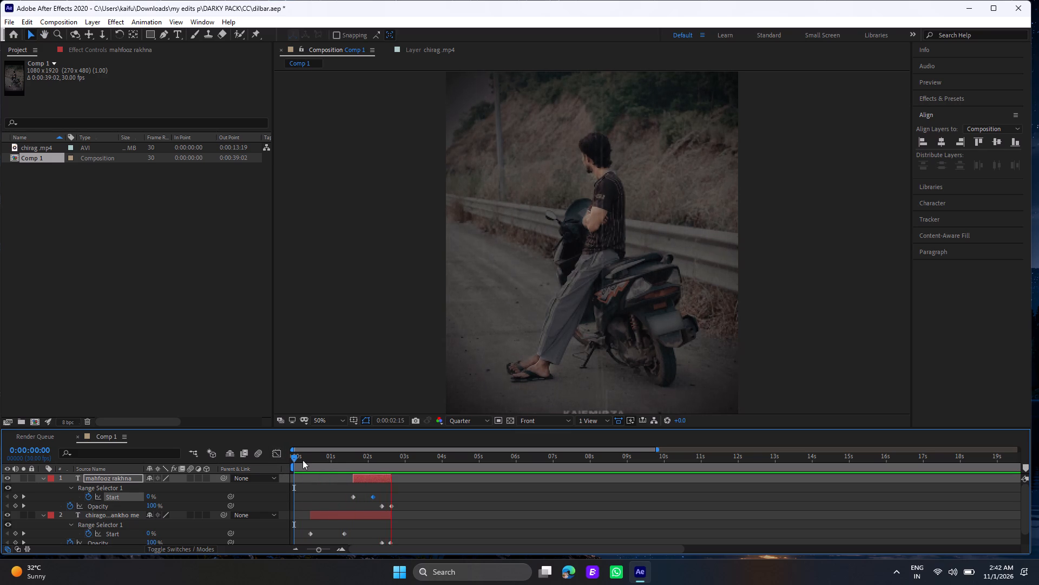
pyautogui.click(384, 455)
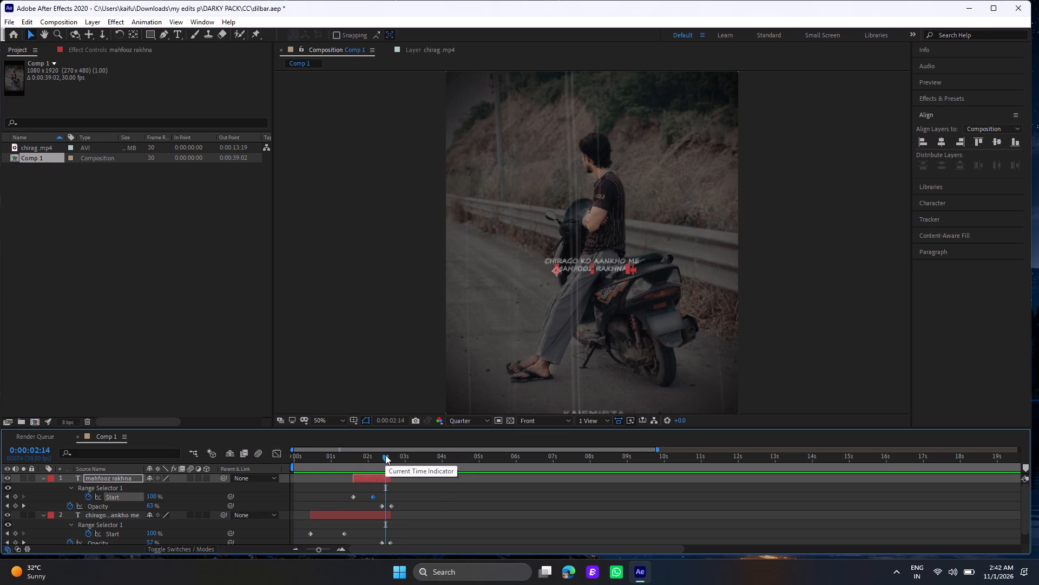
pyautogui.press('space')
pyautogui.press('space')
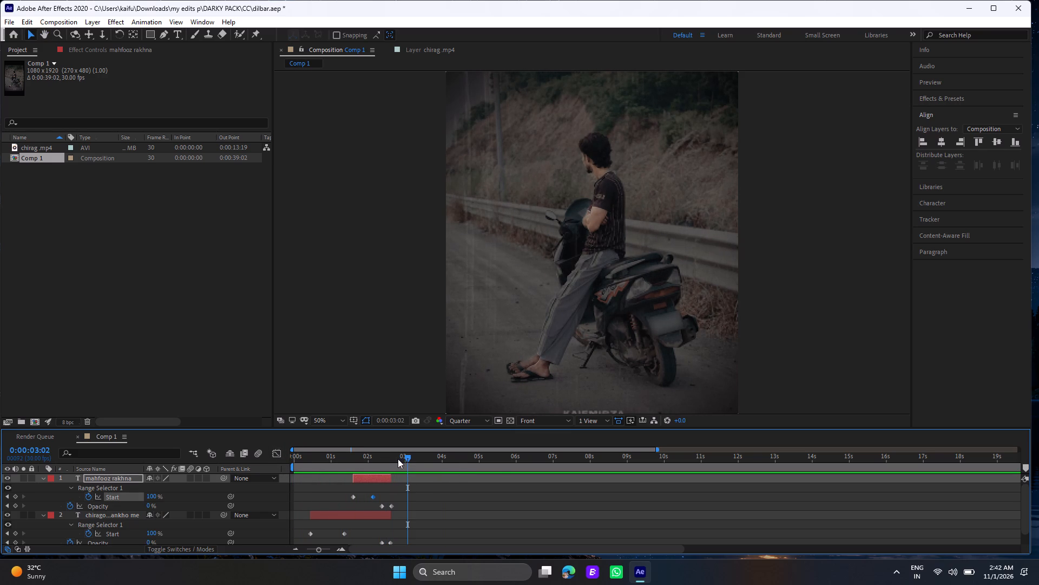
pyautogui.click(402, 460)
pyautogui.press('space')
pyautogui.press('space')
# Collapse the keyframed properties of the mahfooz rakhna and chirago ko aankho me text layers in the timeline.
pyautogui.scroll(-1, 411, 496)
pyautogui.scroll(2, 407, 499)
pyautogui.click(376, 479)
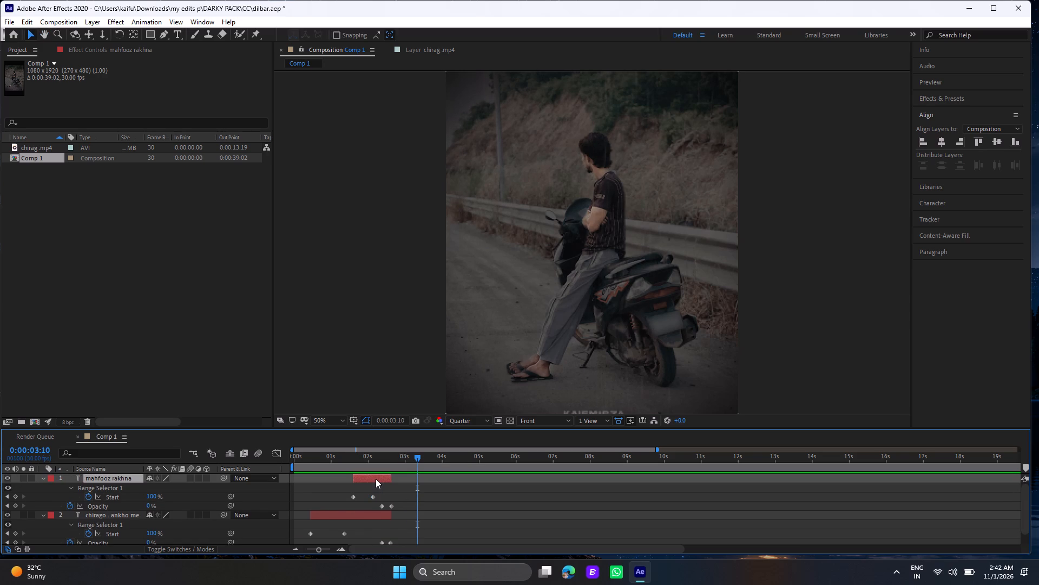
pyautogui.press('u')
pyautogui.click(377, 486)
pyautogui.press('u')
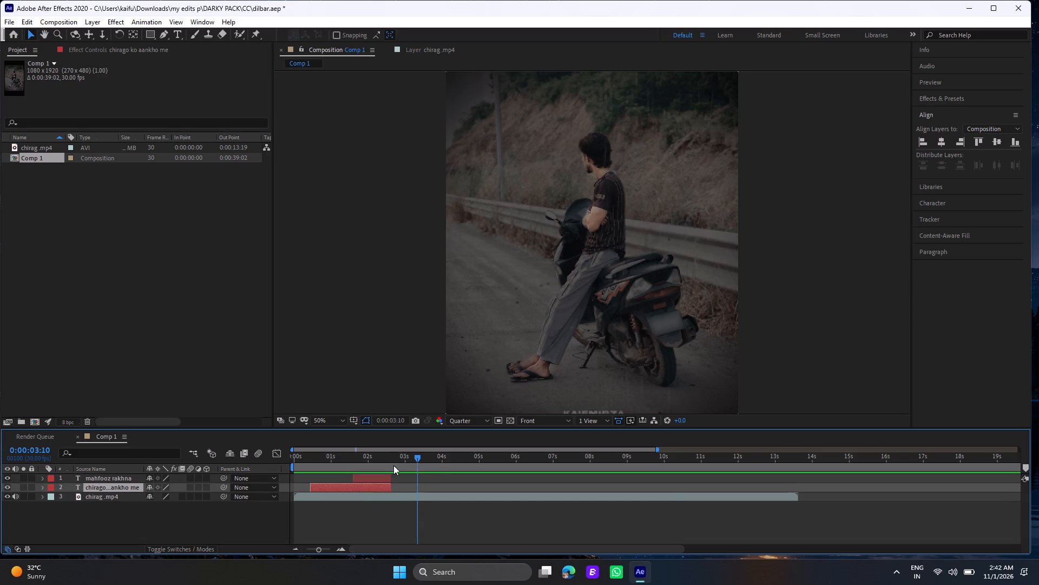
# Reveal the audio waveform of the chirag.mp4 layer.
pyautogui.click(398, 496)
pyautogui.press('u')
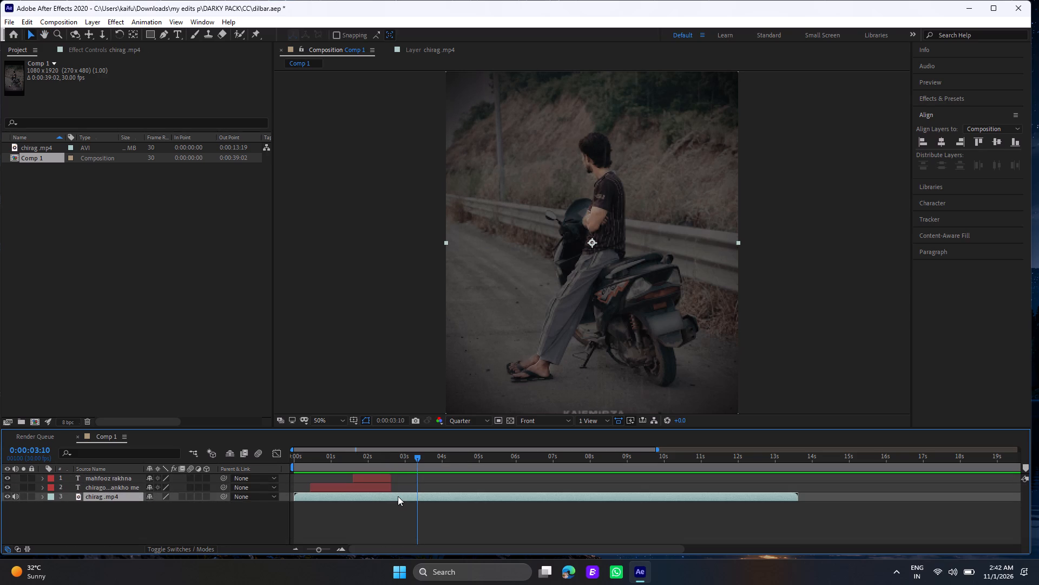
pyautogui.write('ll')
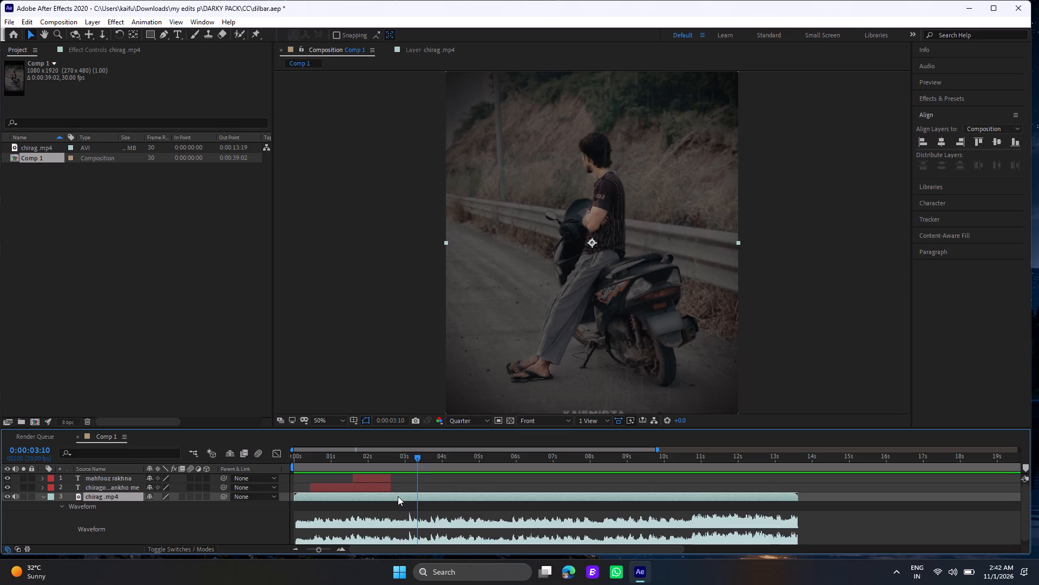
# Play the audio from 0:00:01:27 and 0:00:02:20 to find the next lyric, and set the current time to 0:00:03:03.
pyautogui.click(365, 454)
pyautogui.press('space')
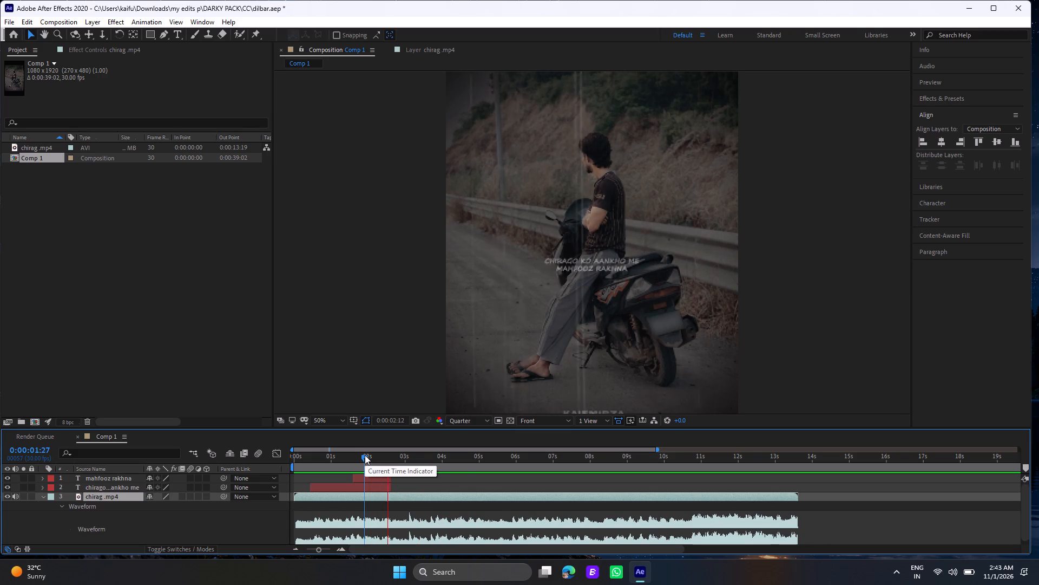
pyautogui.click(393, 457)
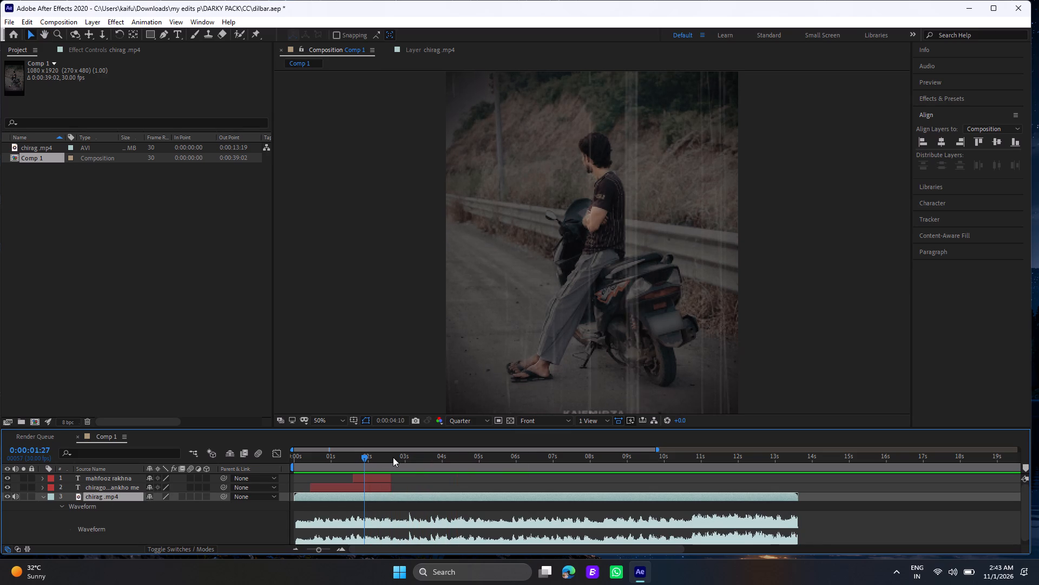
pyautogui.press('space')
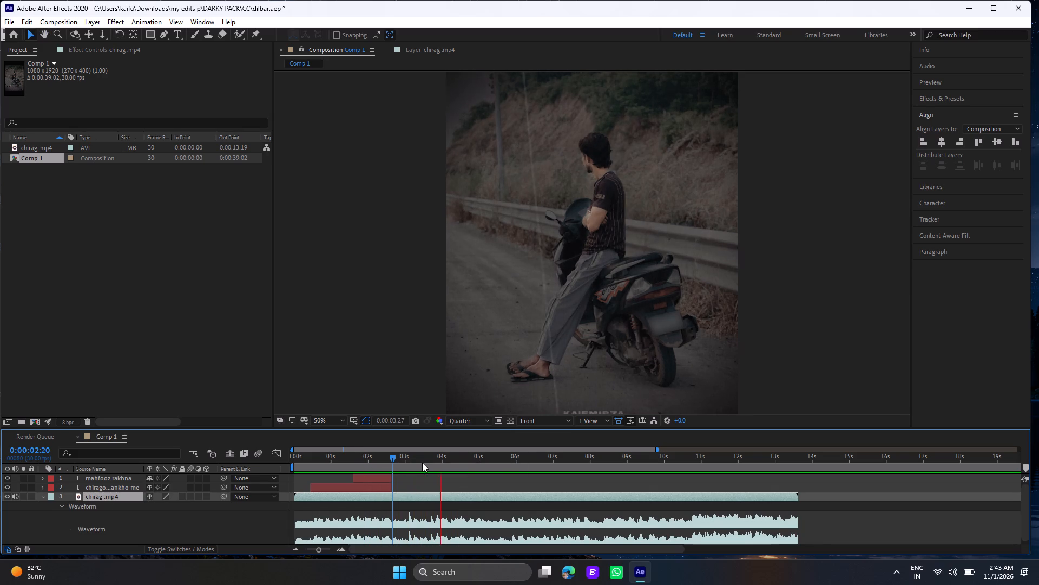
pyautogui.click(415, 453)
pyautogui.moveTo(414, 453); pyautogui.dragTo(411, 453)
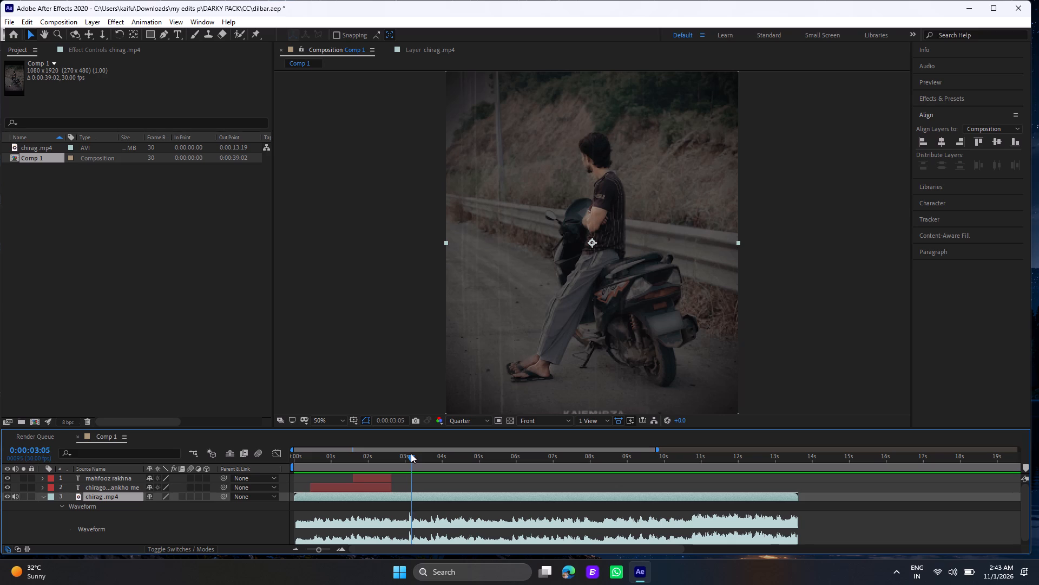
pyautogui.moveTo(411, 453); pyautogui.dragTo(408, 453)
pyautogui.scroll(2, 405, 506)
# Duplicate the chirago ko aankho me layer by copying and pasting it, and move the lower copy to start at 0:00:03:03.
pyautogui.click(382, 487)
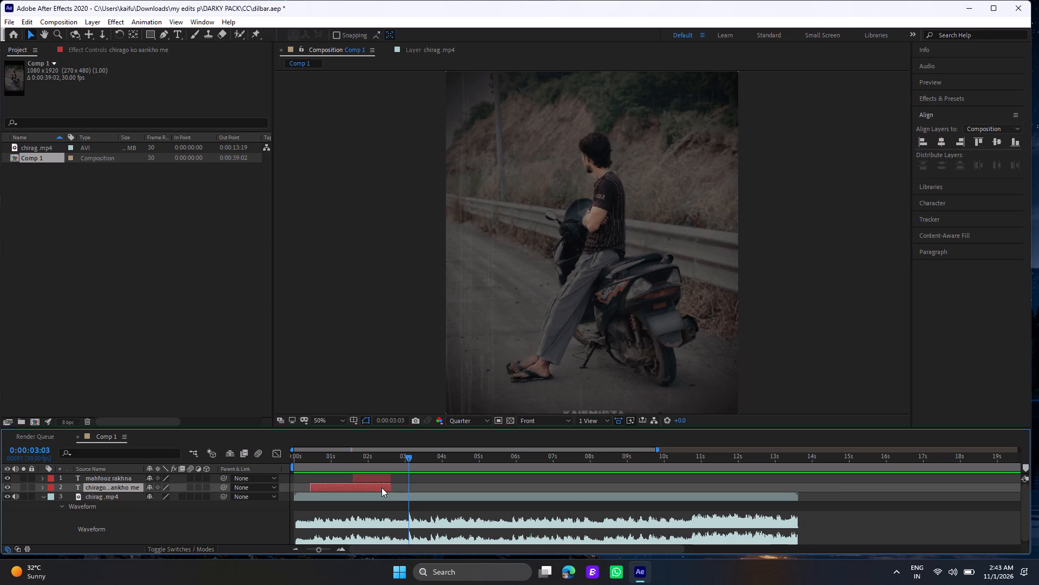
pyautogui.hotkey('ctrl', 'c')
pyautogui.hotkey('ctrl', 'v')
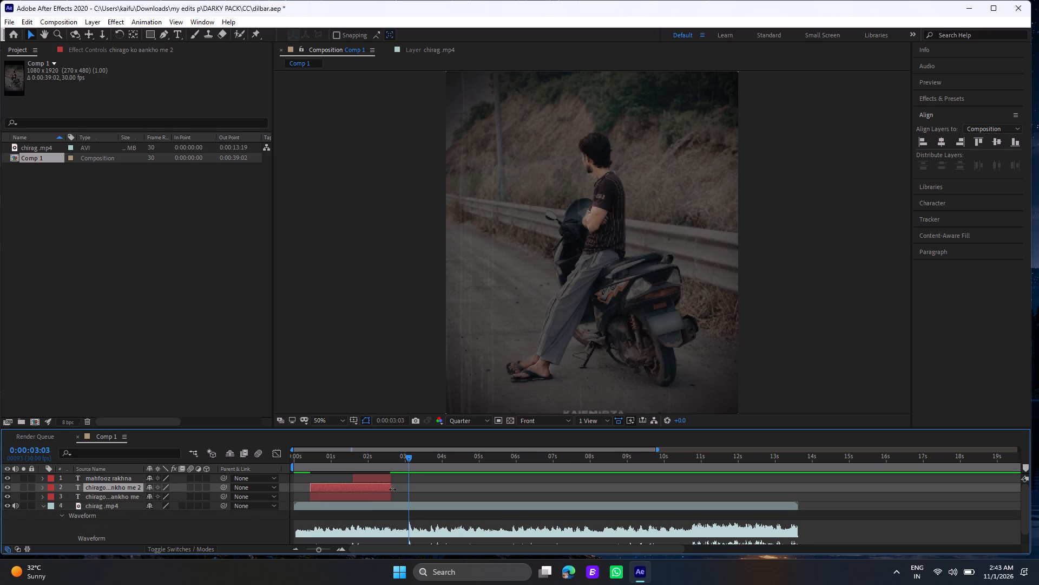
pyautogui.scroll(3, 397, 495)
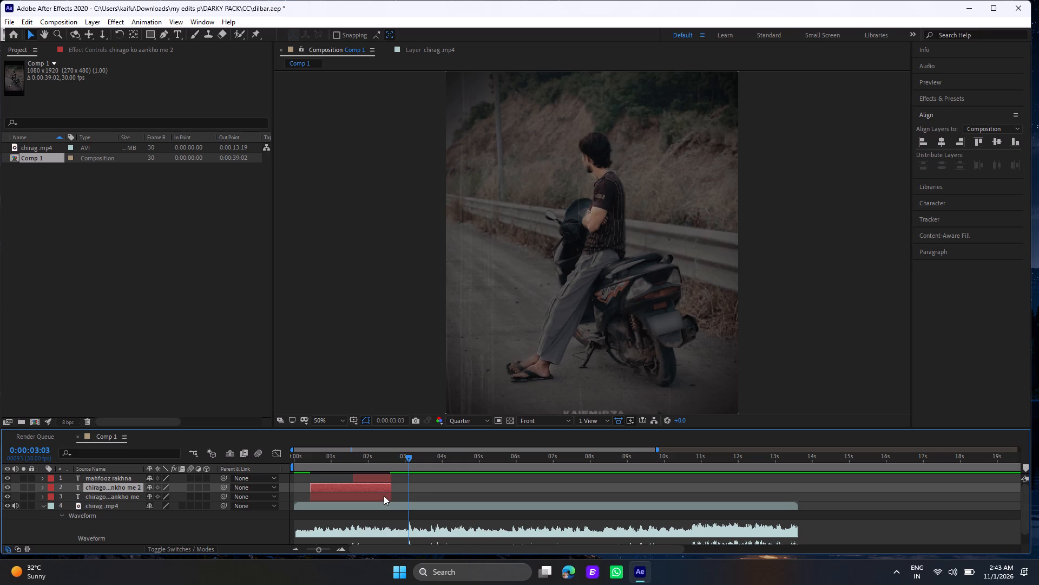
pyautogui.hotkey('ctrl', 'z')
pyautogui.click(383, 487)
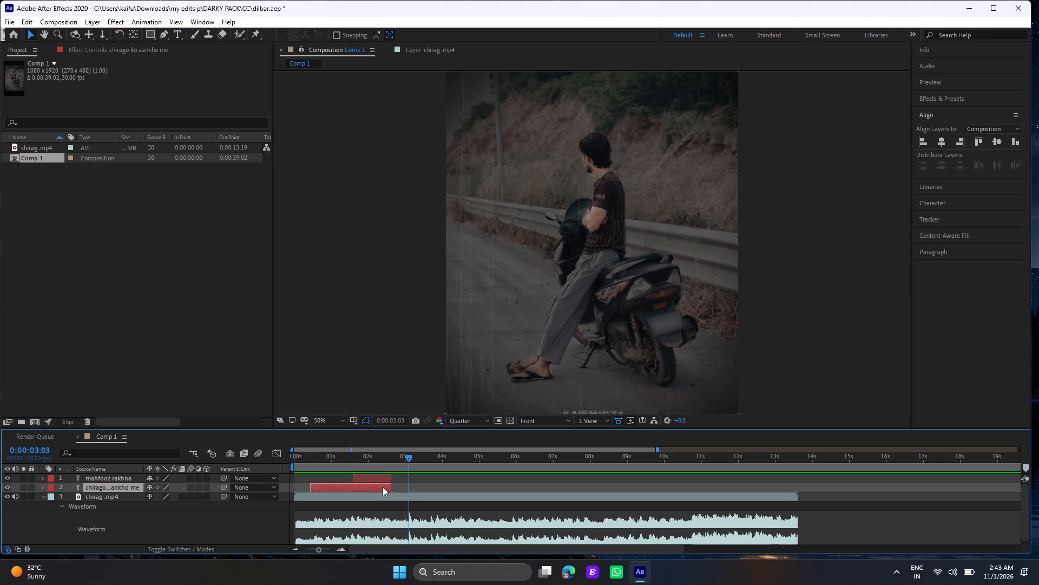
pyautogui.hotkey('ctrl', 'v')
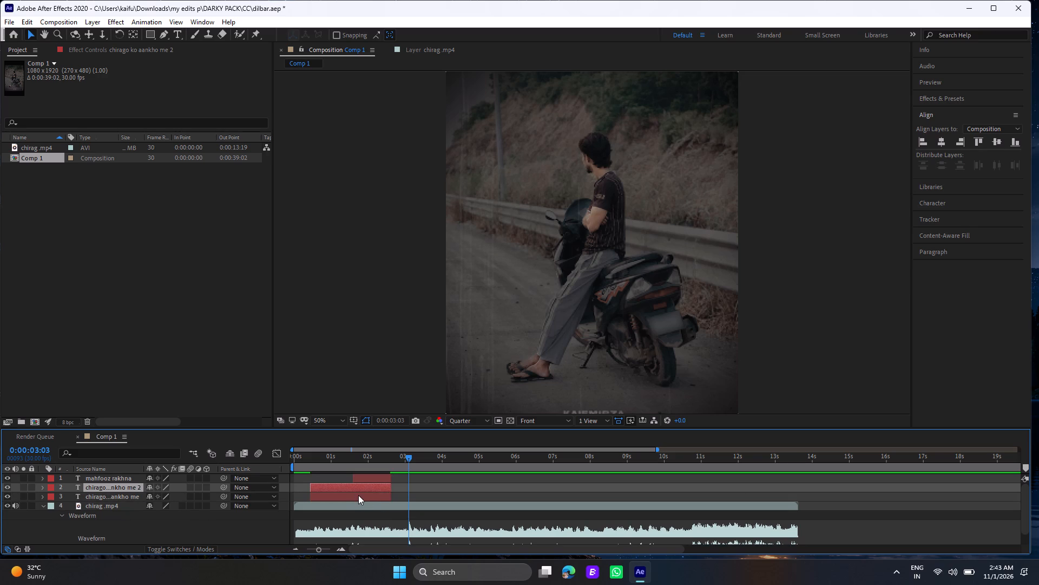
pyautogui.moveTo(358, 493); pyautogui.dragTo(407, 497)
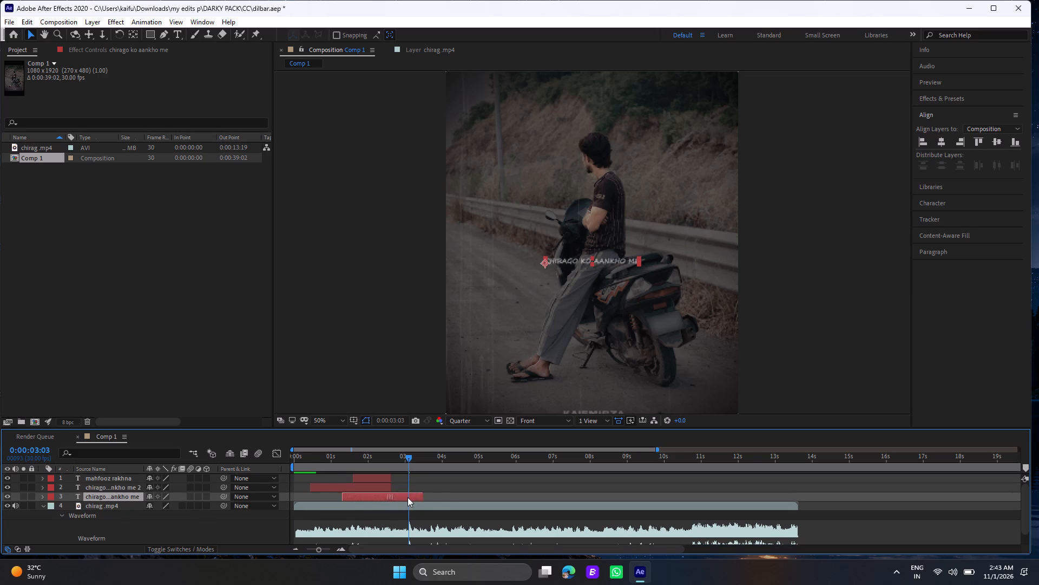
pyautogui.moveTo(407, 497); pyautogui.dragTo(456, 502)
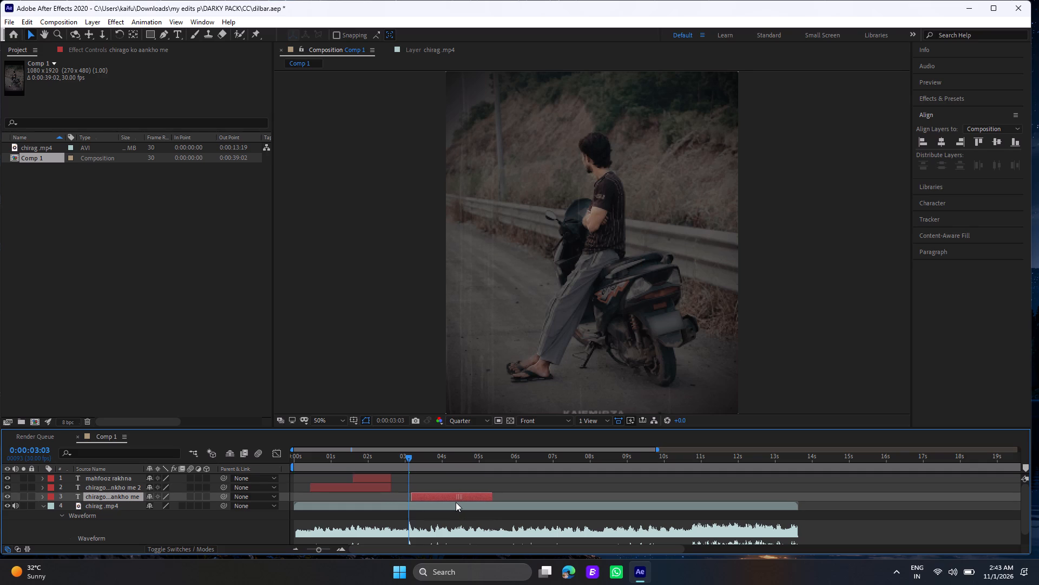
pyautogui.moveTo(456, 502); pyautogui.dragTo(458, 504)
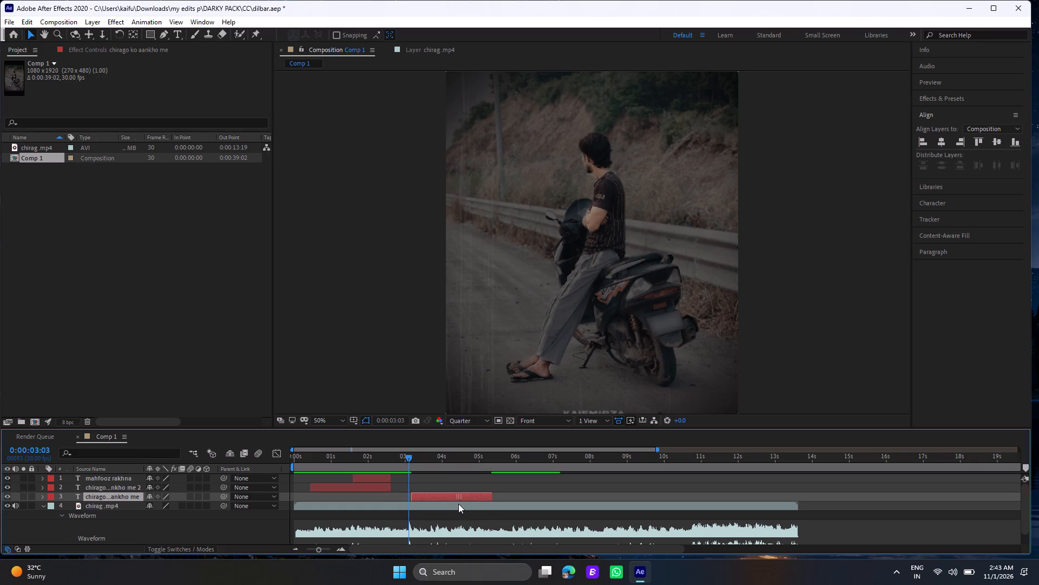
pyautogui.moveTo(458, 504); pyautogui.dragTo(457, 504)
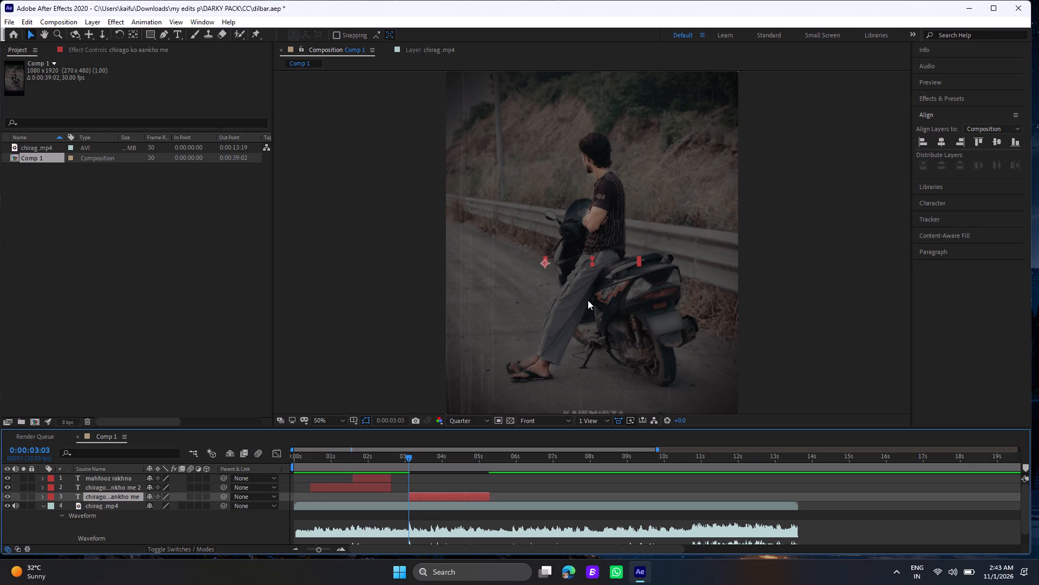
# Move the current time to 0:00:04:07 and replace the moved layer's text with "badi dur tak".
pyautogui.click(420, 454)
pyautogui.moveTo(422, 456); pyautogui.dragTo(439, 470)
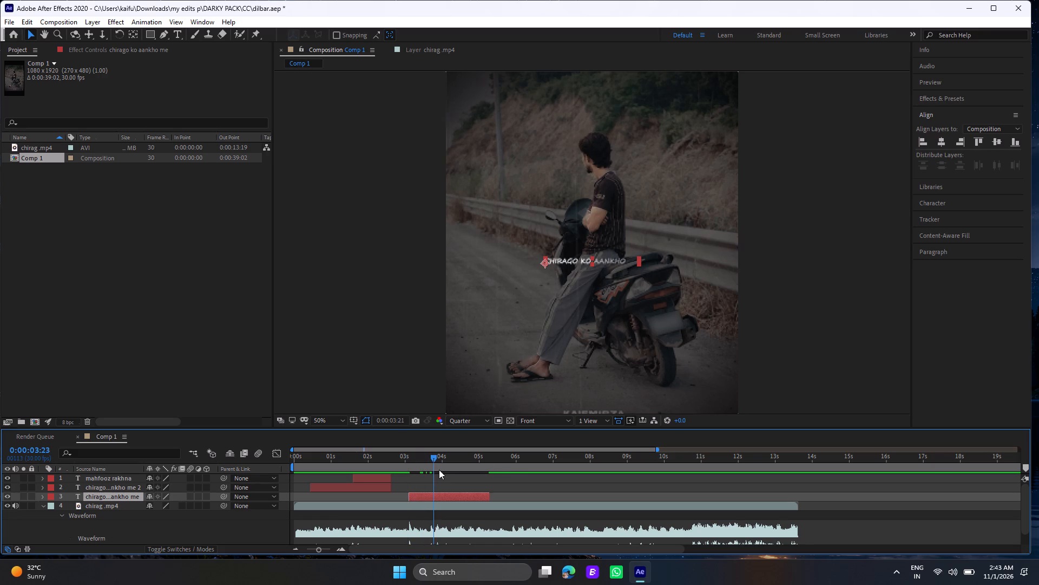
pyautogui.moveTo(439, 470); pyautogui.dragTo(452, 480)
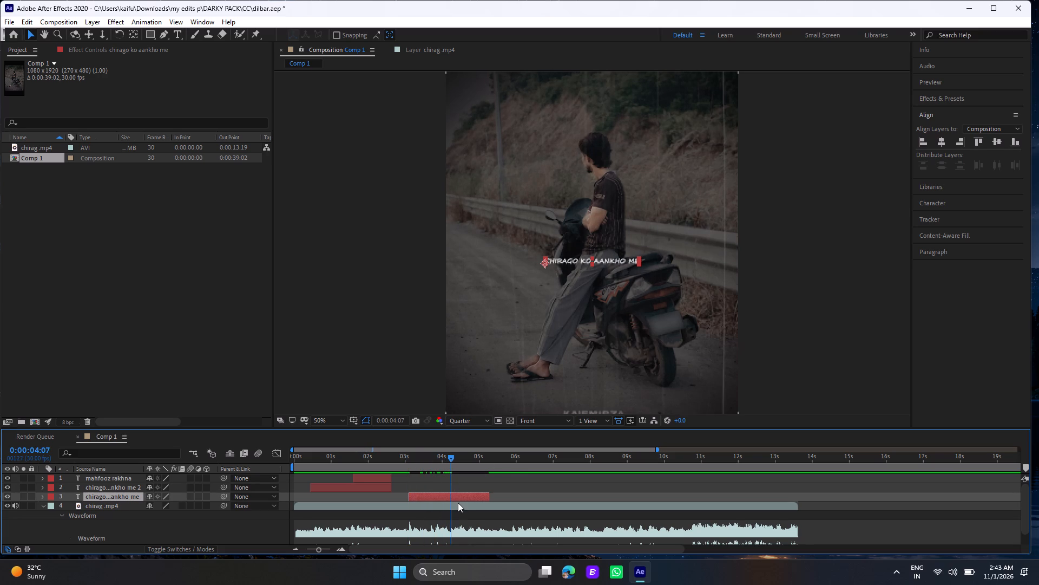
pyautogui.tripleClick(457, 498)
pyautogui.doubleClick(457, 498)
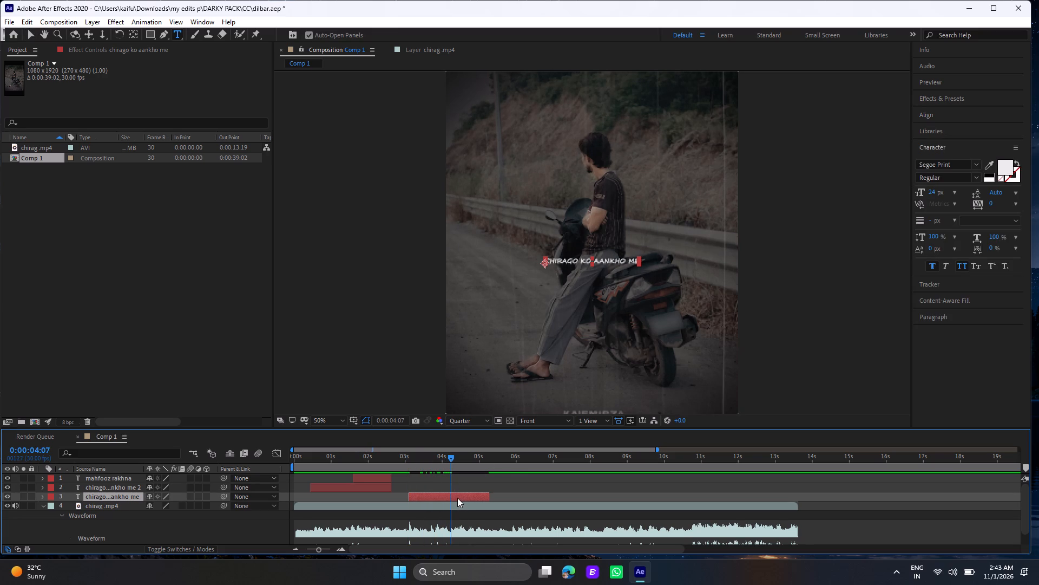
pyautogui.click(640, 268)
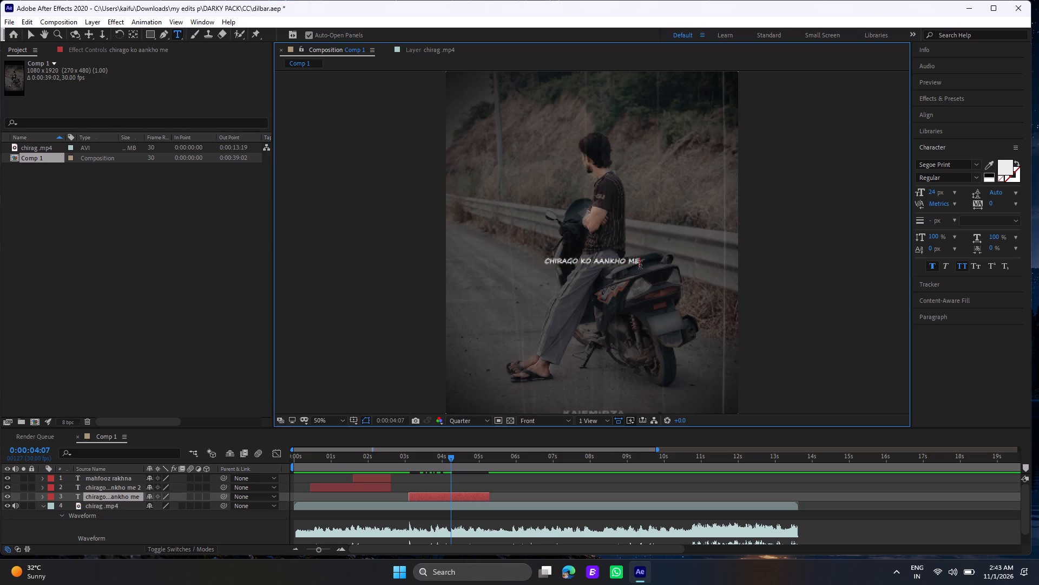
pyautogui.press('BackSpace')
pyautogui.press('BackSpace')
pyautogui.press('BackSpace')
pyautogui.press('BackSpace')
pyautogui.press('BackSpace')
pyautogui.press('BackSpace')
pyautogui.press('BackSpace')
pyautogui.press('BackSpace')
pyautogui.press('BackSpace')
pyautogui.press('BackSpace')
pyautogui.press('BackSpace')
pyautogui.press('BackSpace')
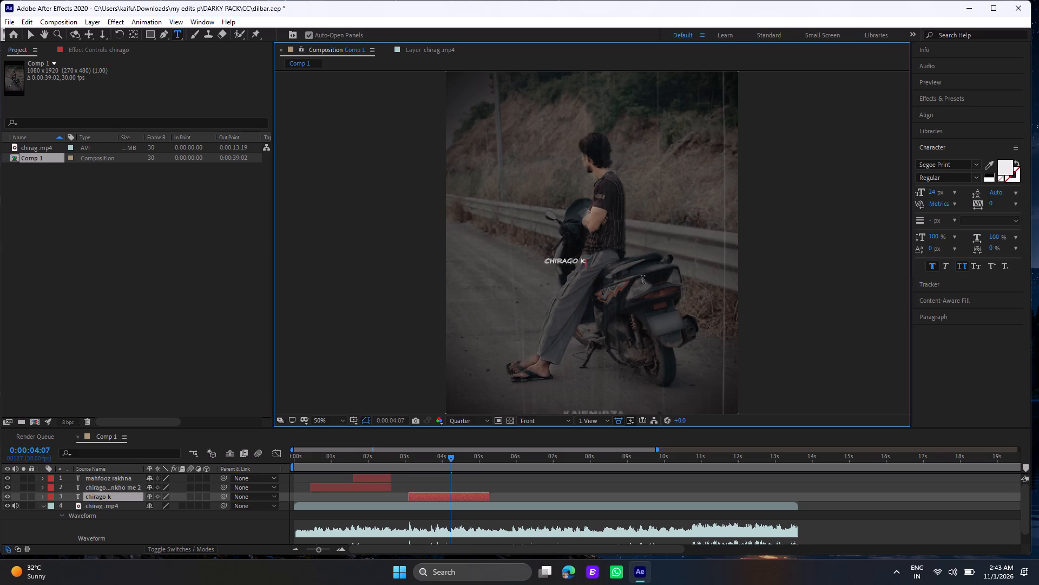
pyautogui.press('BackSpace')
pyautogui.press('BackSpace')
pyautogui.press('BackSpace')
pyautogui.press('BackSpace')
pyautogui.press('BackSpace')
pyautogui.press('BackSpace')
pyautogui.press('BackSpace')
pyautogui.press('BackSpace')
pyautogui.write('badi du')
pyautogui.write('r tak')
pyautogui.press('space')
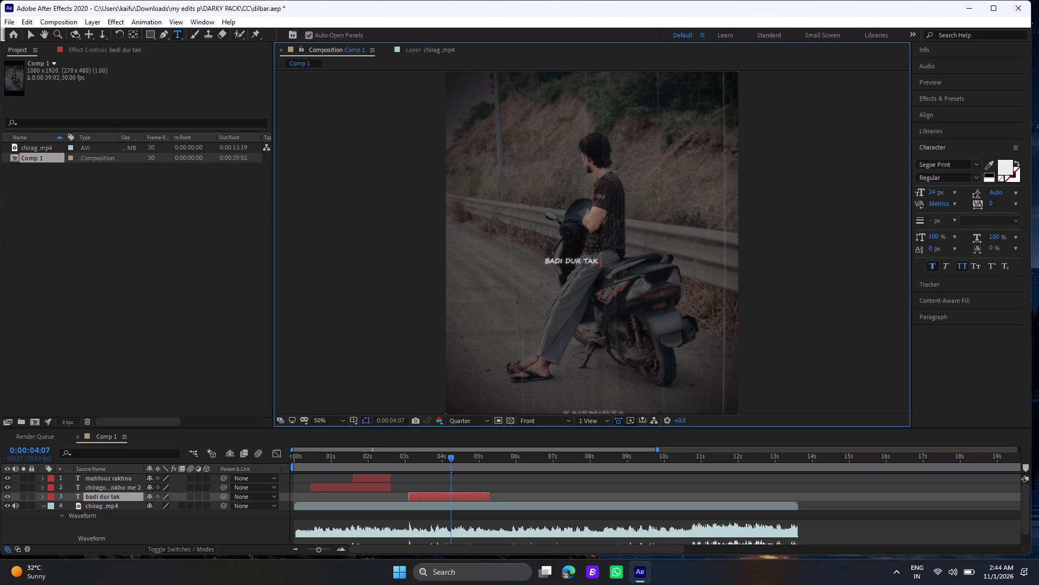
pyautogui.write('raat')
pyautogui.press('space')
pyautogui.press('BackSpace')
pyautogui.press('BackSpace')
pyautogui.press('BackSpace')
pyautogui.press('BackSpace')
pyautogui.press('BackSpace')
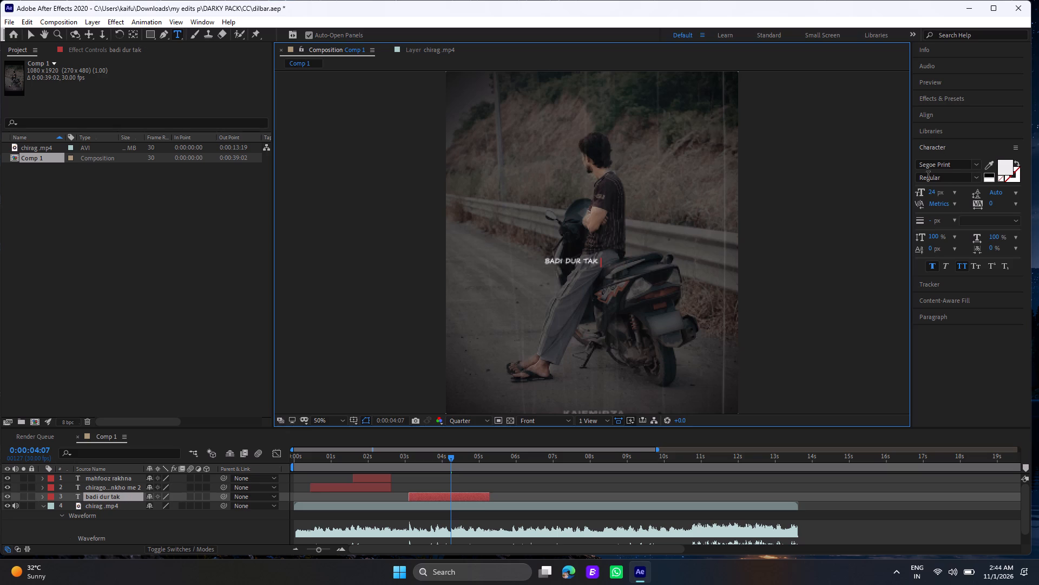
# Center the badi dur tak text horizontally in the composition.
pyautogui.click(933, 116)
pyautogui.click(938, 141)
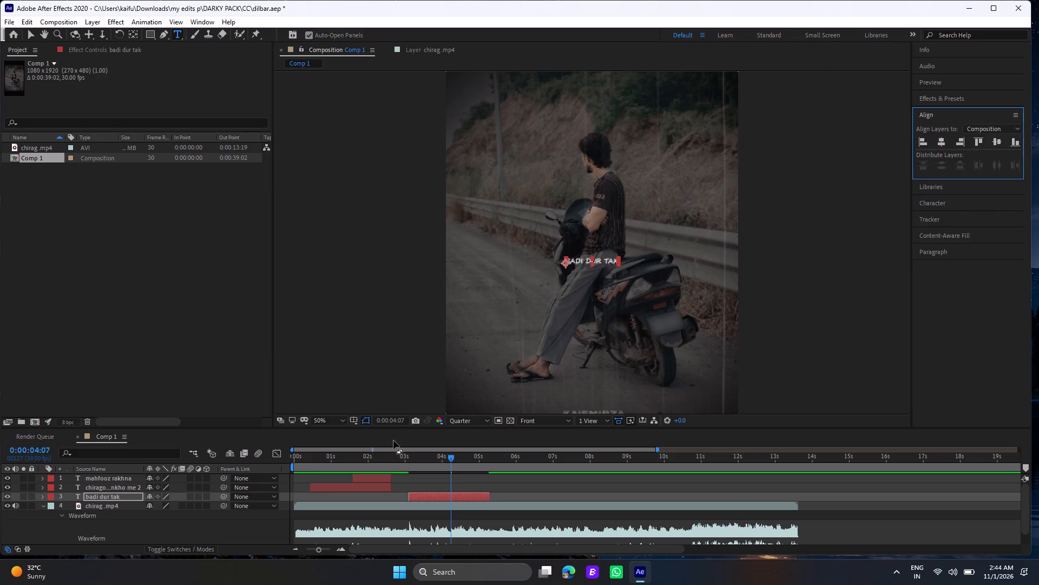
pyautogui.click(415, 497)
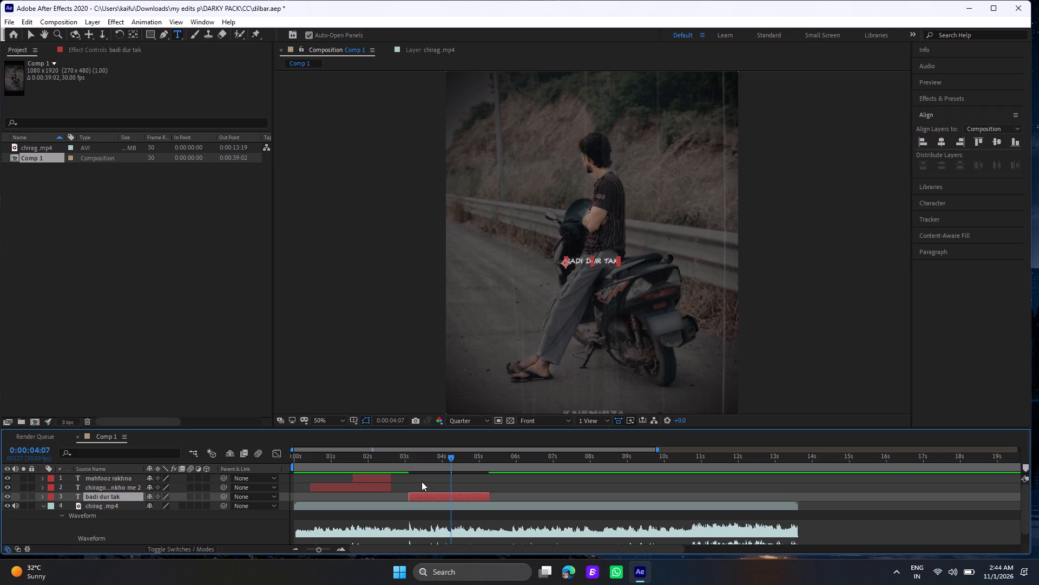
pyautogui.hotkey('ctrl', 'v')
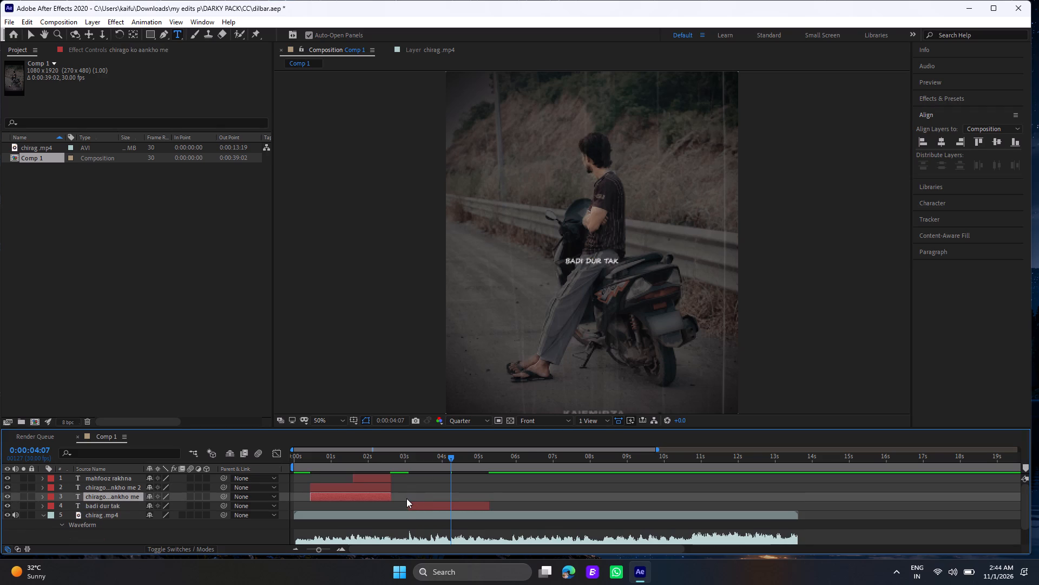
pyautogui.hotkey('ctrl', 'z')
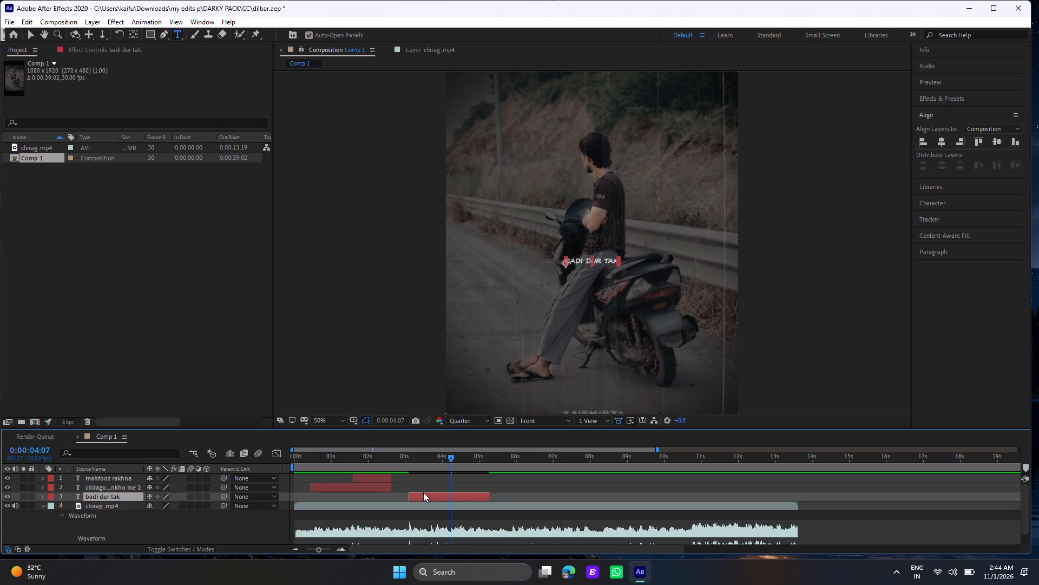
# Duplicate the badi dur tak layer by copying and pasting it.
pyautogui.click(423, 492)
pyautogui.hotkey('ctrl', 'c')
pyautogui.hotkey('ctrl', 'v')
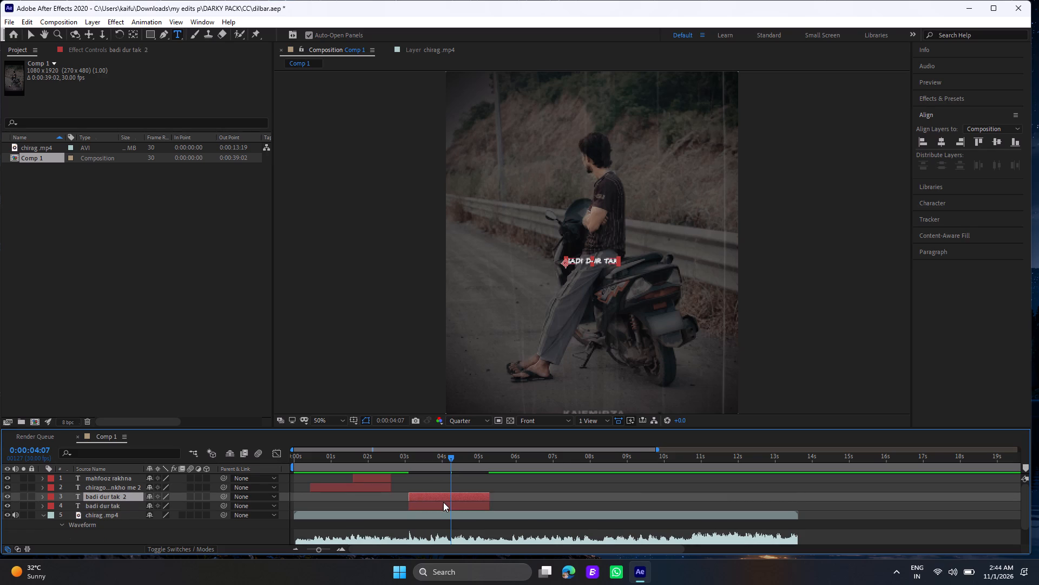
# Move the lower badi dur tak layer along the timeline so it starts at 0:00:04:07.
pyautogui.moveTo(443, 502); pyautogui.dragTo(485, 503)
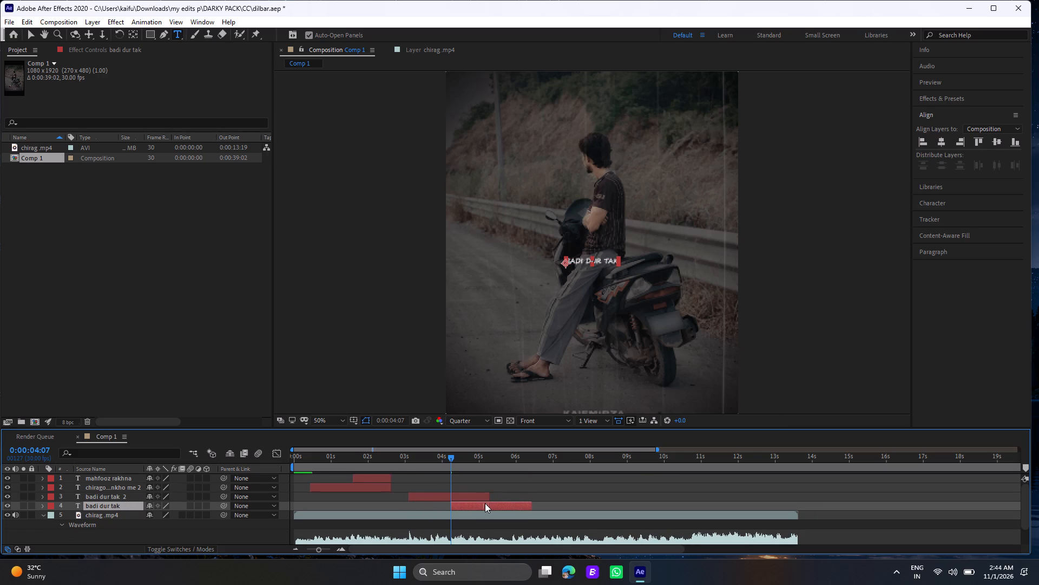
pyautogui.moveTo(485, 503); pyautogui.dragTo(485, 503)
# Play back the section from about 0:00:03:00 repeatedly to check the badi dur tak text reveal against the audio.
pyautogui.click(402, 456)
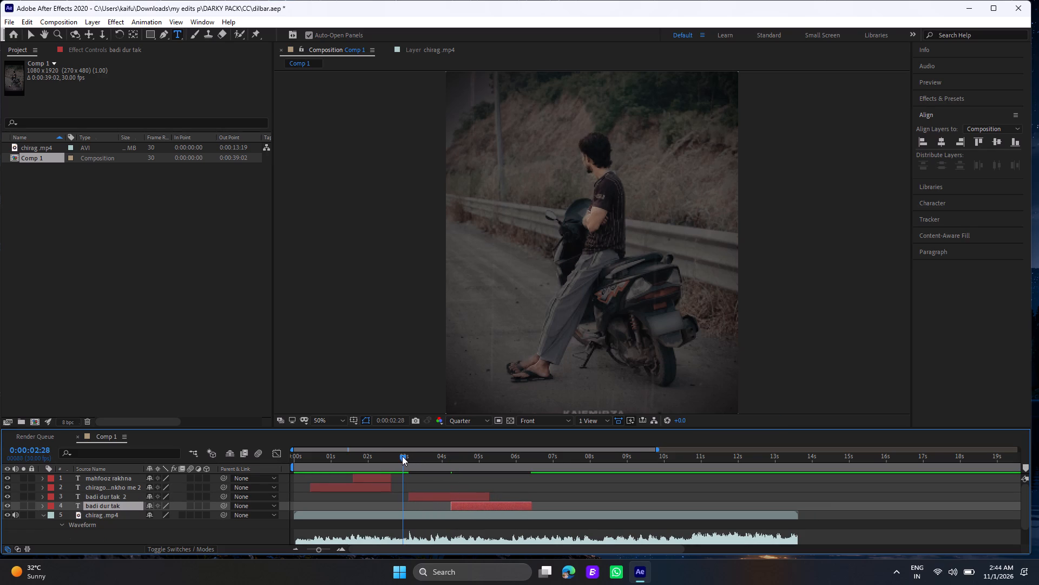
pyautogui.press('space')
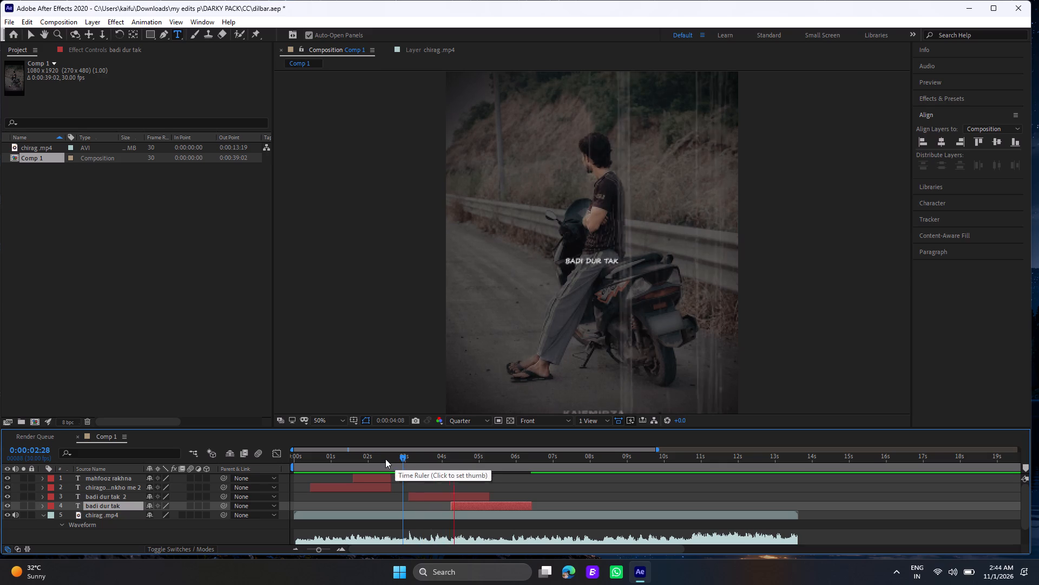
pyautogui.click(385, 459)
pyautogui.press('space')
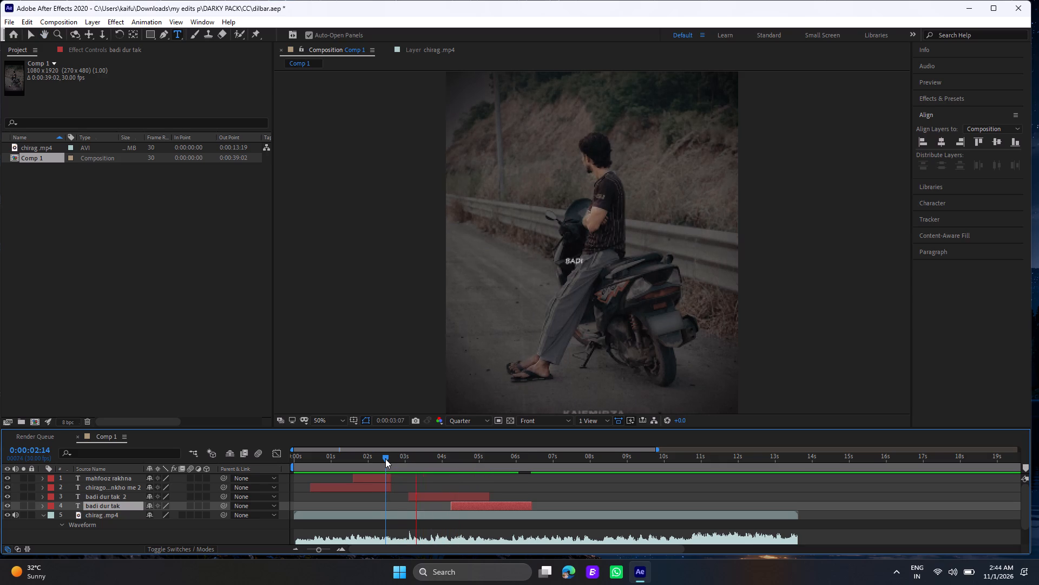
pyautogui.press('space')
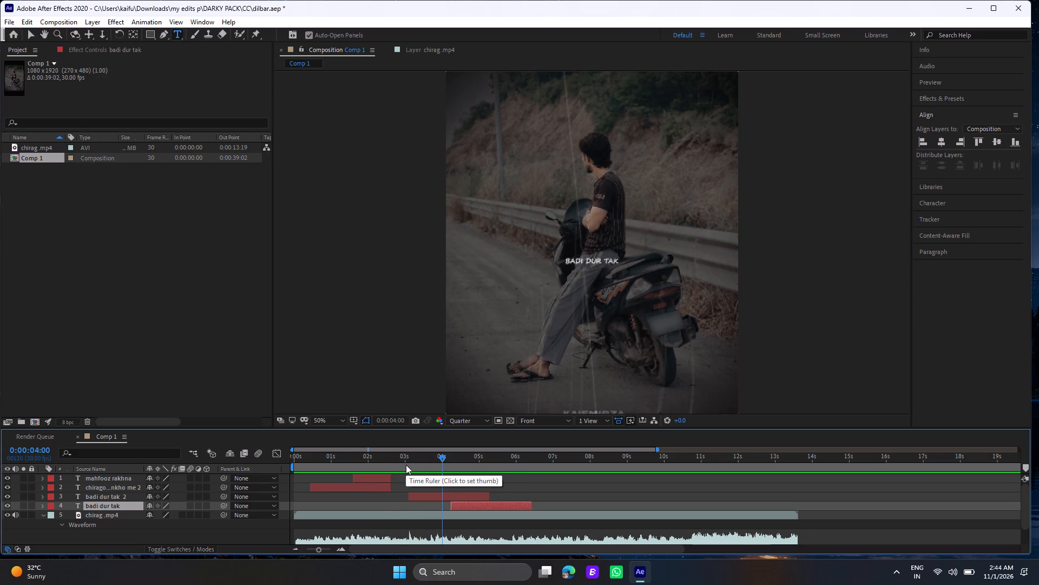
pyautogui.press('space')
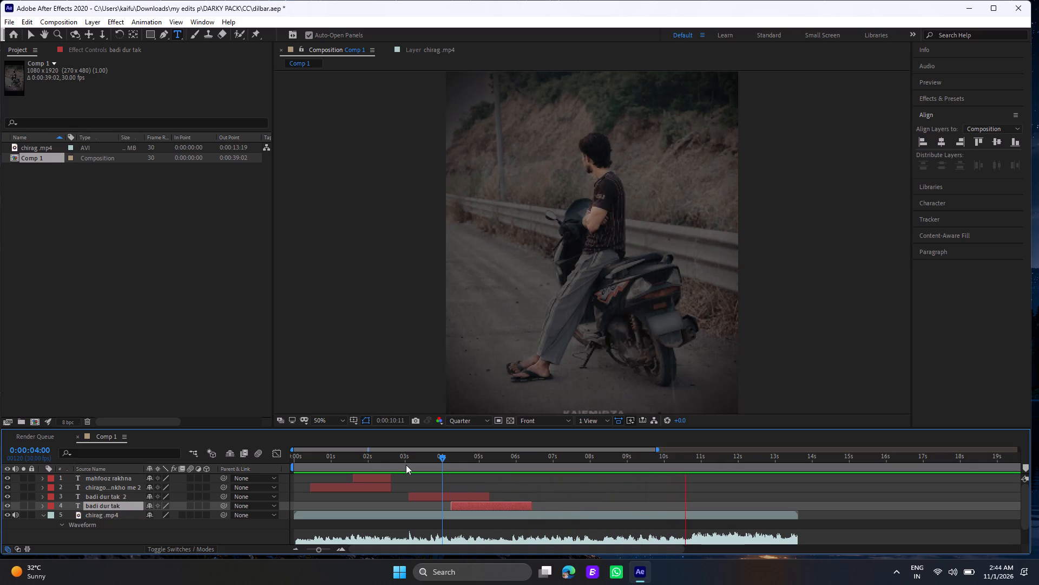
pyautogui.click(406, 451)
pyautogui.click(406, 457)
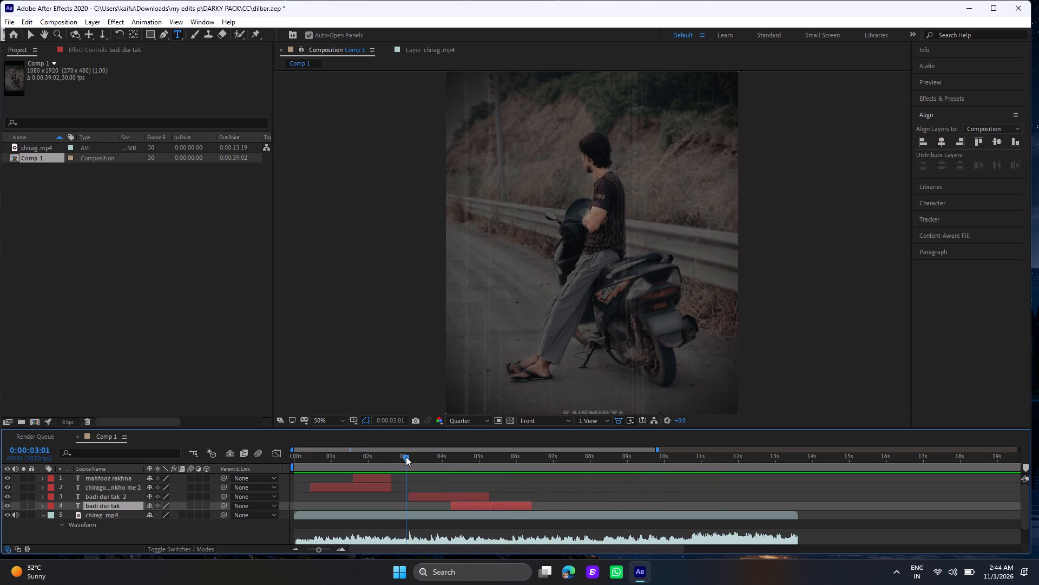
pyautogui.press('space')
pyautogui.press('space')
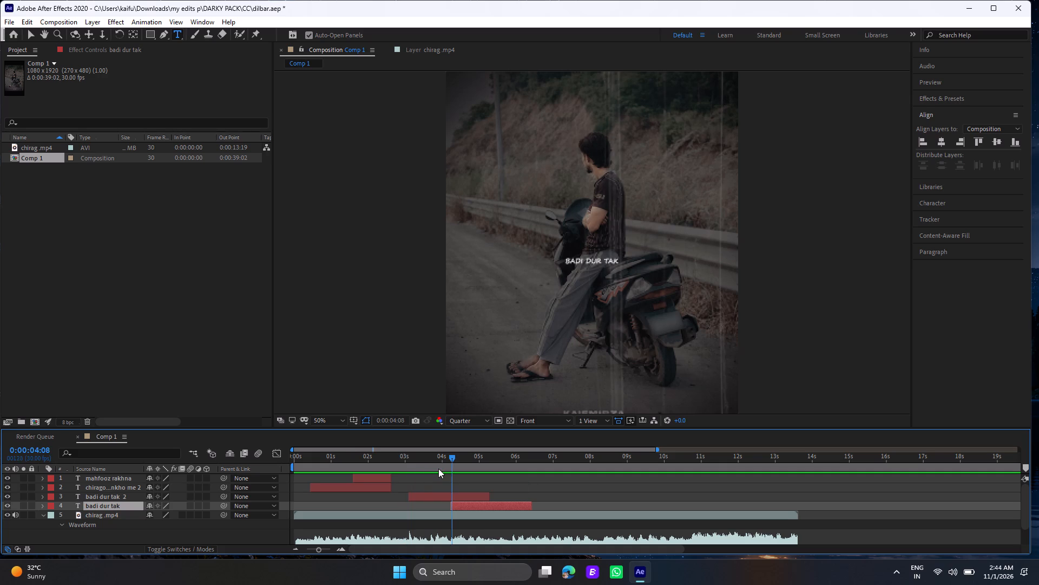
pyautogui.click(410, 459)
pyautogui.press('space')
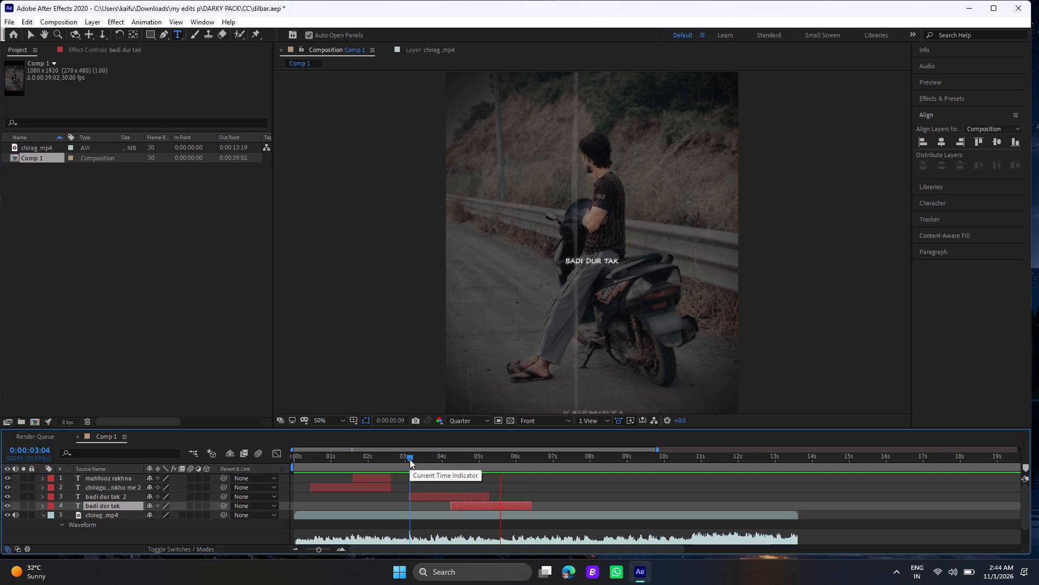
pyautogui.click(410, 459)
pyautogui.press('space')
pyautogui.press('space')
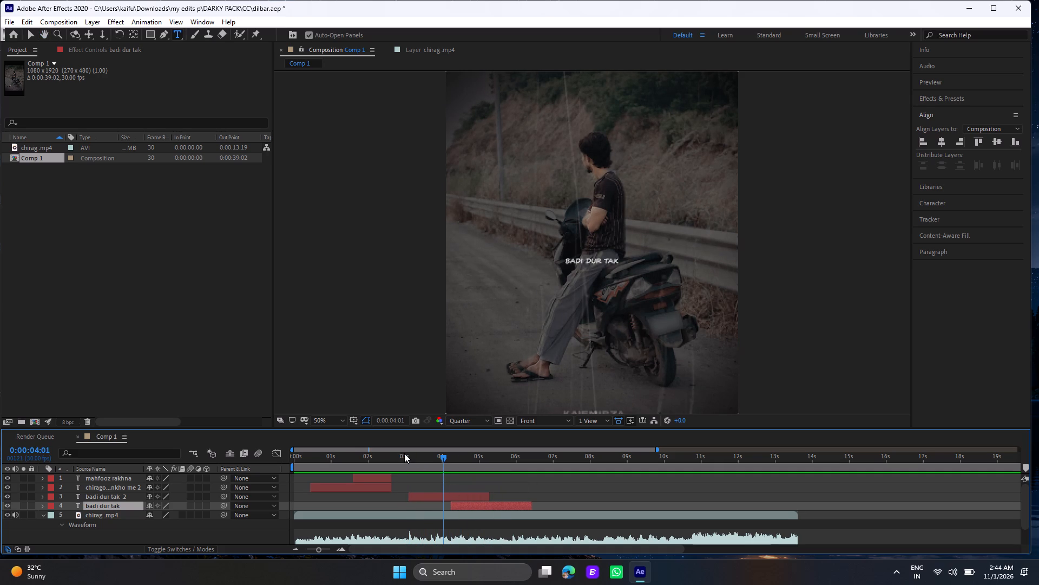
pyautogui.click(404, 456)
pyautogui.press('space')
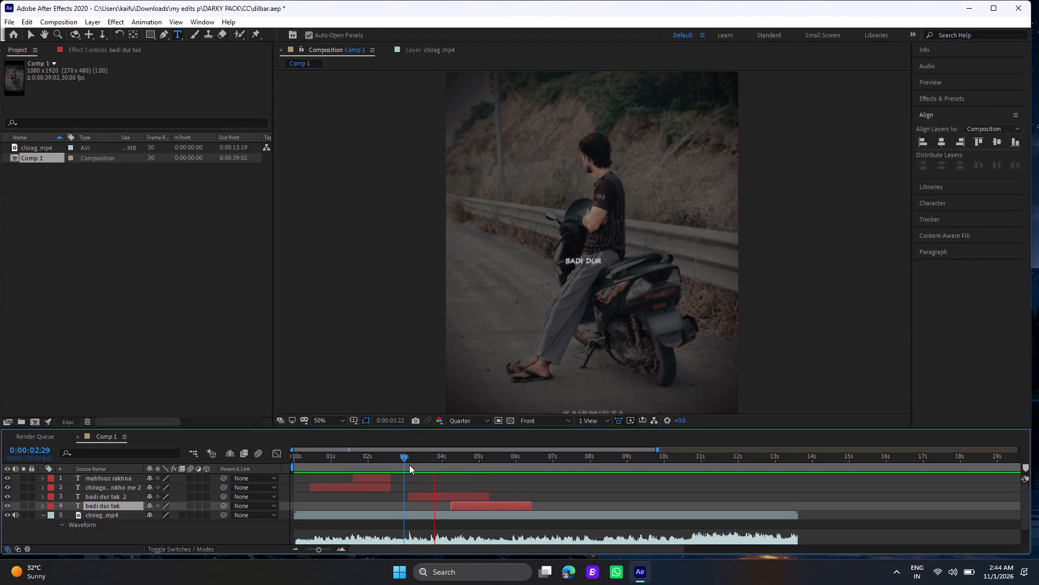
pyautogui.click(409, 460)
pyautogui.press('space')
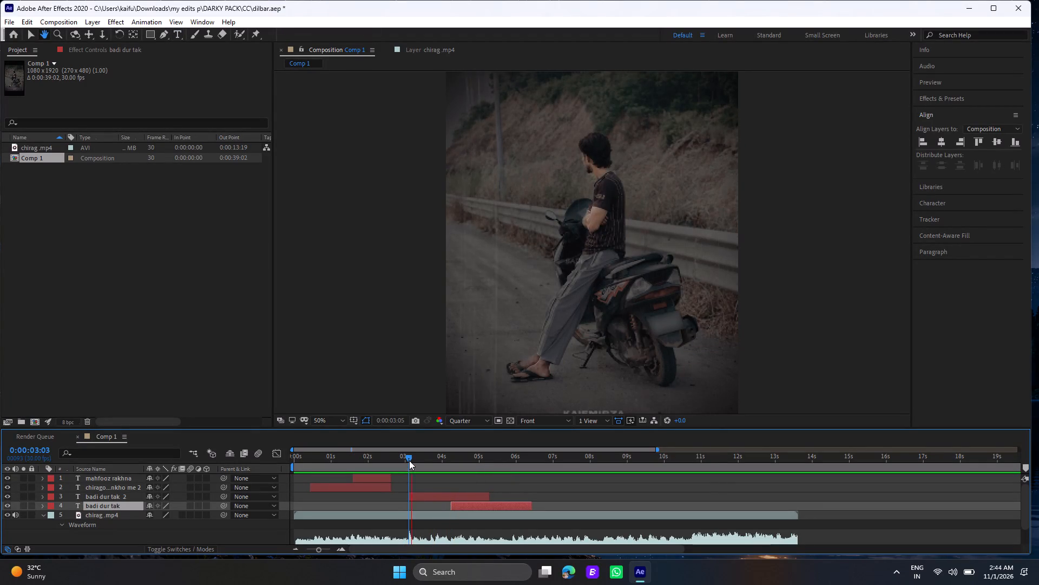
pyautogui.press('space')
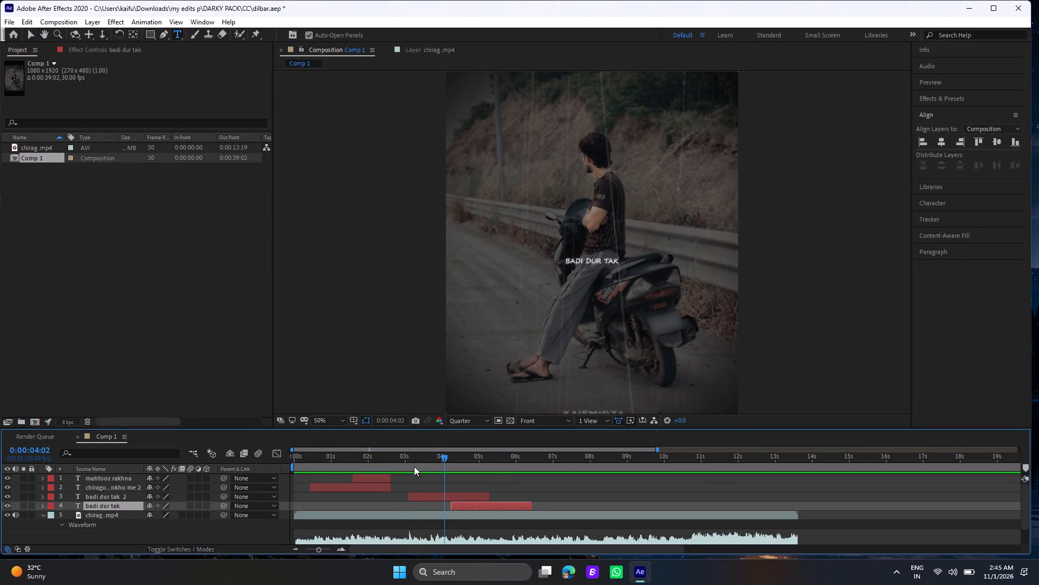
# Reveal the badi dur tak 2 layer's keyframes and move its second Range Selector Start keyframe earlier, to about 0:00:03:19.
pyautogui.click(409, 461)
pyautogui.click(426, 496)
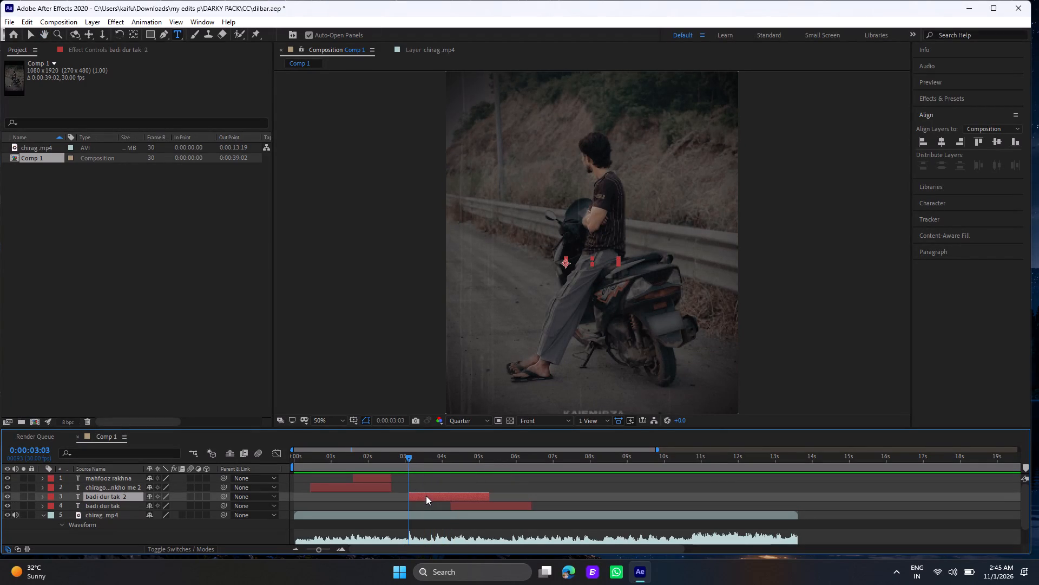
pyautogui.press('u')
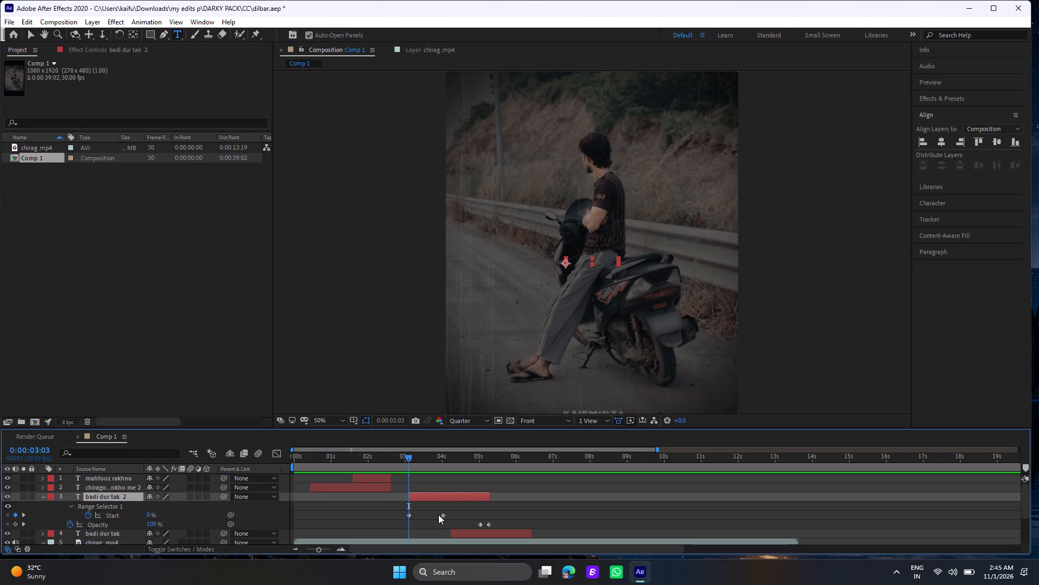
pyautogui.moveTo(443, 515); pyautogui.dragTo(428, 513)
# Play back from about 0:00:03:00 to check the faster badi dur tak reveal against the audio.
pyautogui.press('space')
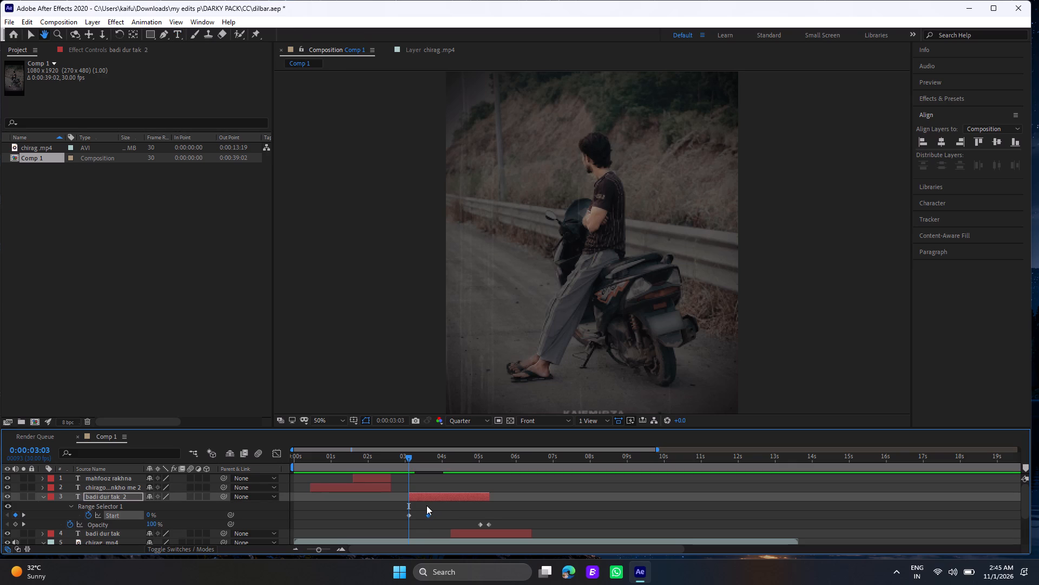
pyautogui.press('space')
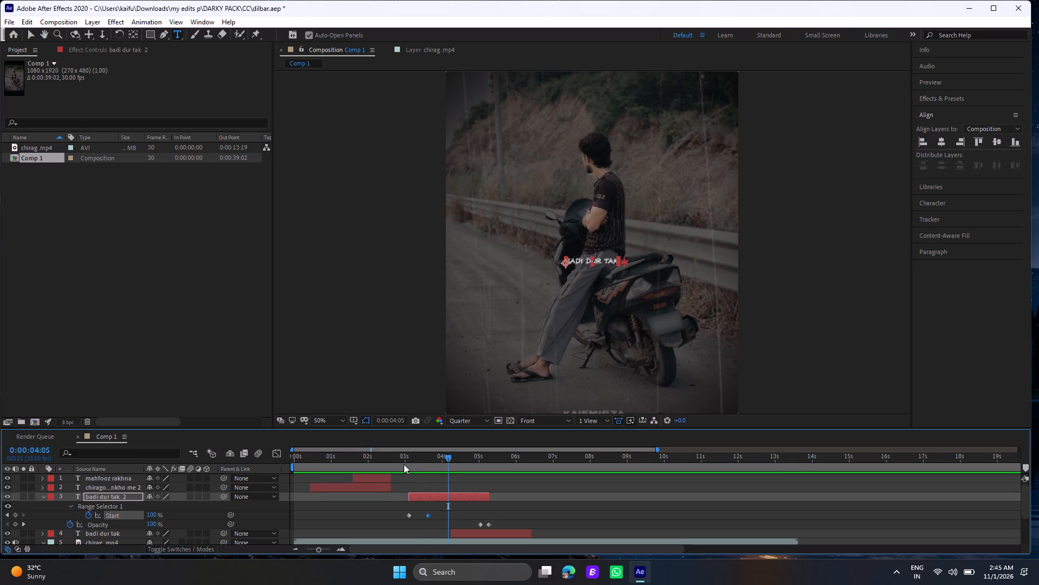
pyautogui.click(403, 461)
pyautogui.press('space')
pyautogui.press('space')
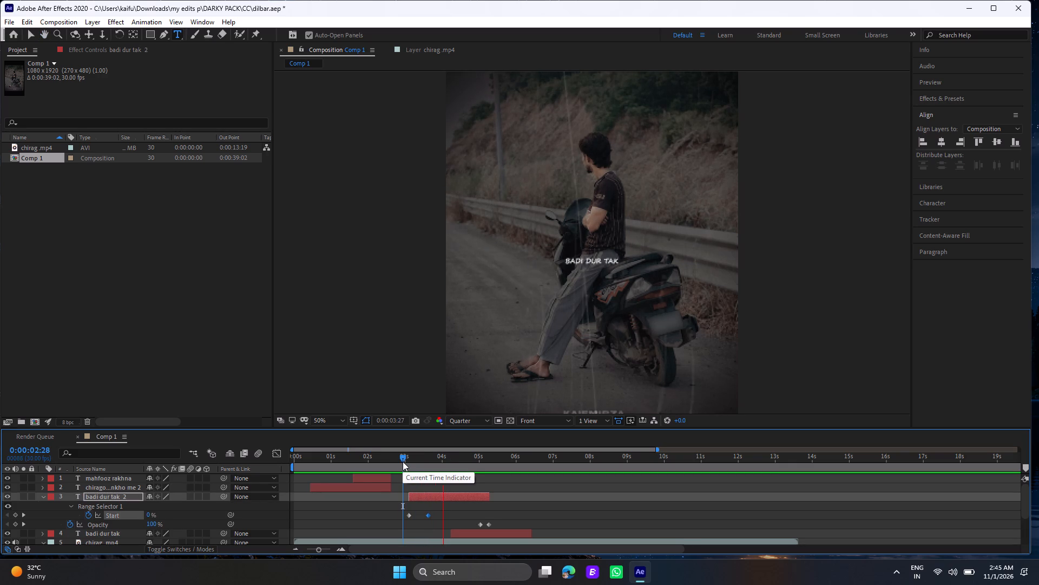
pyautogui.click(405, 459)
pyautogui.press('space')
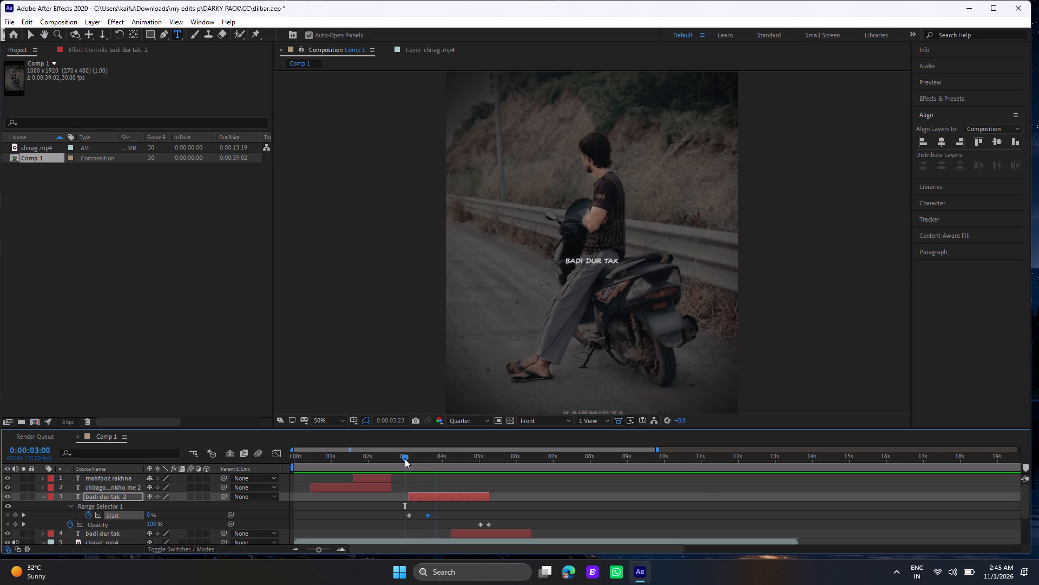
pyautogui.click(405, 459)
pyautogui.click(408, 461)
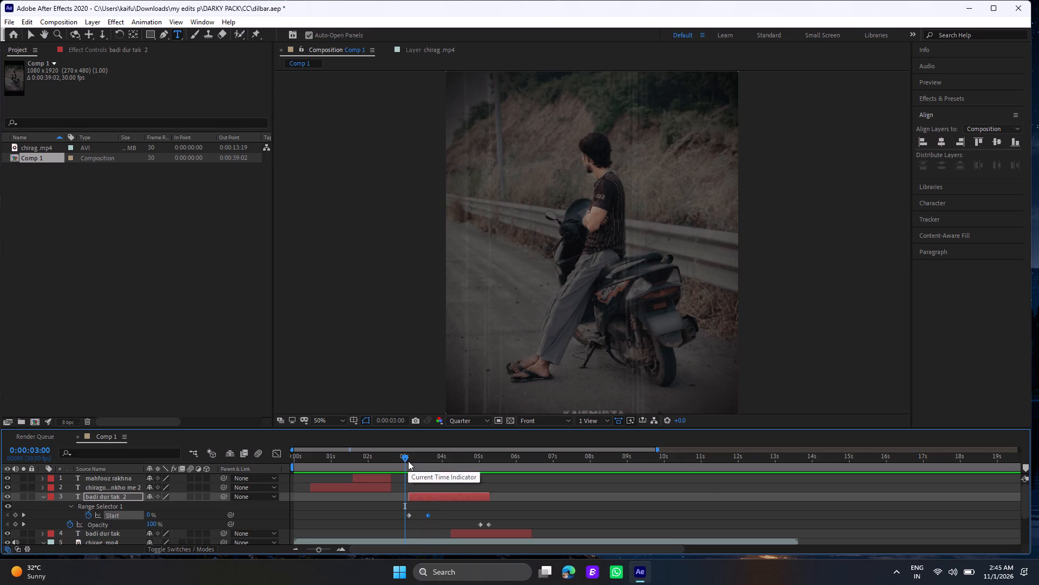
pyautogui.click(408, 461)
pyautogui.doubleClick(409, 463)
pyautogui.click(409, 463)
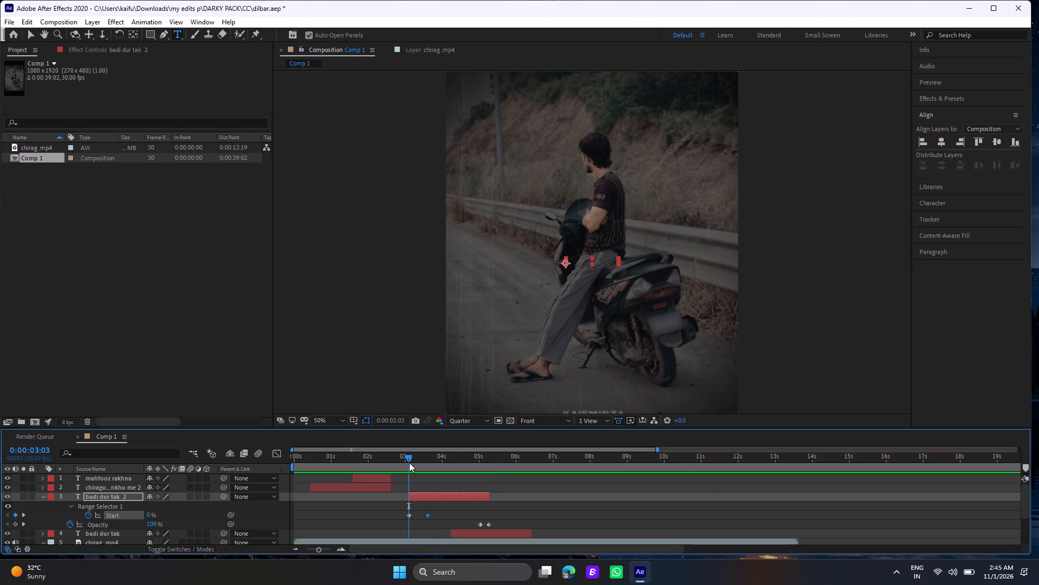
pyautogui.press('space')
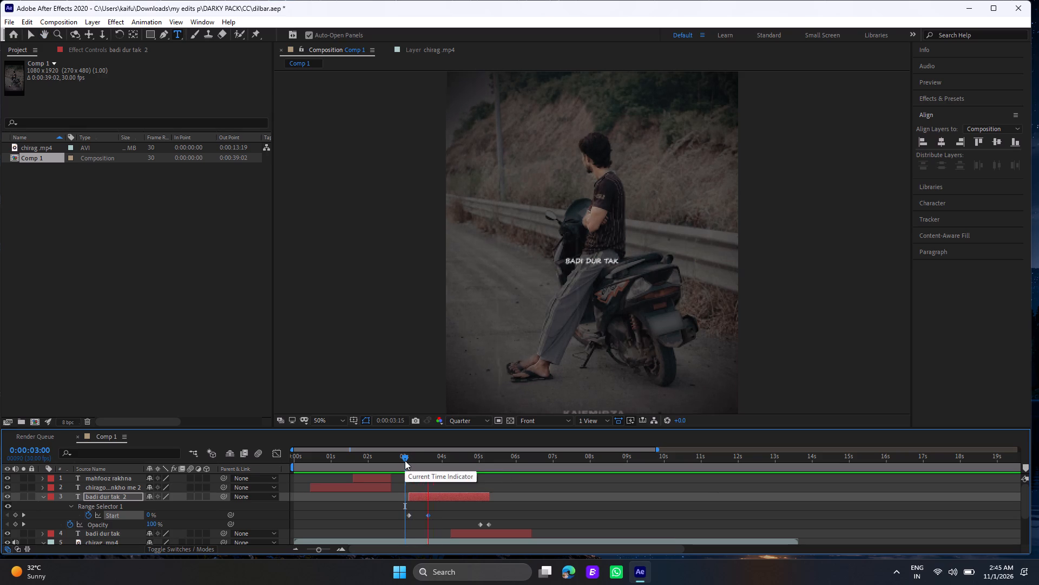
pyautogui.click(405, 460)
pyautogui.click(405, 460)
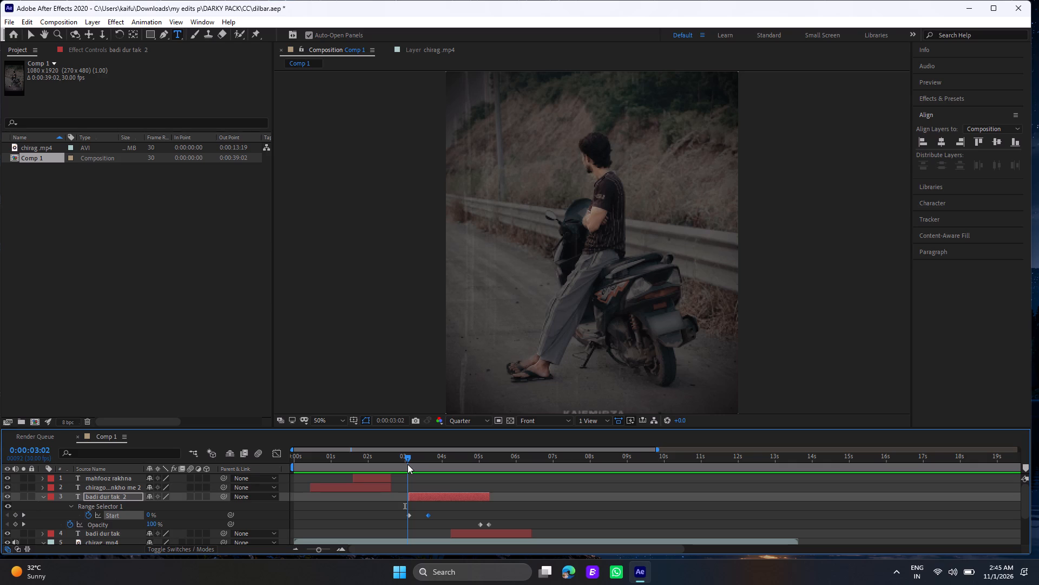
# Extend the badi dur tak 2 layer's in point back to 0:00:03:01 and move its first Start keyframe to the same frame.
pyautogui.click(330, 549)
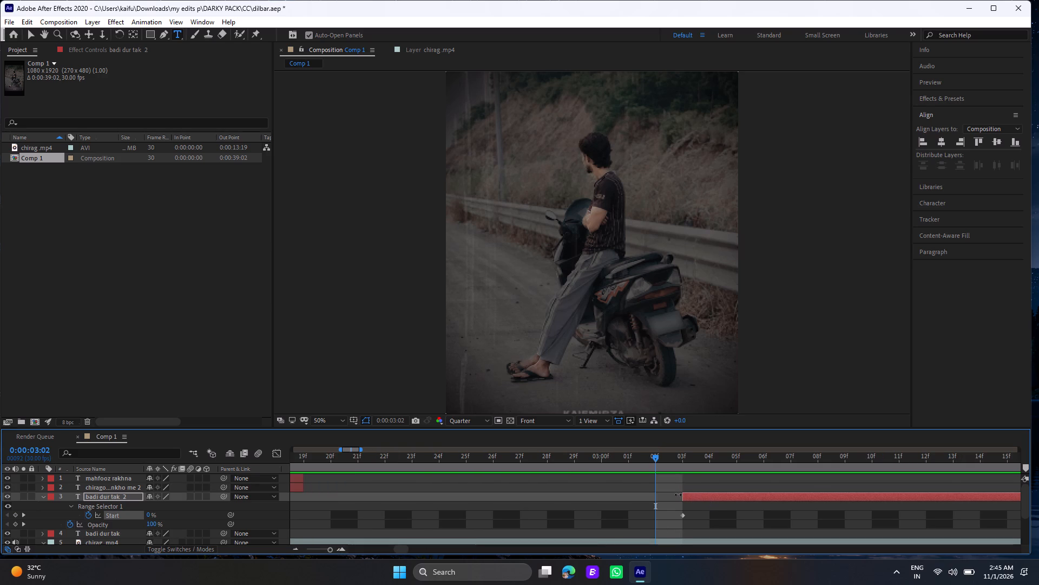
pyautogui.moveTo(682, 497); pyautogui.dragTo(650, 496)
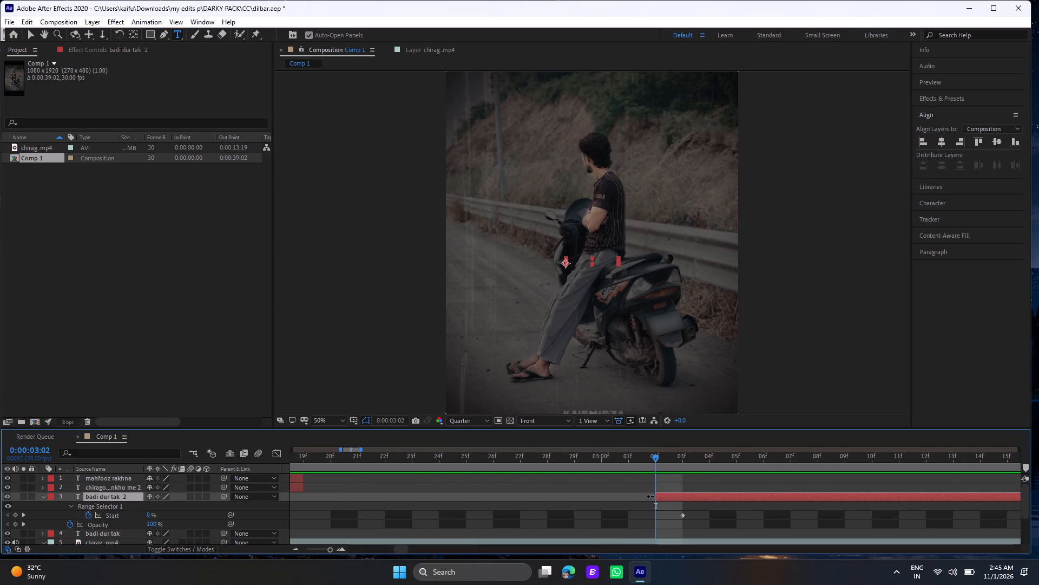
pyautogui.moveTo(650, 496); pyautogui.dragTo(638, 496)
pyautogui.moveTo(682, 514); pyautogui.dragTo(631, 510)
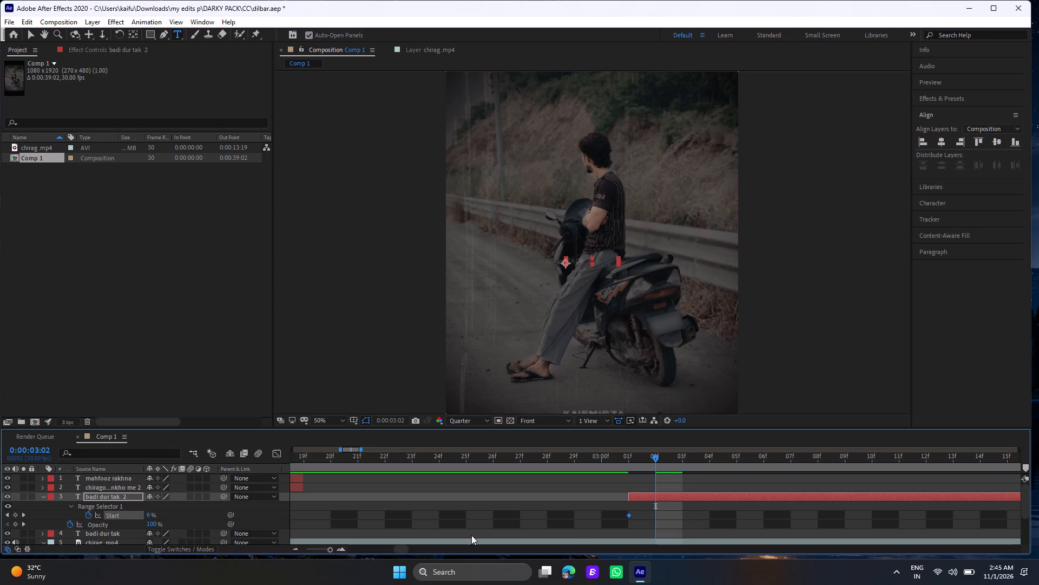
pyautogui.click(319, 549)
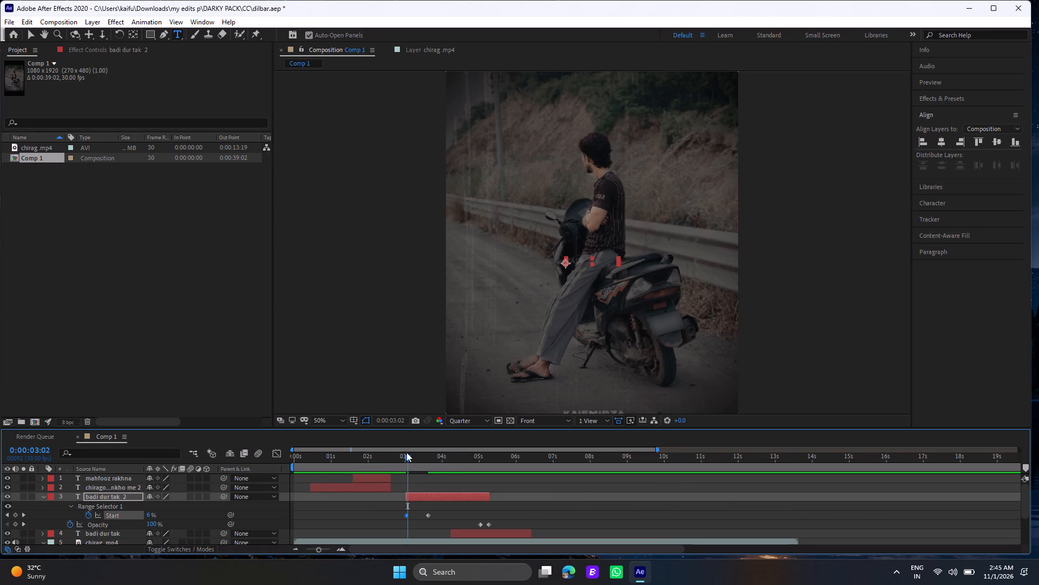
# Play back from just before 0:00:03:00 to check the earlier badi dur tak reveal against the audio.
pyautogui.click(394, 457)
pyautogui.press('space')
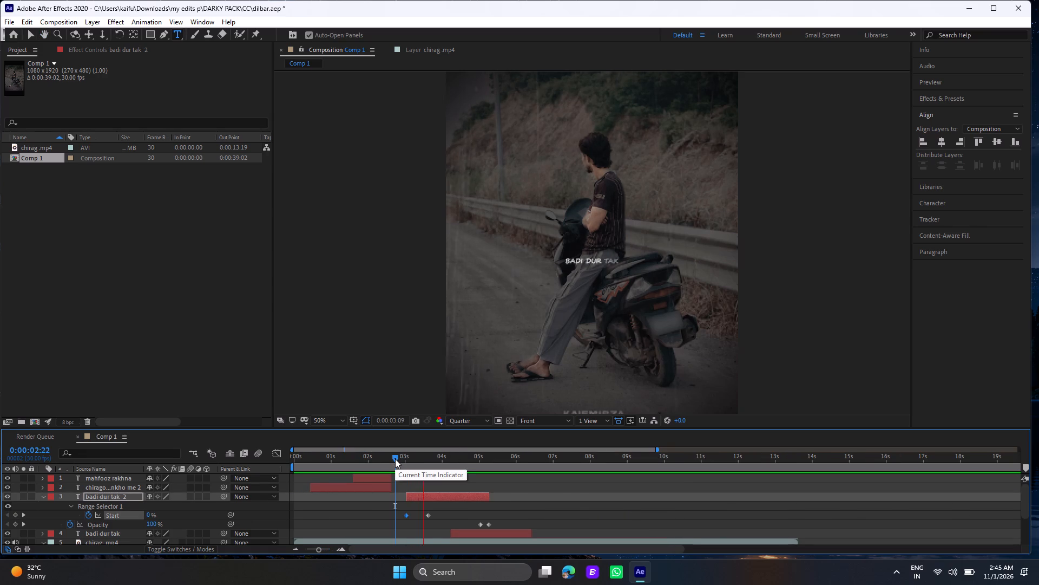
pyautogui.click(398, 461)
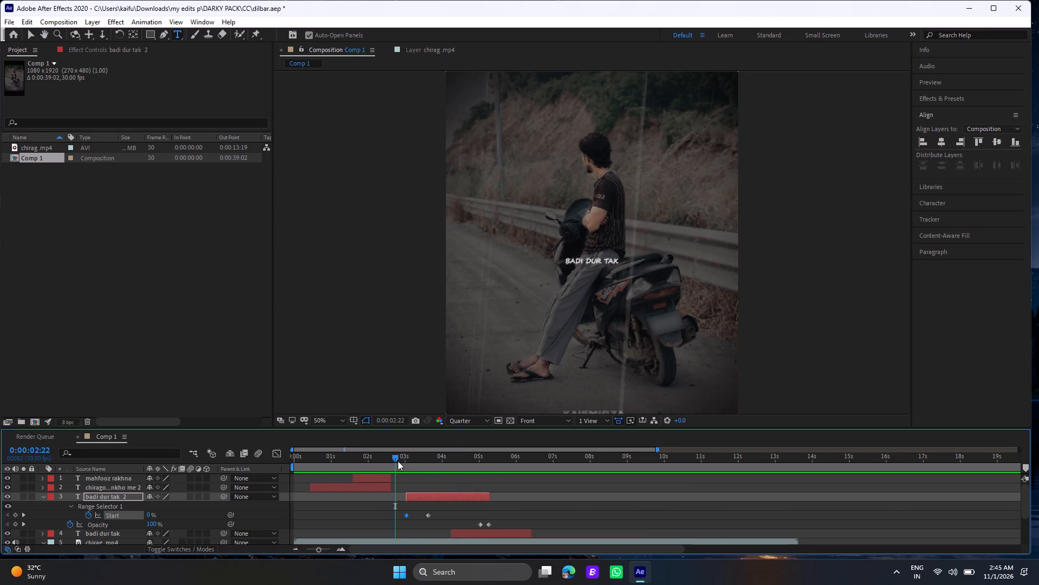
pyautogui.press('space')
pyautogui.click(398, 461)
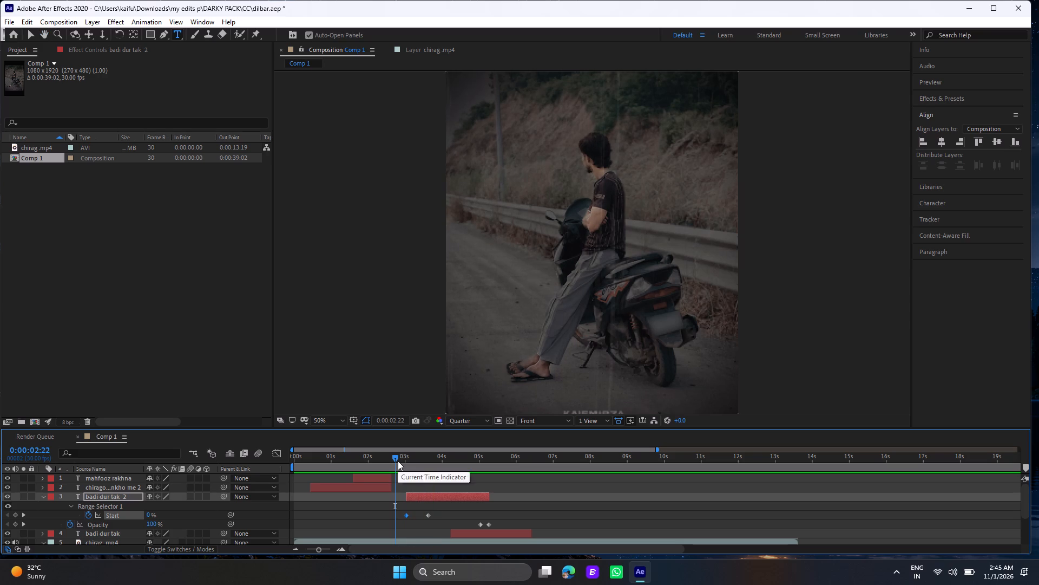
pyautogui.press('space')
pyautogui.press('space')
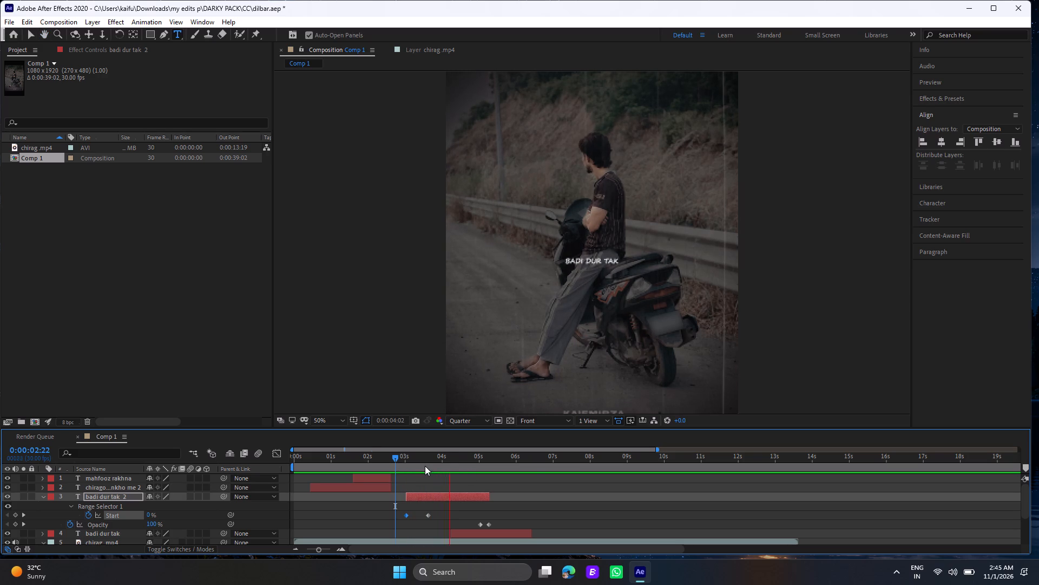
pyautogui.click(403, 457)
pyautogui.press('space')
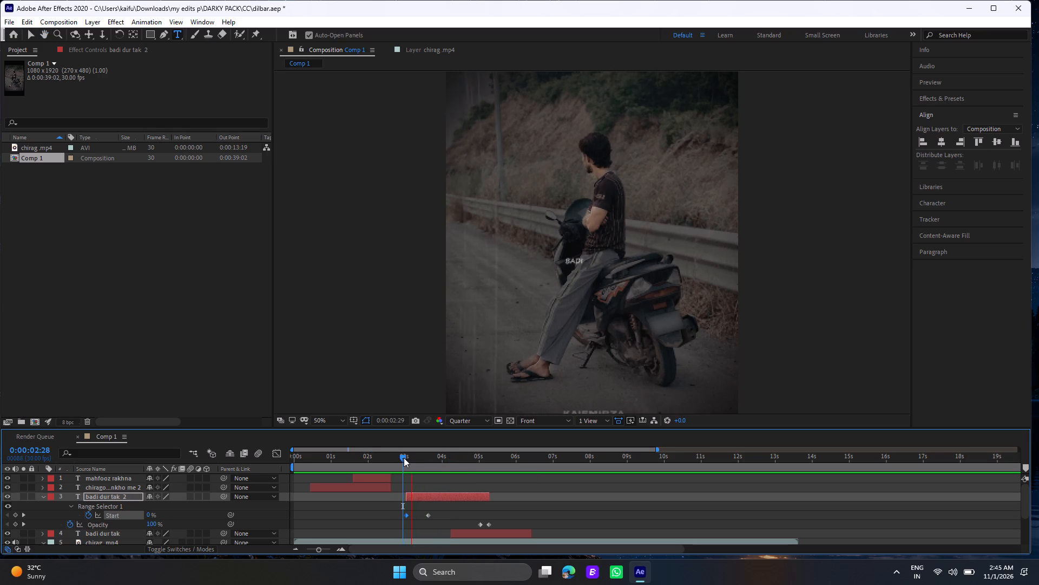
pyautogui.press('space')
pyautogui.click(404, 458)
pyautogui.press('space')
pyautogui.press('space')
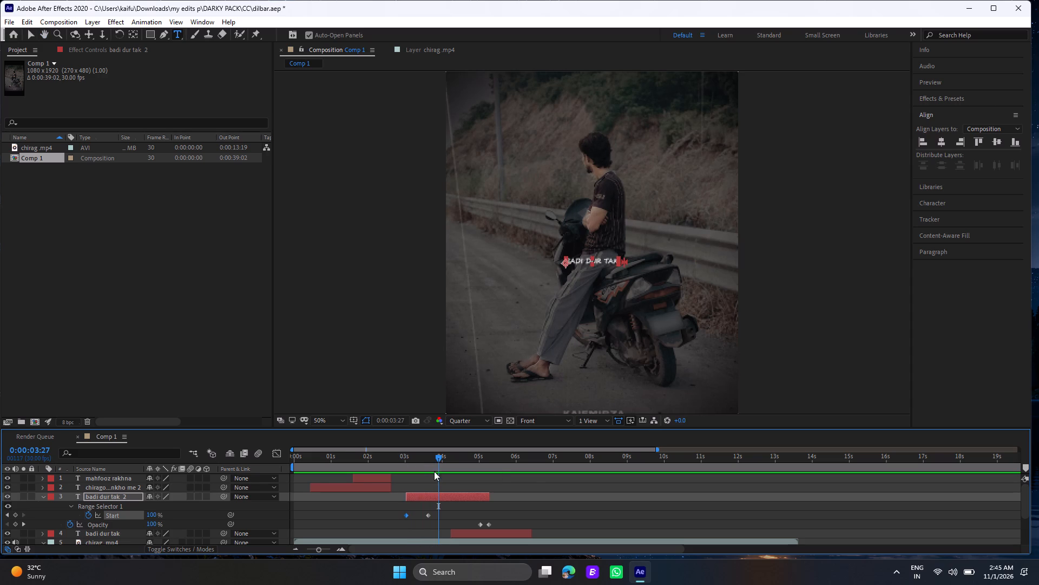
# Move the badi dur tak layer earlier so that it starts at 0:00:03:23.
pyautogui.click(433, 464)
pyautogui.moveTo(458, 532); pyautogui.dragTo(442, 527)
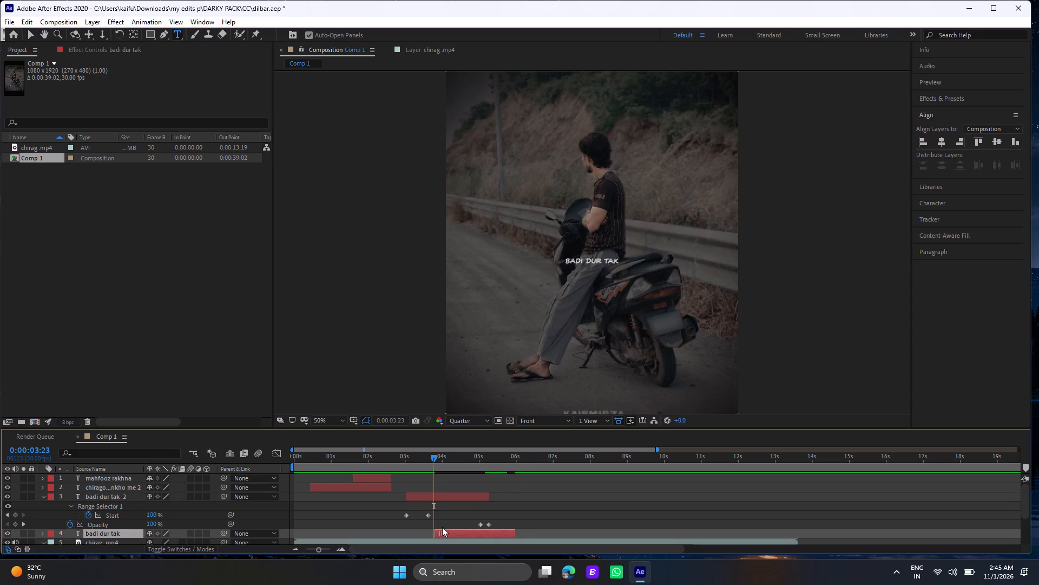
pyautogui.moveTo(442, 527); pyautogui.dragTo(441, 527)
# Play back from about 0:00:02:29 to check when the next lyric line starts in the audio.
pyautogui.click(404, 464)
pyautogui.press('space')
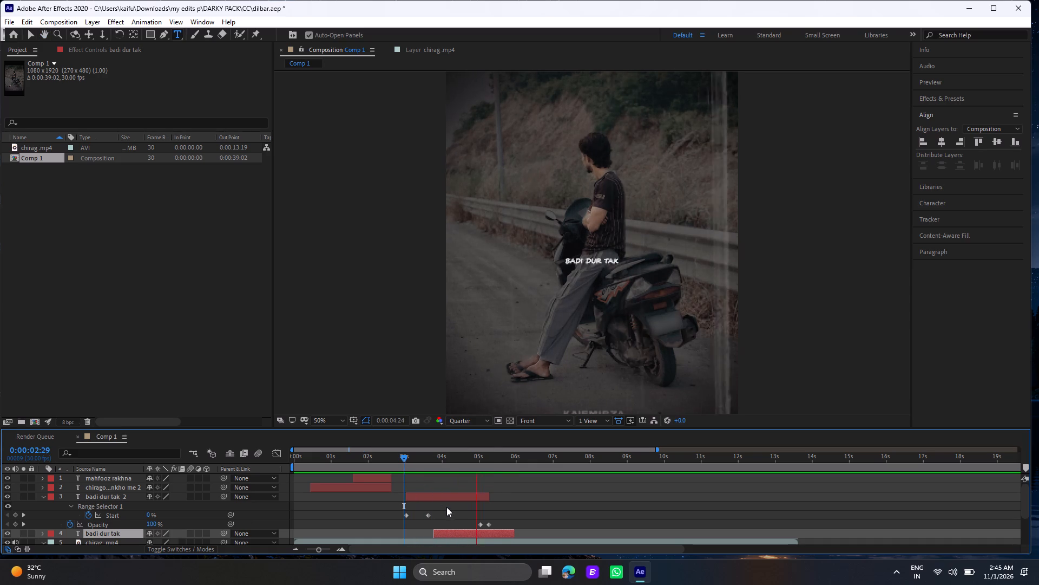
pyautogui.press('space')
# Replace the badi dur tak layer's text with "raat hi raat hogi" and centre it horizontally in the composition.
pyautogui.click(457, 535)
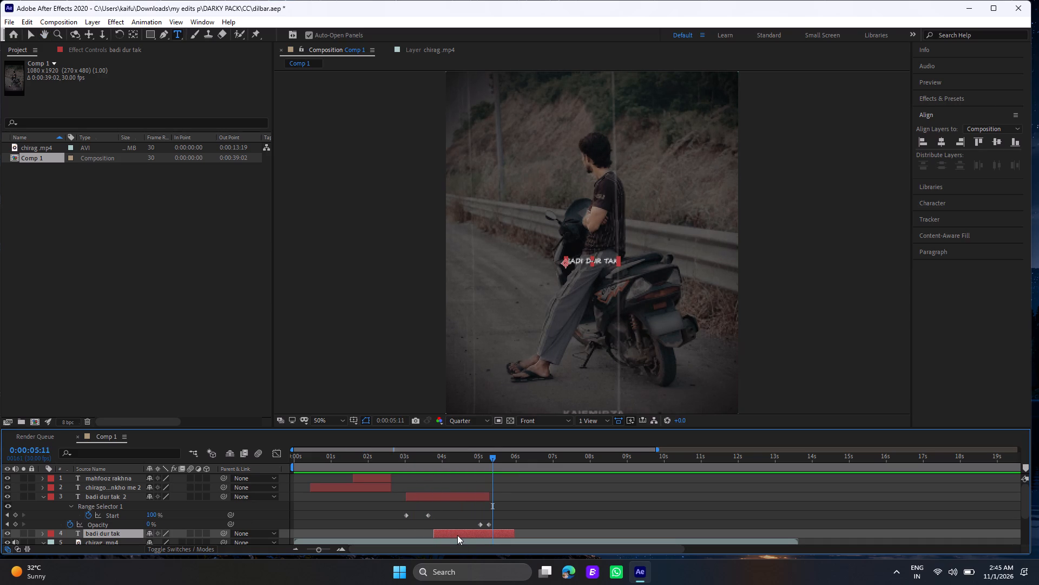
pyautogui.doubleClick(457, 535)
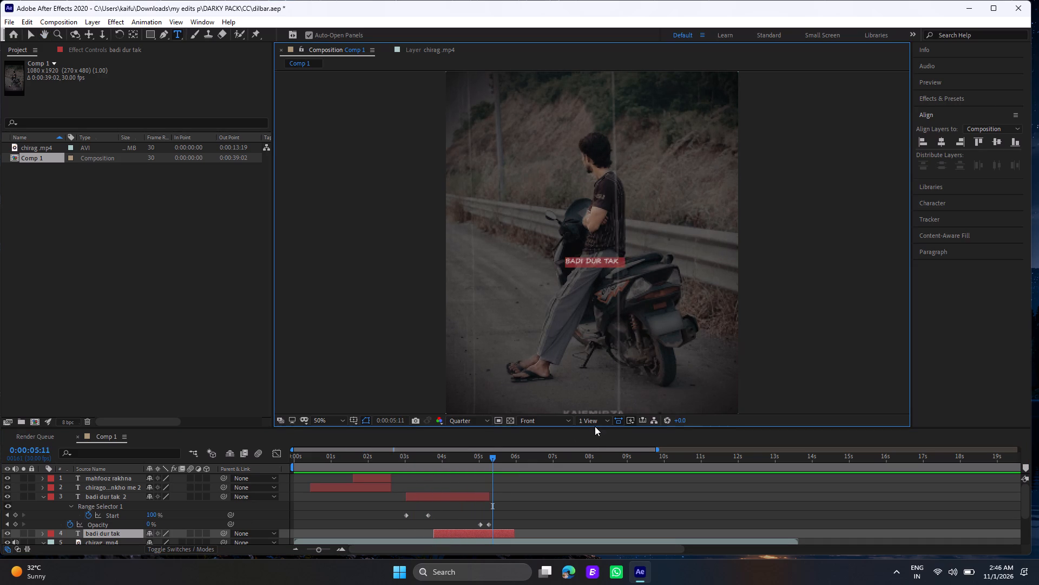
pyautogui.press('BackSpace')
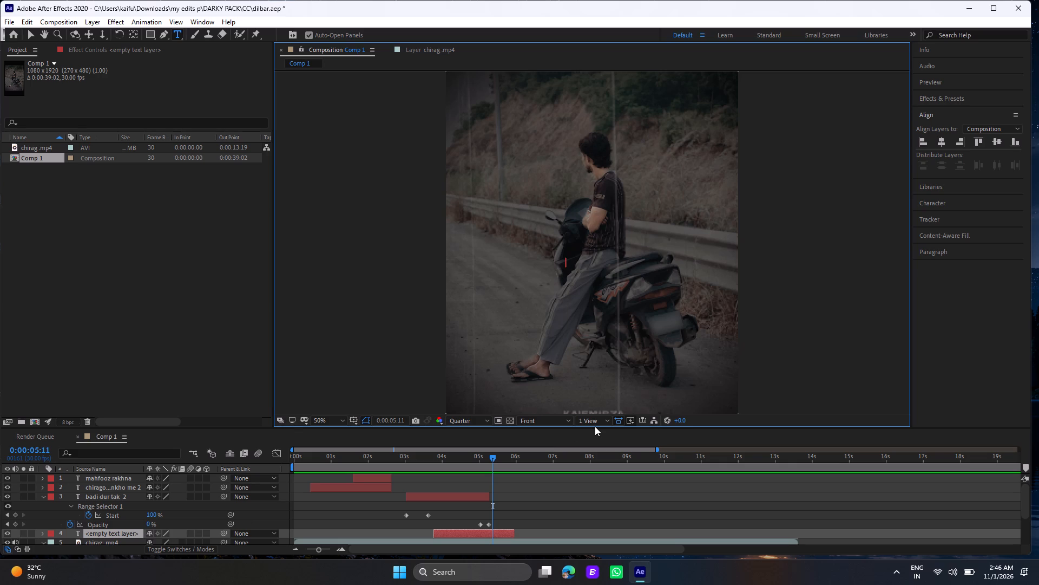
pyautogui.write('raat')
pyautogui.press('space')
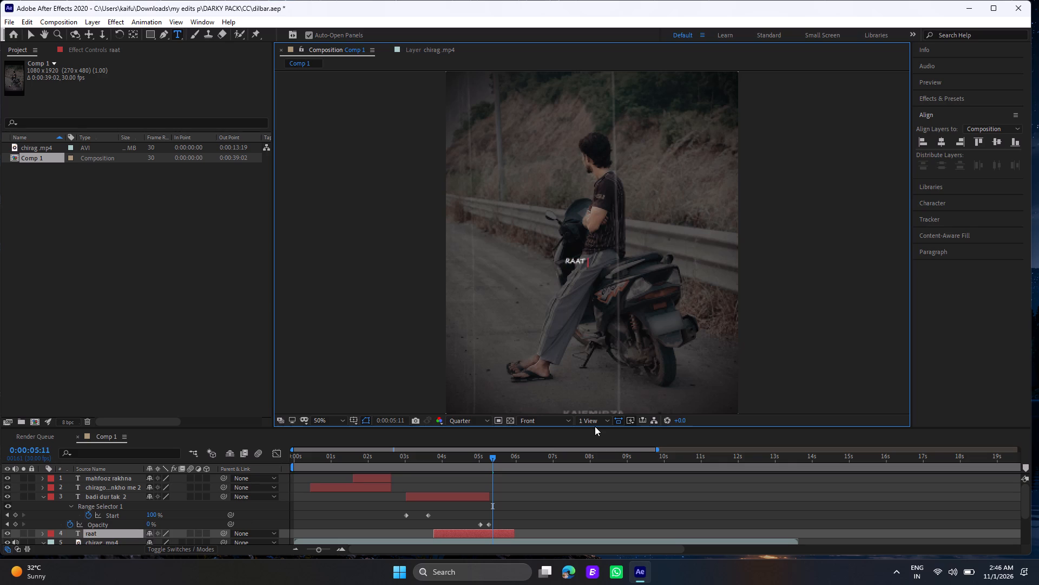
pyautogui.write('hi')
pyautogui.press('space')
pyautogui.write('raat')
pyautogui.press('space')
pyautogui.write('hogi')
pyautogui.press('space')
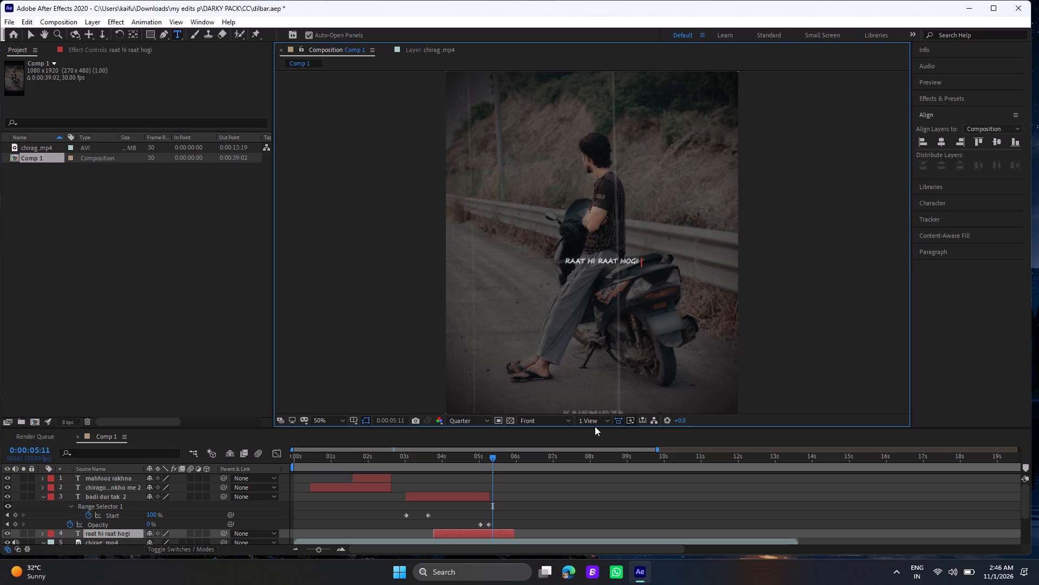
pyautogui.click(938, 139)
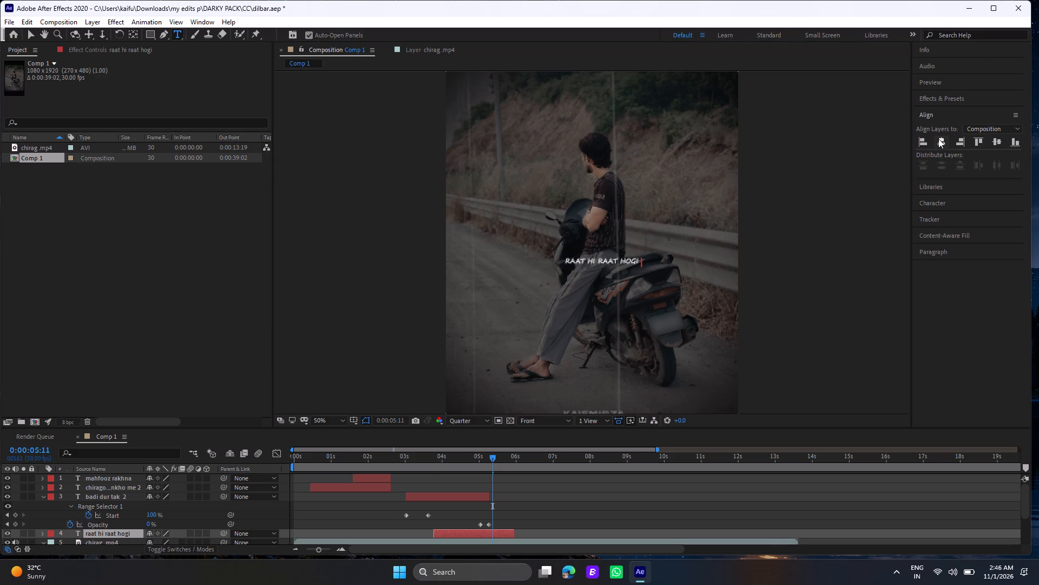
# Nudge the raat hi raat hogi text down to sit just below the BADI DUR TAK line, keeping it horizontally centred.
pyautogui.click(405, 457)
pyautogui.moveTo(405, 457); pyautogui.dragTo(439, 476)
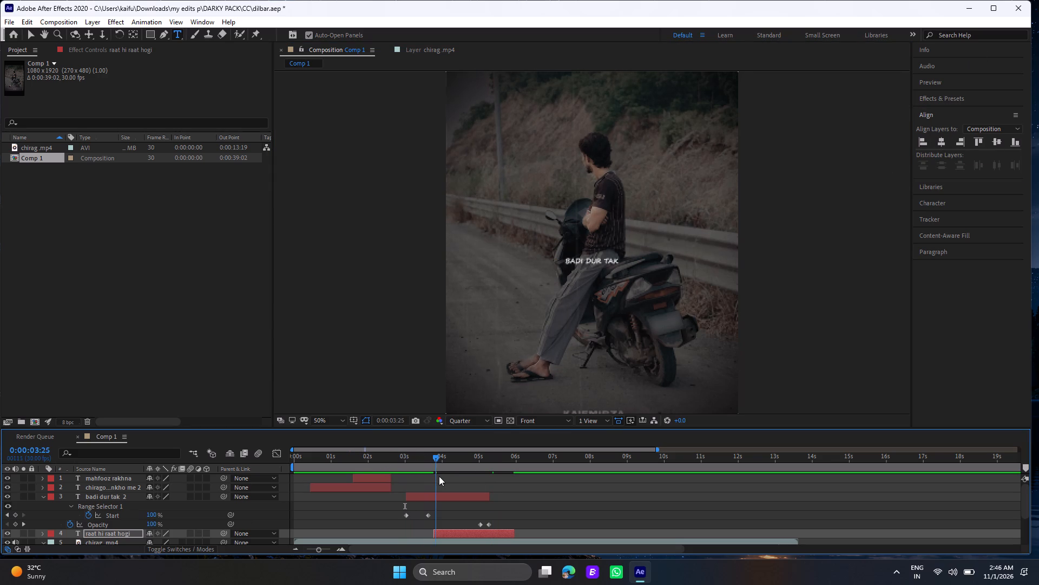
pyautogui.moveTo(439, 476); pyautogui.dragTo(464, 488)
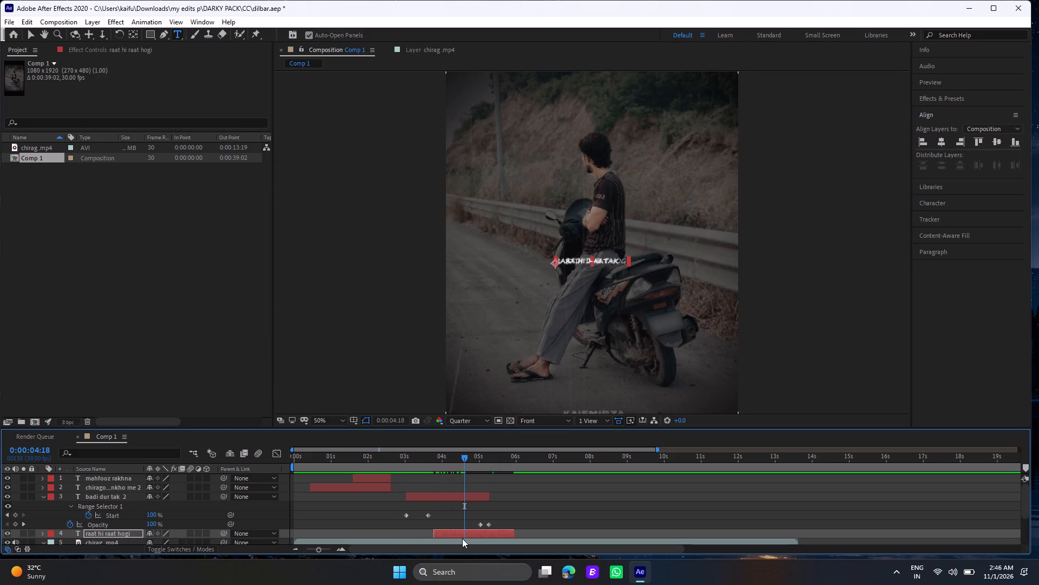
pyautogui.press('Down')
pyautogui.press('Down')
pyautogui.press('Down')
pyautogui.press('Down')
pyautogui.press('Down')
pyautogui.press('Down')
pyautogui.press('Down')
pyautogui.press('Down')
pyautogui.press('Down')
pyautogui.press('Down')
pyautogui.press('Down')
pyautogui.press('Down')
pyautogui.press('Down')
pyautogui.press('Down')
pyautogui.press('Down')
pyautogui.press('Down')
pyautogui.press('Down')
pyautogui.press('Down')
pyautogui.press('Down')
pyautogui.press('Down')
pyautogui.press('Down')
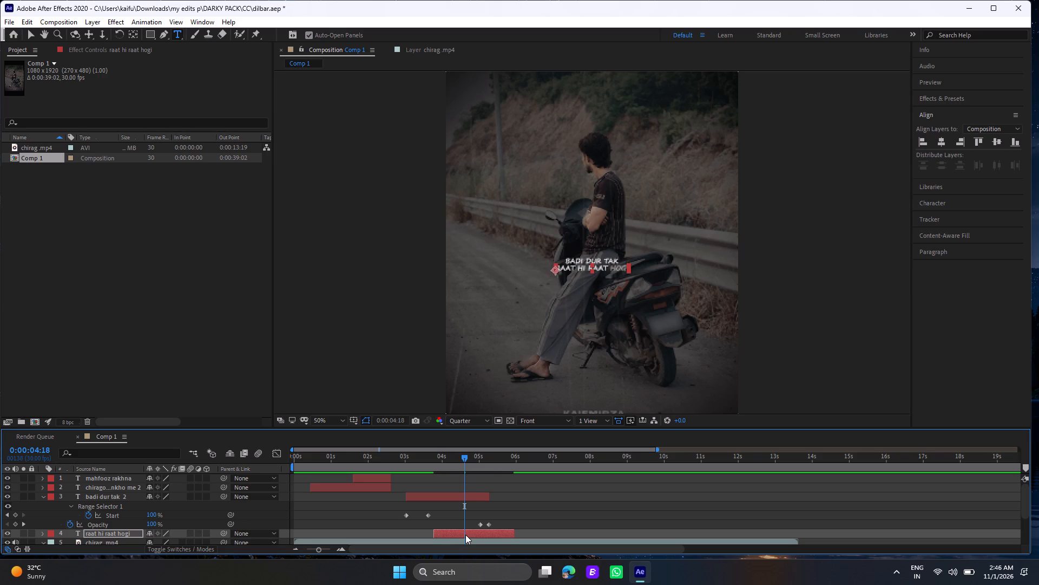
pyautogui.click(940, 142)
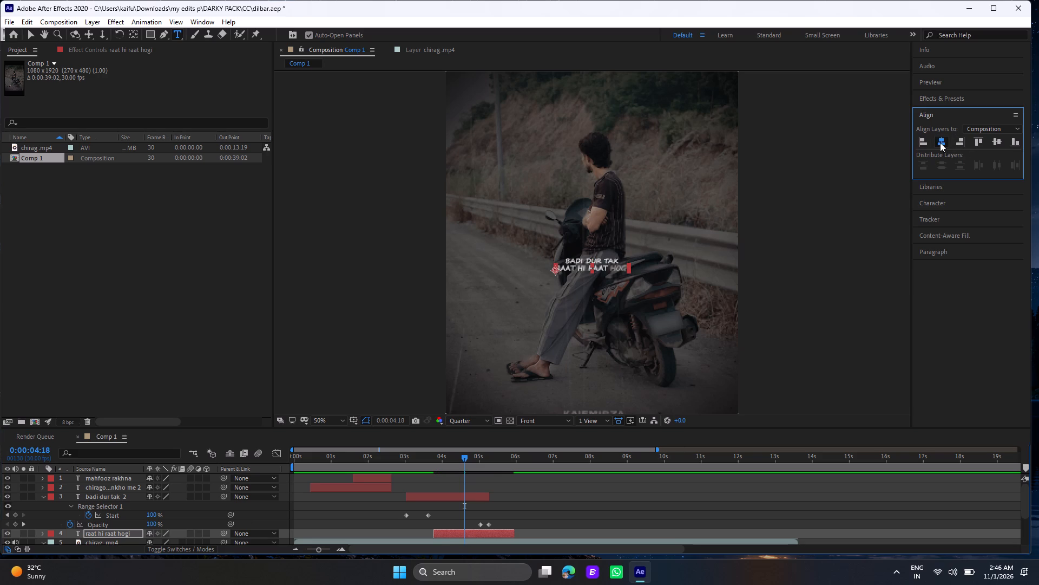
# Play back from just before 0:00:03:00 to check both lyric lines' reveal and fade-out against the audio.
pyautogui.click(397, 457)
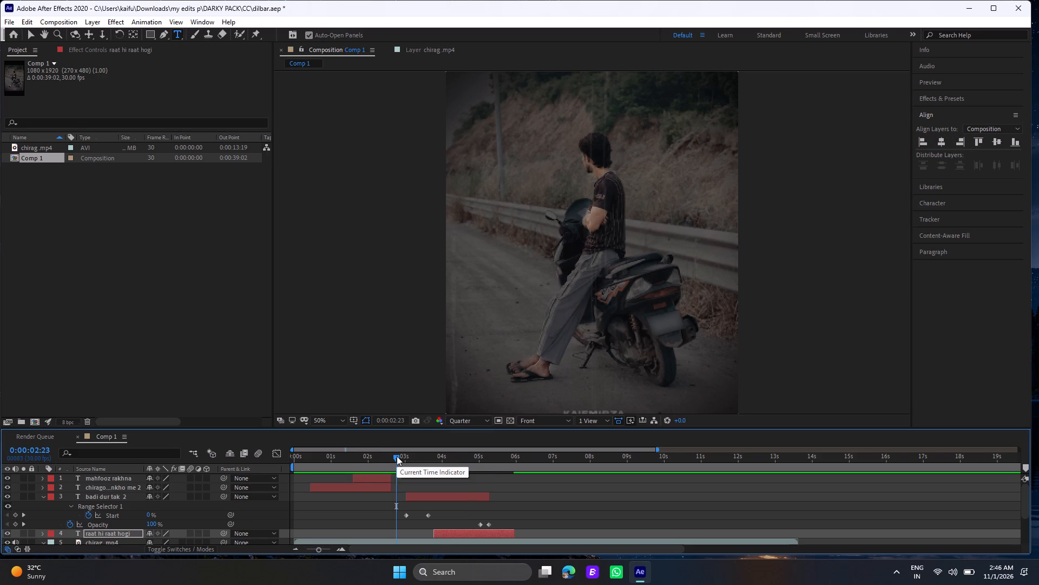
pyautogui.press('space')
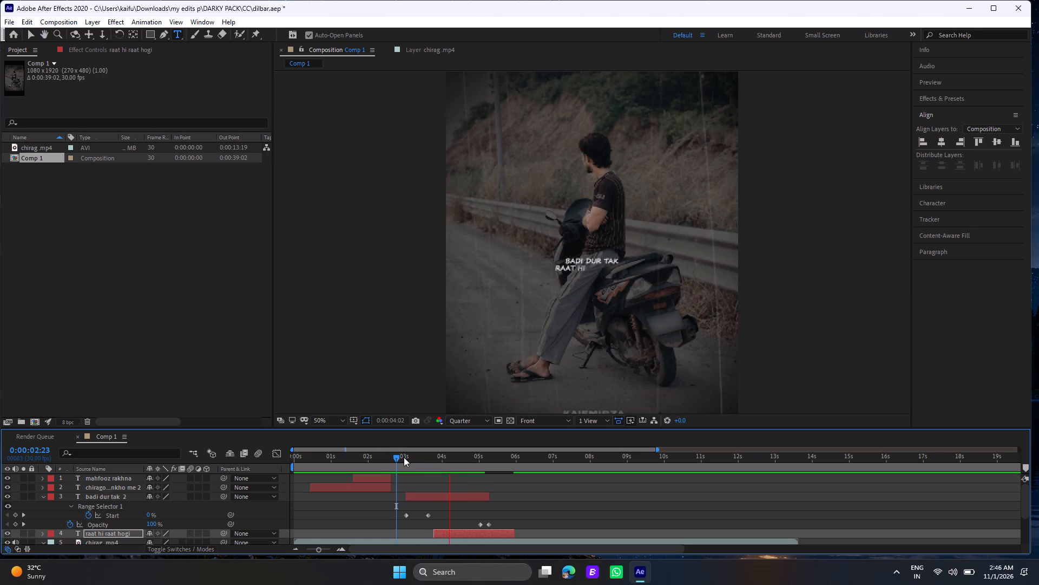
pyautogui.press('space')
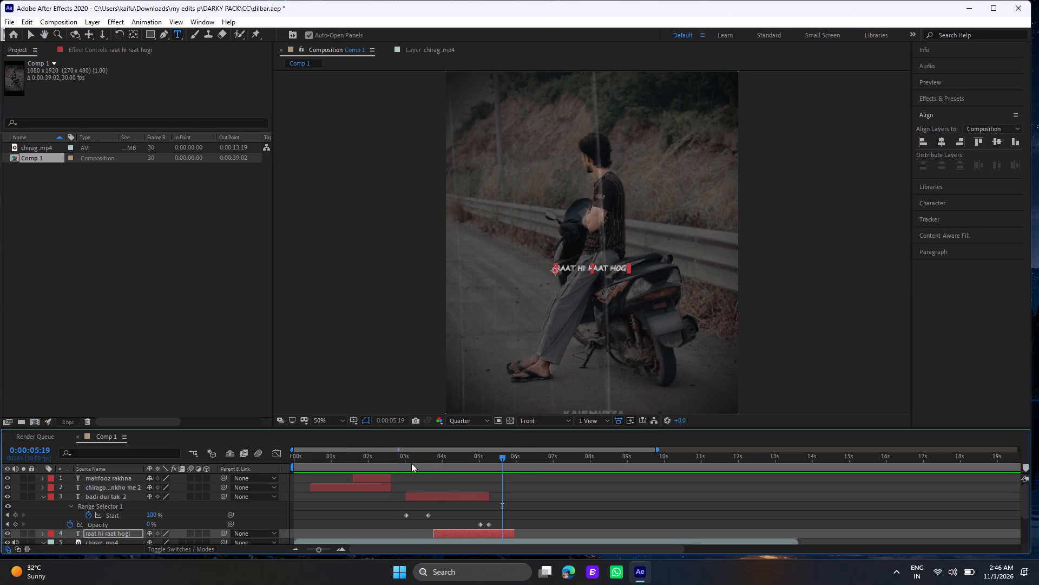
pyautogui.click(402, 457)
pyautogui.press('space')
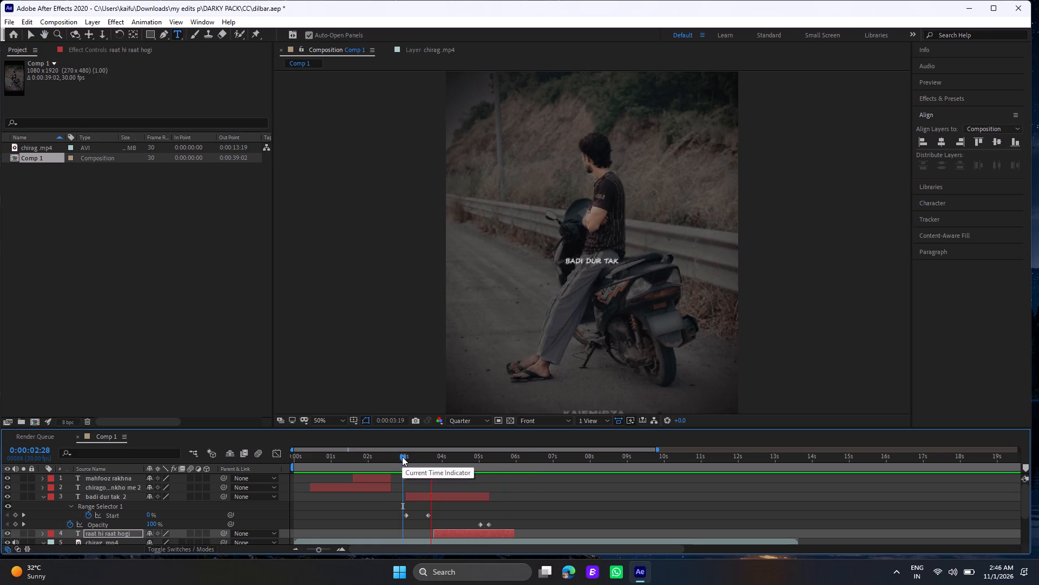
pyautogui.press('space')
pyautogui.press('space')
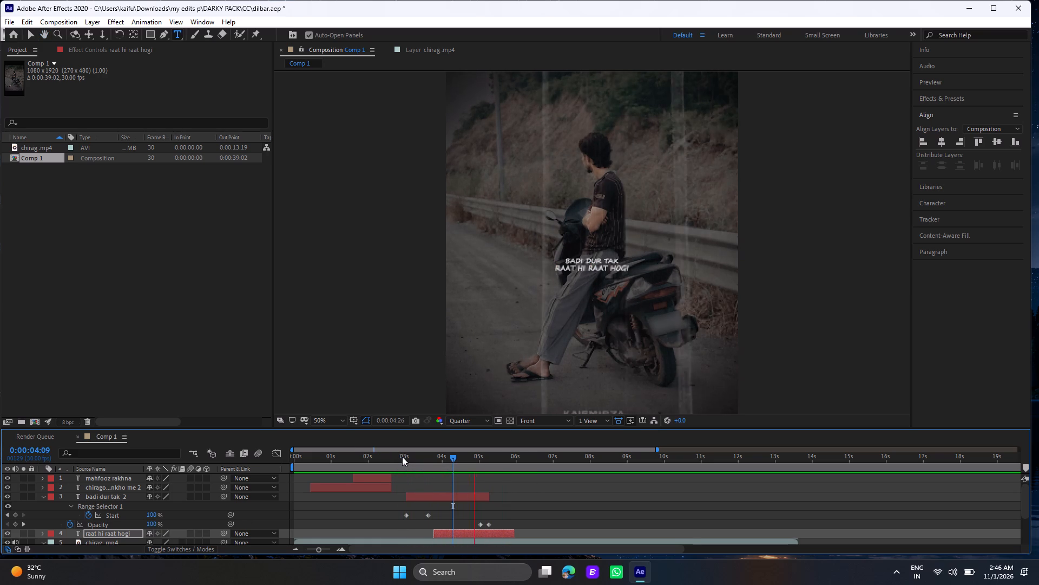
pyautogui.press('space')
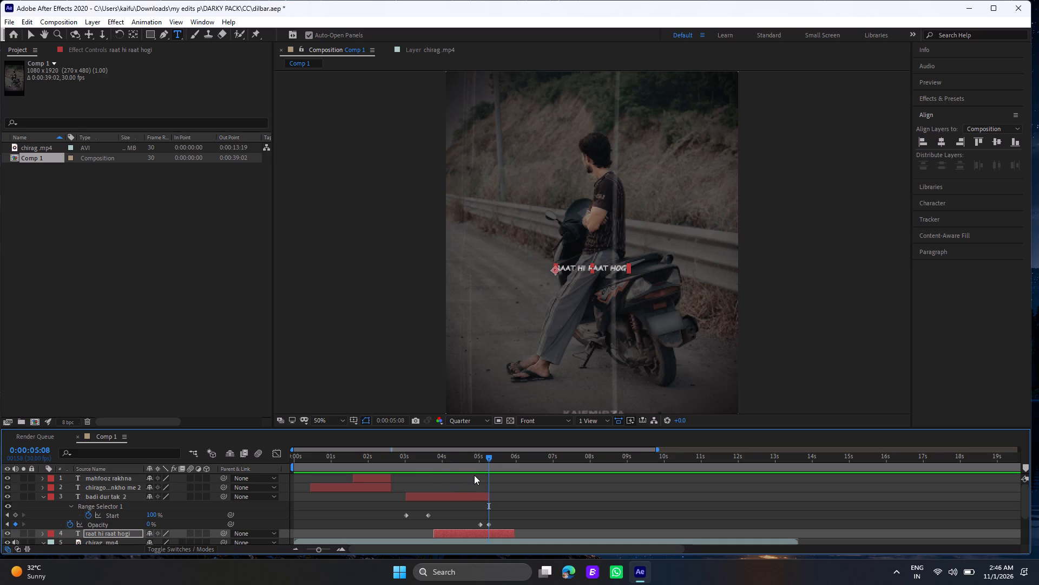
# Move the badi dur tak 2 layer's last Opacity keyframe to 0:00:05:09.
pyautogui.click(495, 534)
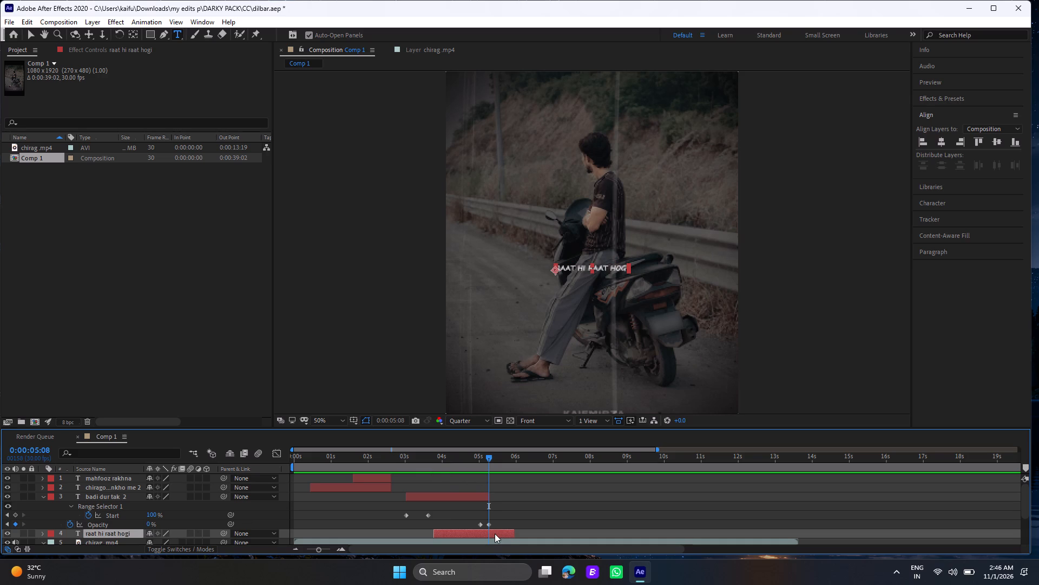
pyautogui.scroll(-1, 494, 521)
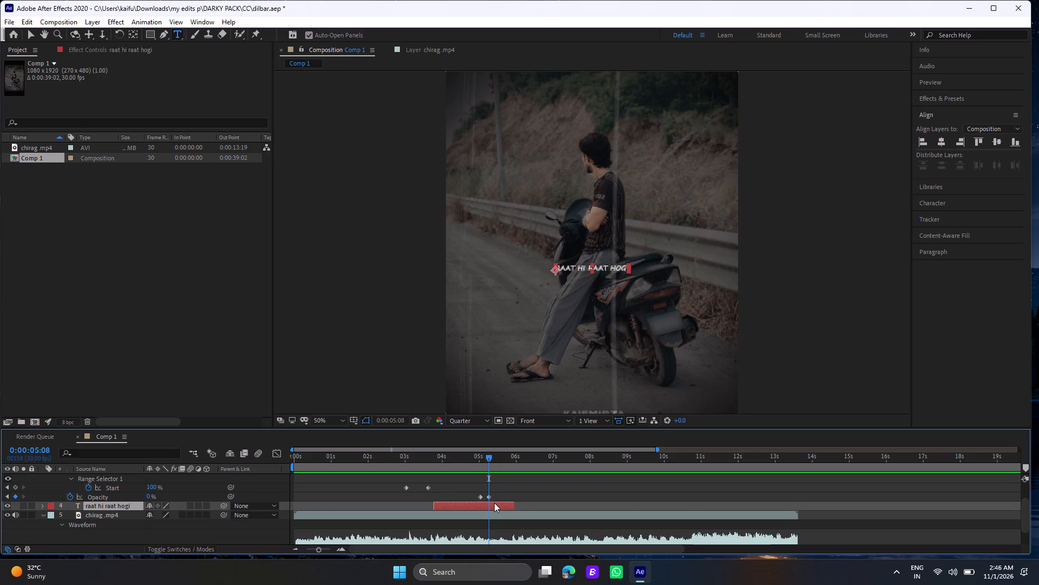
pyautogui.scroll(1, 493, 504)
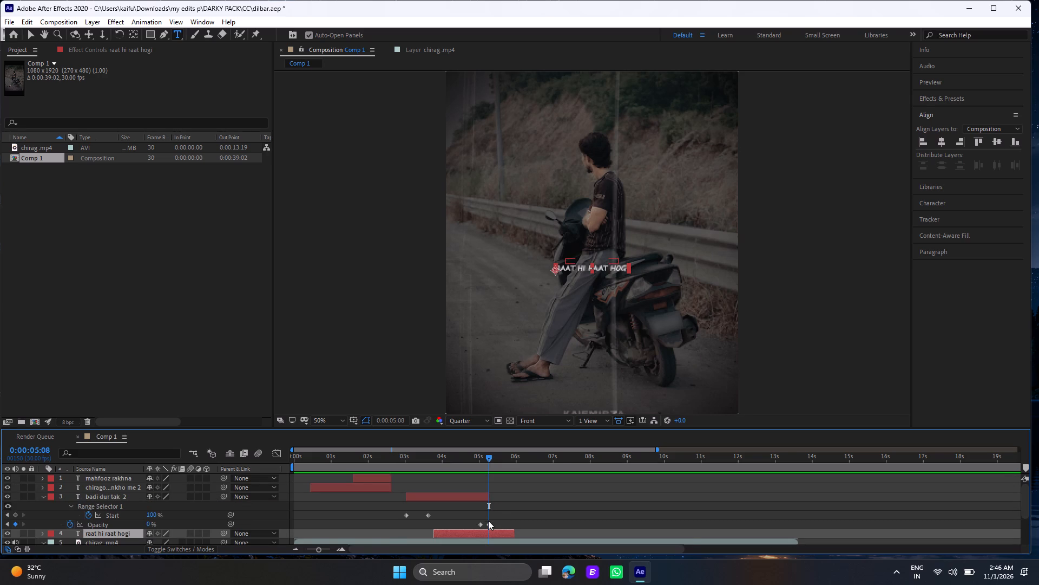
pyautogui.moveTo(327, 547); pyautogui.dragTo(347, 550)
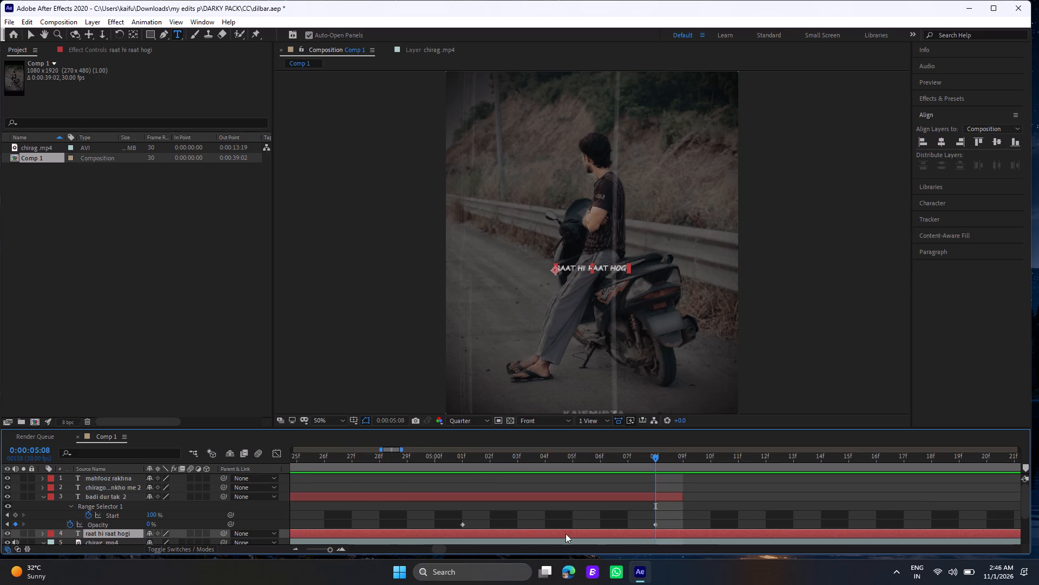
pyautogui.moveTo(656, 525); pyautogui.dragTo(659, 524)
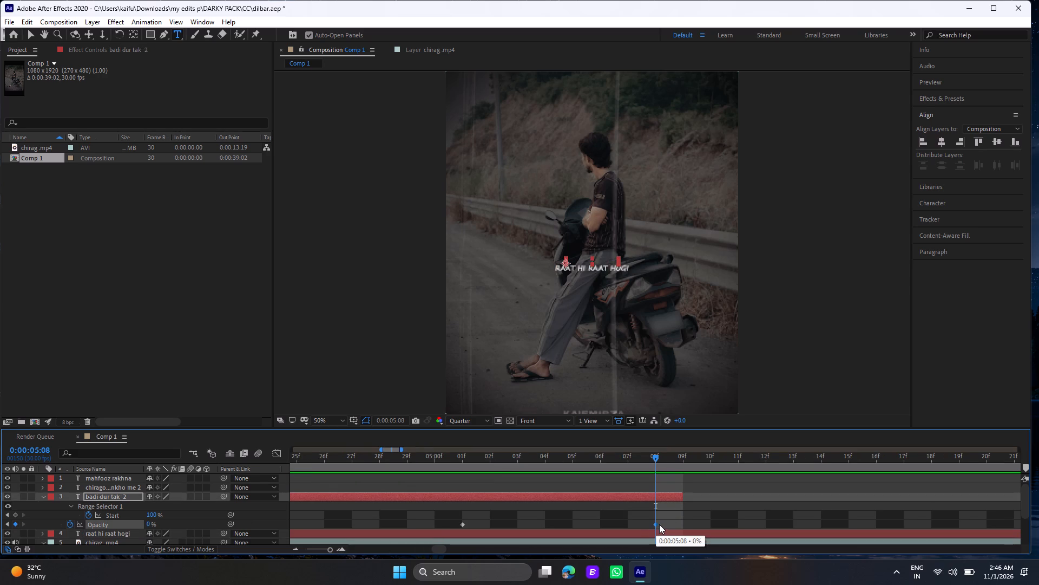
pyautogui.moveTo(659, 524); pyautogui.dragTo(674, 525)
# Shift both Opacity keyframes of the raat hi raat hogi layer together so the last one sits at 0:00:05:09.
pyautogui.click(689, 530)
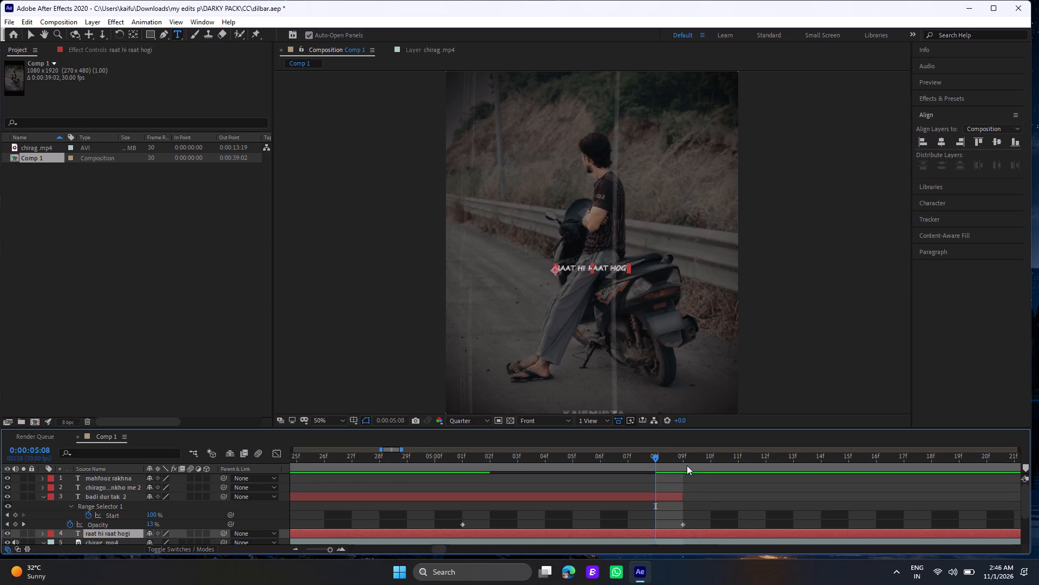
pyautogui.click(686, 464)
pyautogui.click(689, 535)
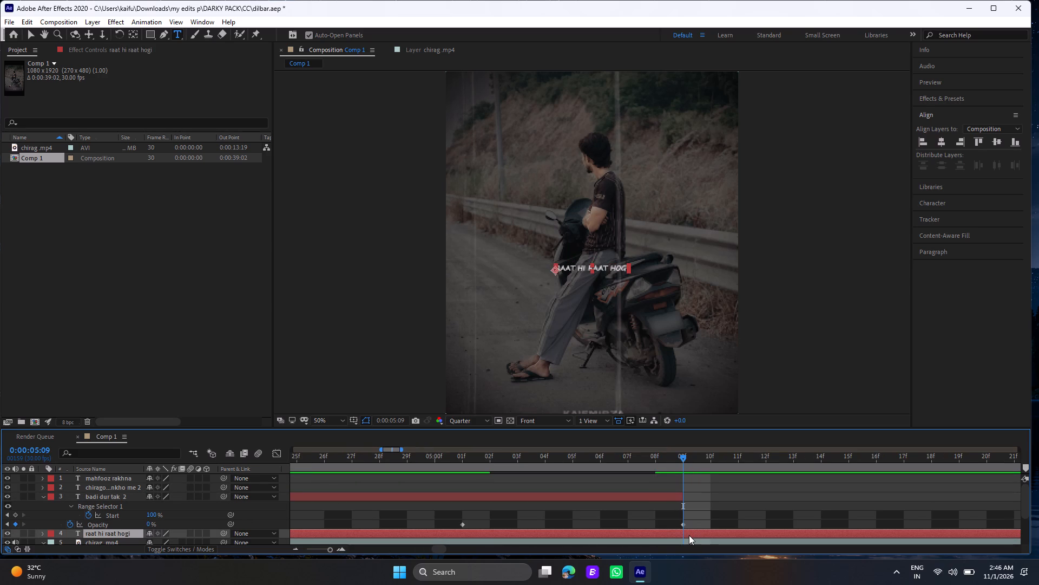
pyautogui.scroll(-1, 688, 535)
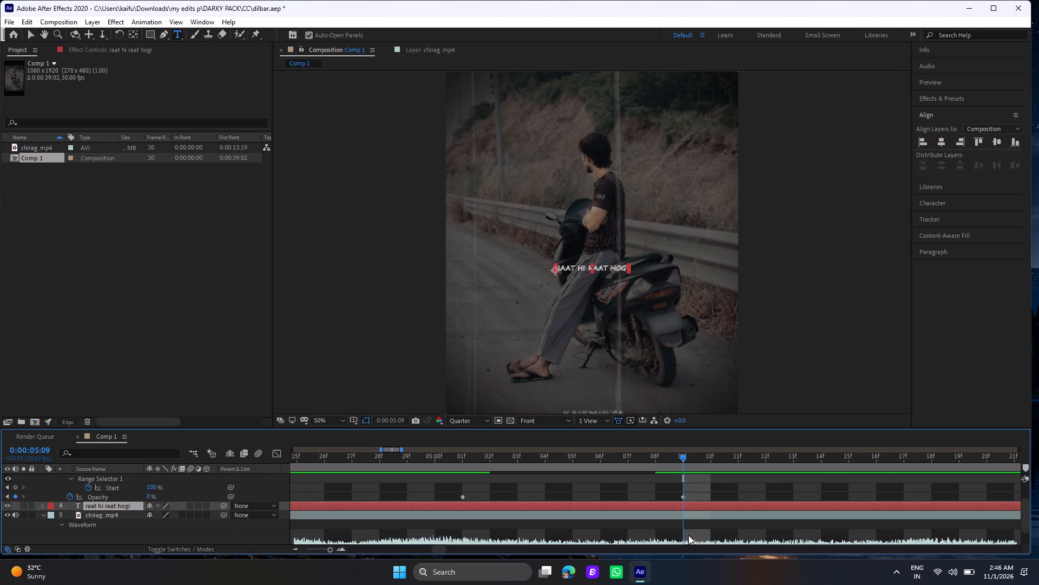
pyautogui.click(687, 505)
pyautogui.press('u')
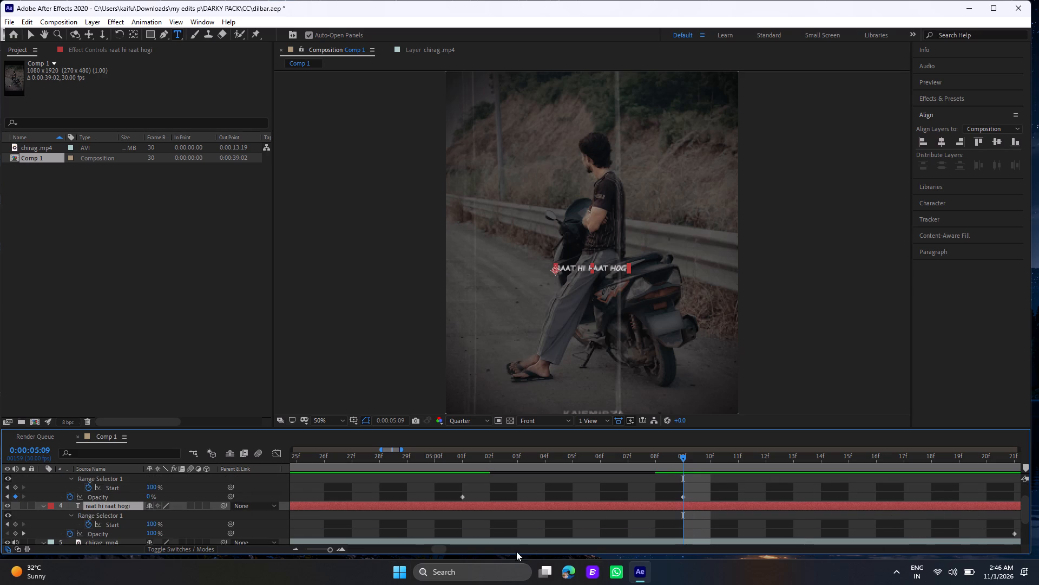
pyautogui.moveTo(435, 550); pyautogui.dragTo(441, 550)
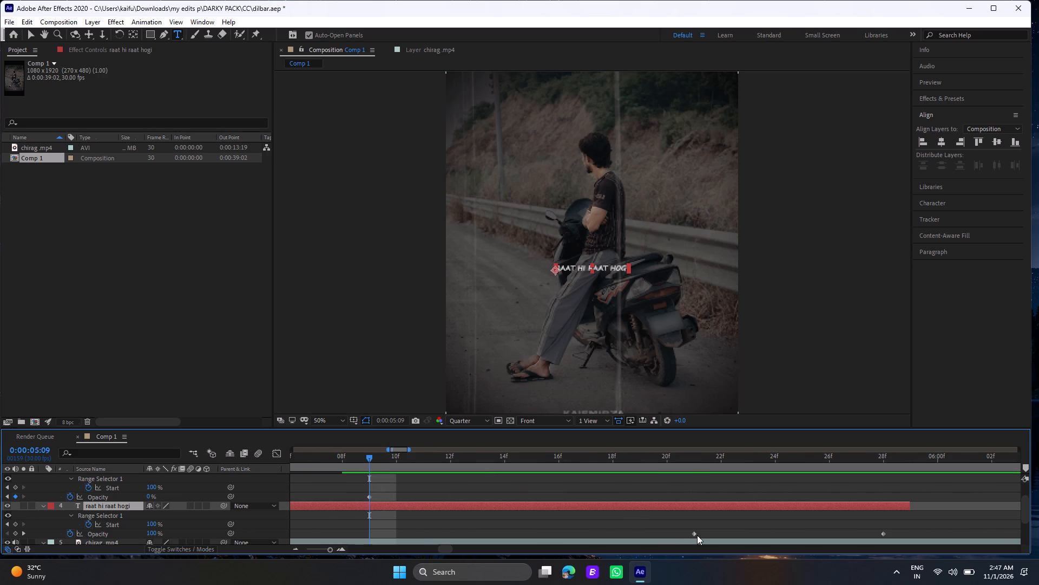
pyautogui.click(890, 533)
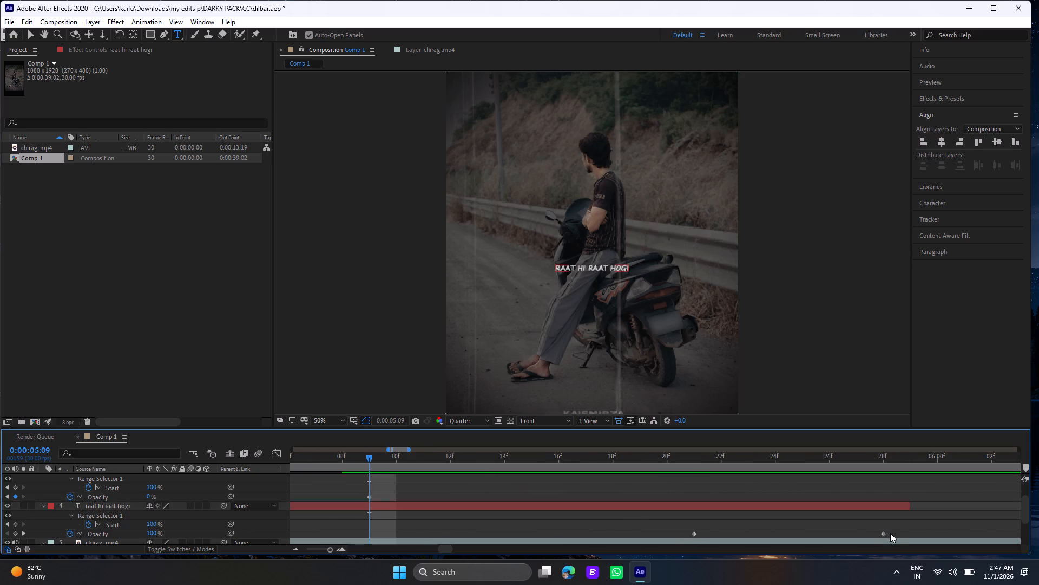
pyautogui.keyDown('alt'); pyautogui.moveTo(890, 533); pyautogui.dragTo(709, 535); pyautogui.keyUp('alt')
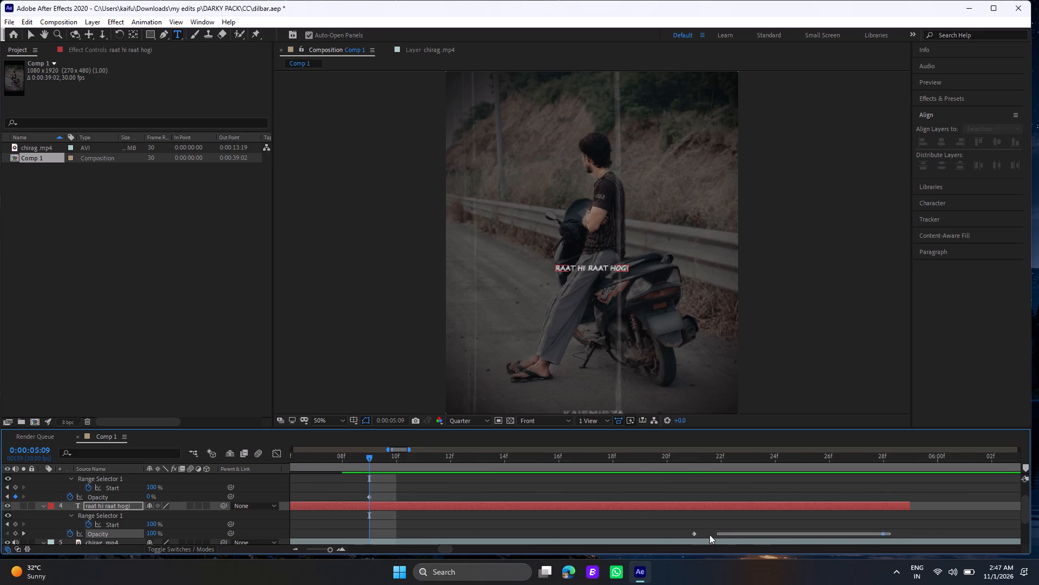
pyautogui.keyDown('alt'); pyautogui.moveTo(709, 535); pyautogui.dragTo(688, 535); pyautogui.keyUp('alt')
pyautogui.keyDown('alt'); pyautogui.click(688, 535); pyautogui.keyUp('alt')
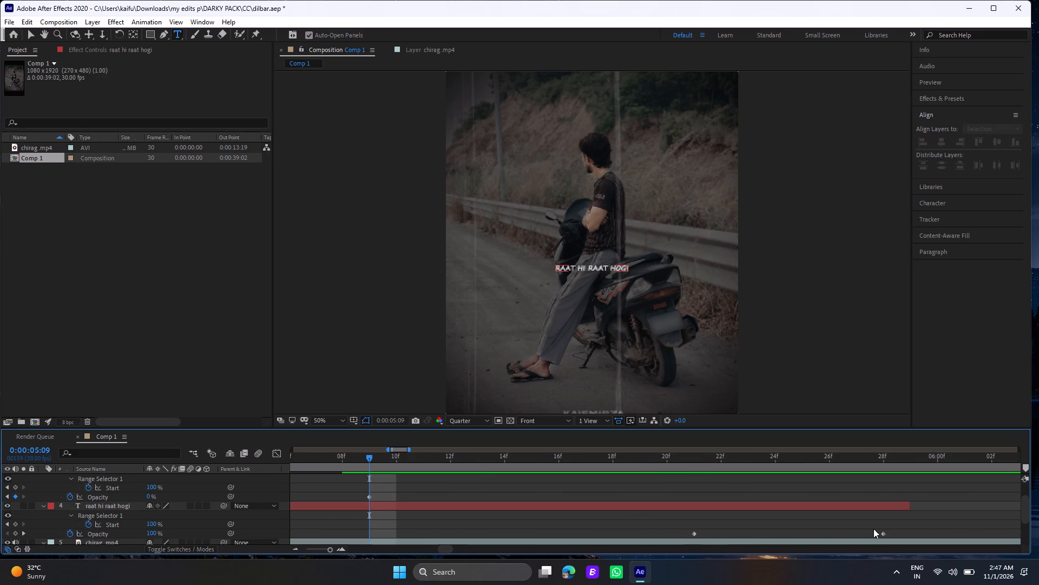
pyautogui.moveTo(891, 533); pyautogui.dragTo(676, 538)
pyautogui.keyDown('alt'); pyautogui.moveTo(695, 535); pyautogui.dragTo(686, 532); pyautogui.keyUp('alt')
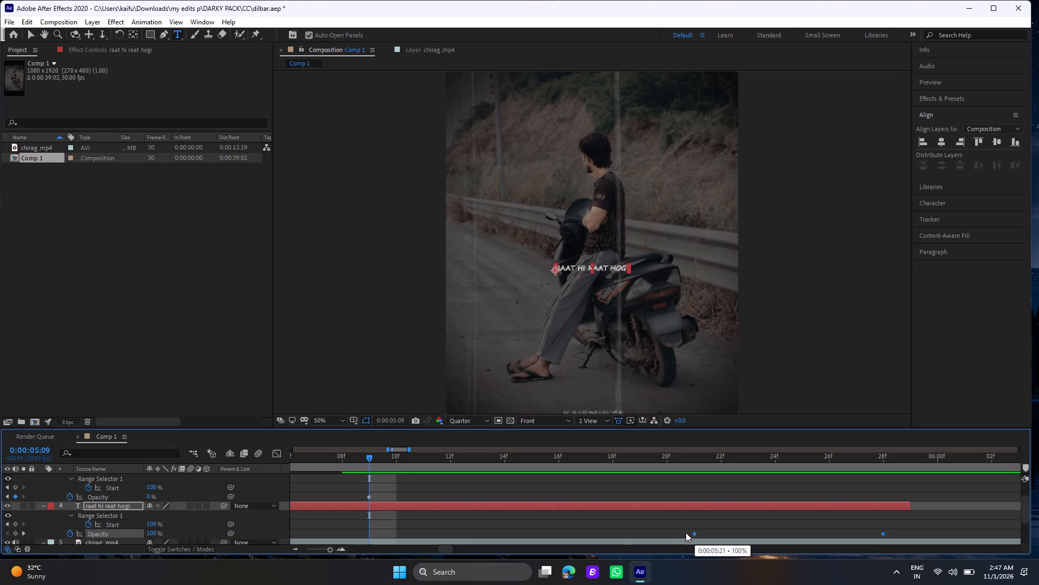
pyautogui.keyDown('alt'); pyautogui.moveTo(686, 532); pyautogui.dragTo(739, 539); pyautogui.keyUp('alt')
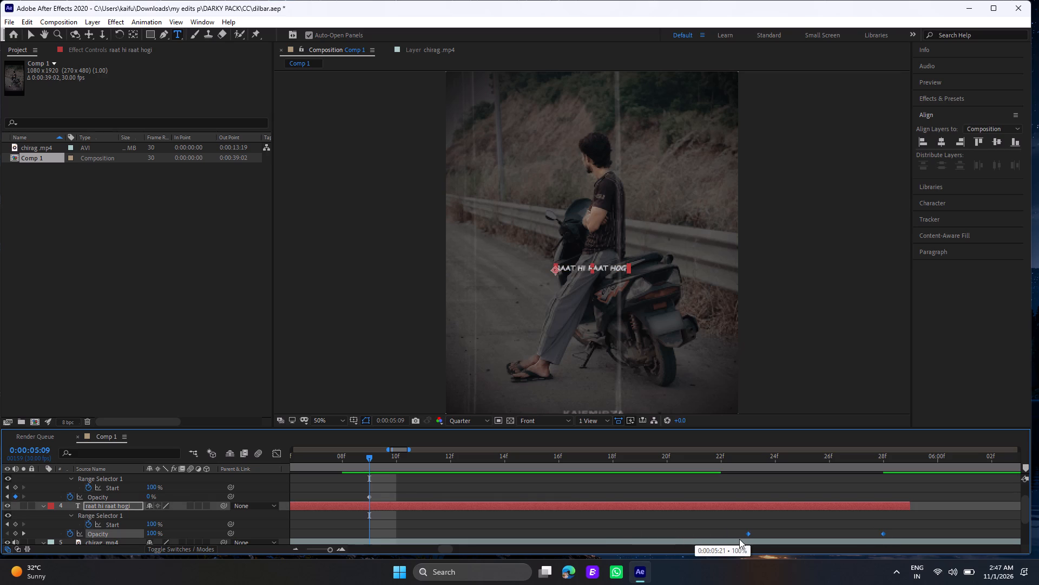
pyautogui.keyDown('alt'); pyautogui.moveTo(739, 539); pyautogui.dragTo(729, 539); pyautogui.keyUp('alt')
pyautogui.moveTo(721, 534); pyautogui.dragTo(663, 534)
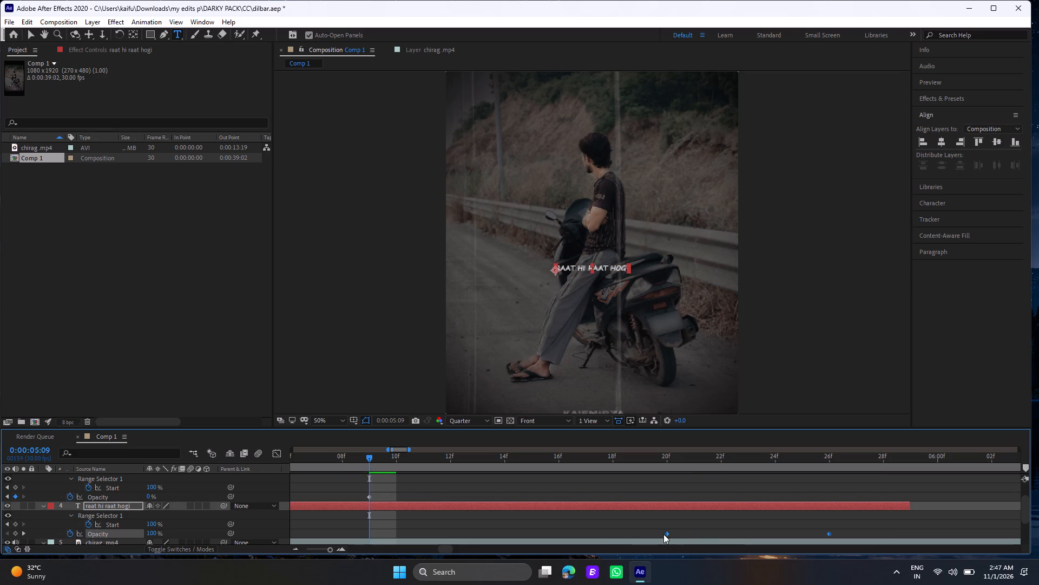
pyautogui.moveTo(663, 534); pyautogui.dragTo(279, 525)
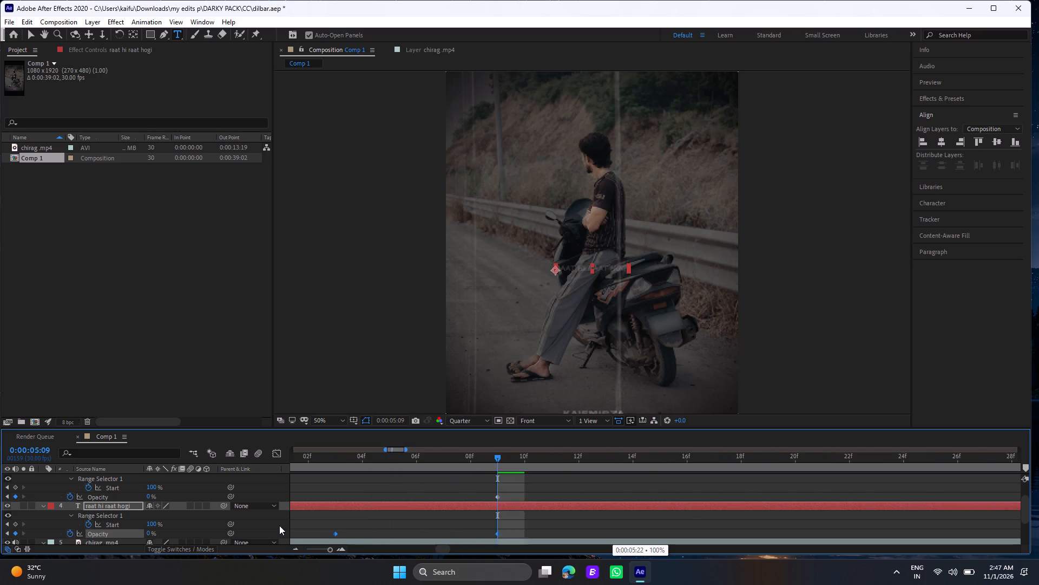
pyautogui.moveTo(279, 525); pyautogui.dragTo(468, 531)
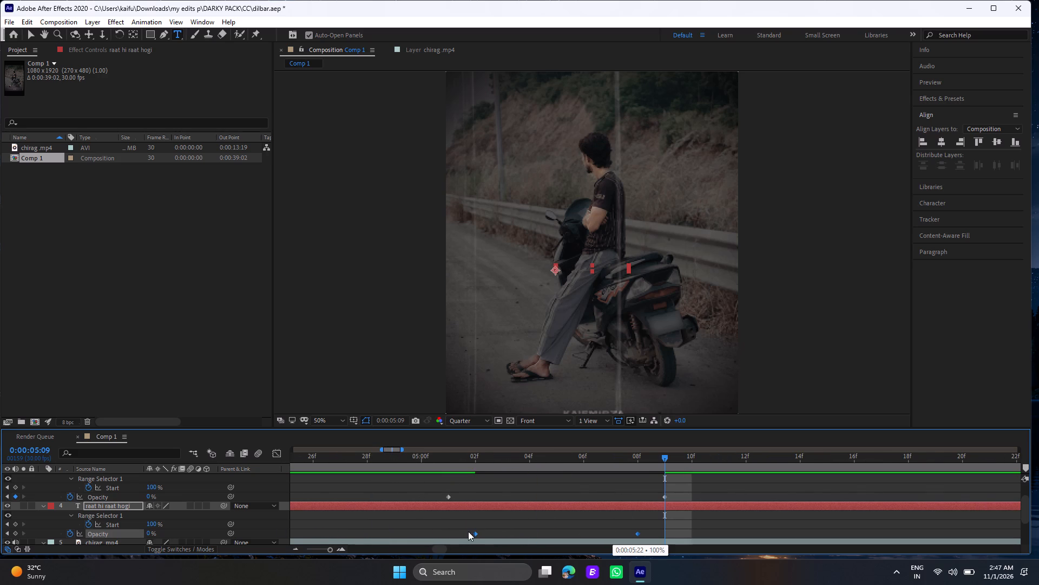
pyautogui.moveTo(468, 531); pyautogui.dragTo(491, 536)
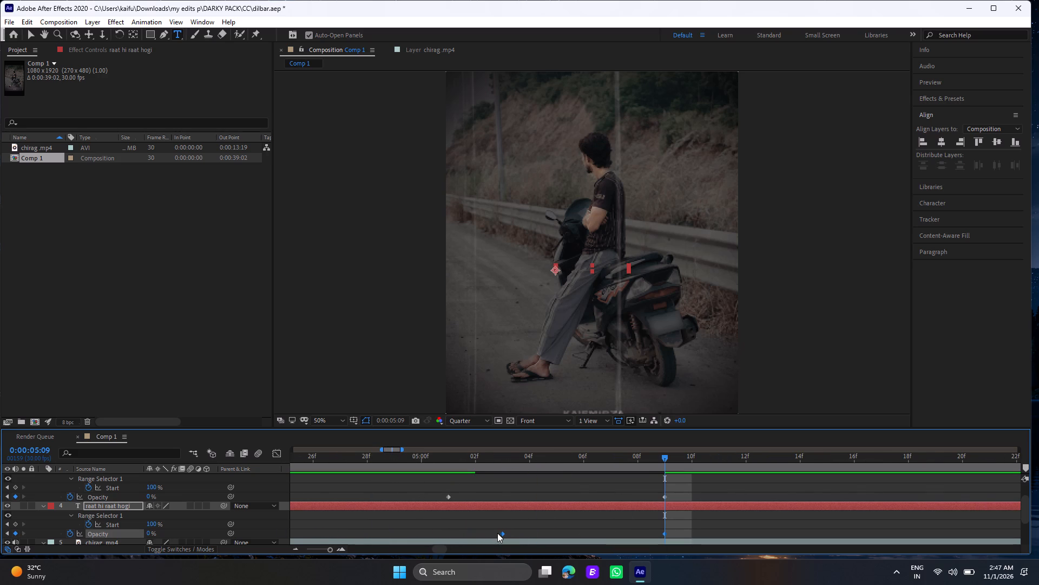
# Move only the raat hi raat hogi layer's first Opacity keyframe to 0:00:05:01, matching the fade-out start of badi dur tak 2.
pyautogui.click(501, 532)
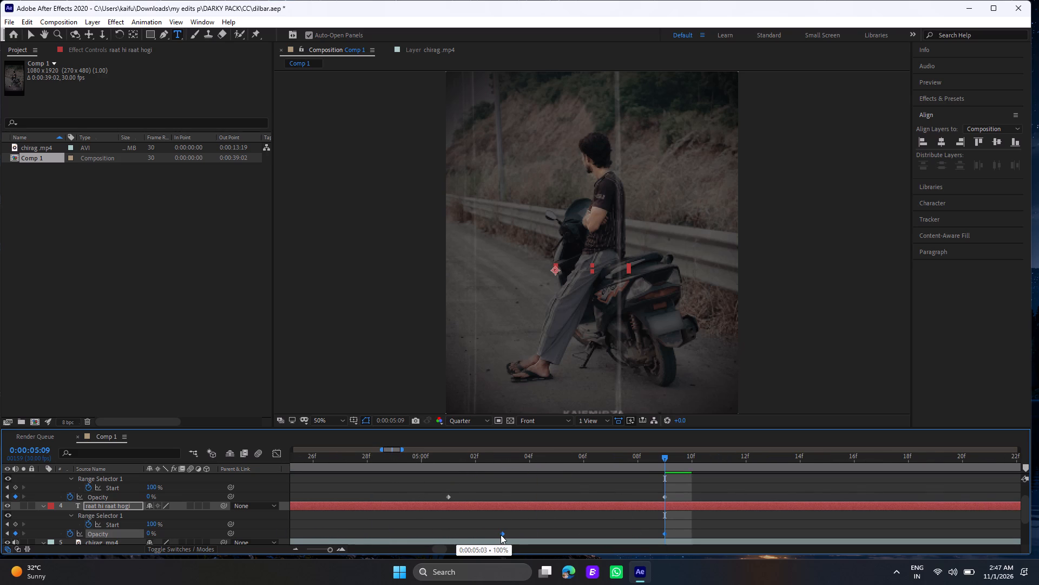
pyautogui.click(494, 521)
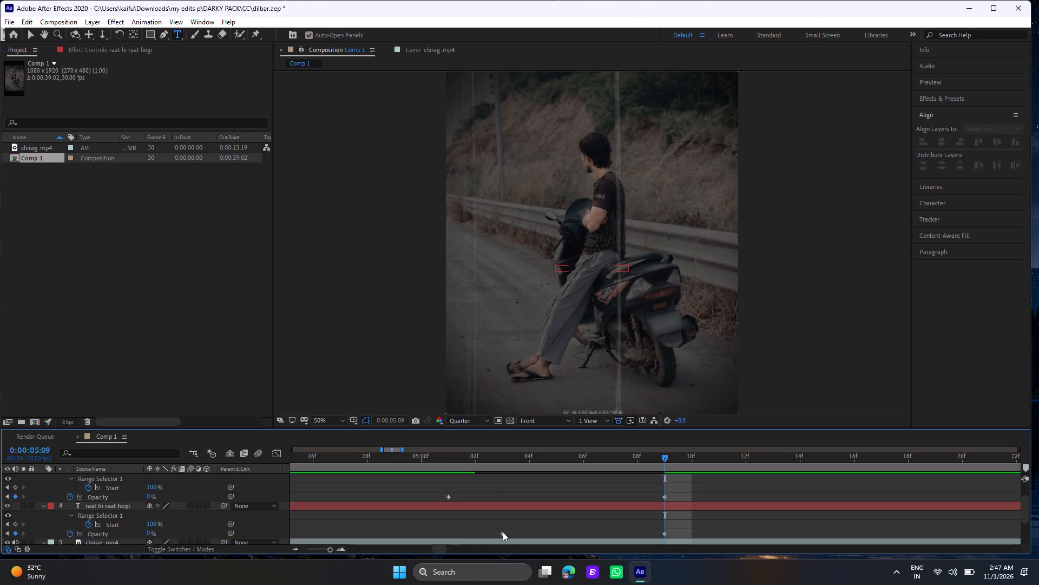
pyautogui.moveTo(503, 532); pyautogui.dragTo(454, 531)
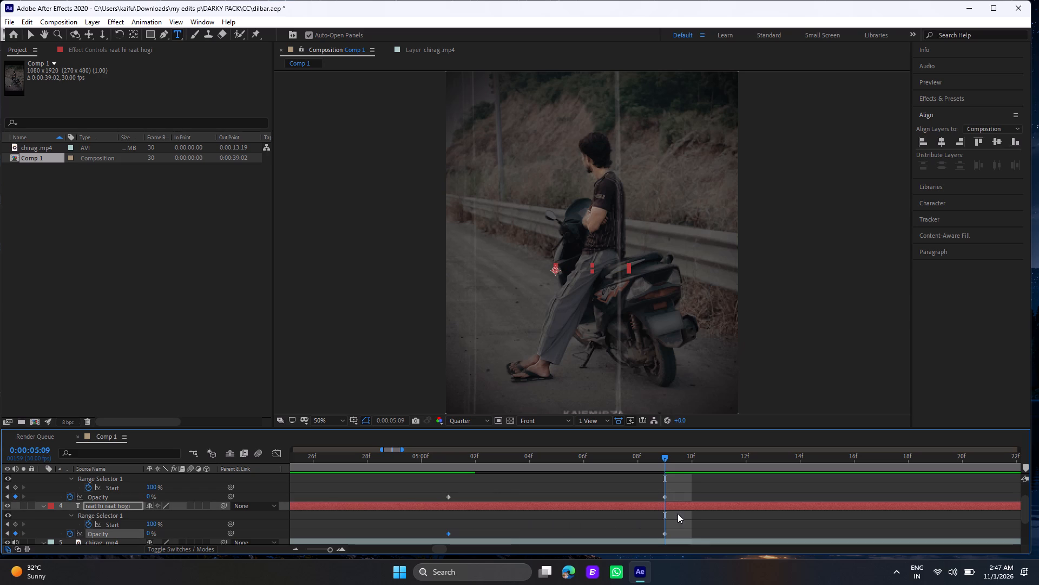
# Split the raat hi raat hogi layer at 0:00:05:09 and delete the part after it.
pyautogui.click(679, 505)
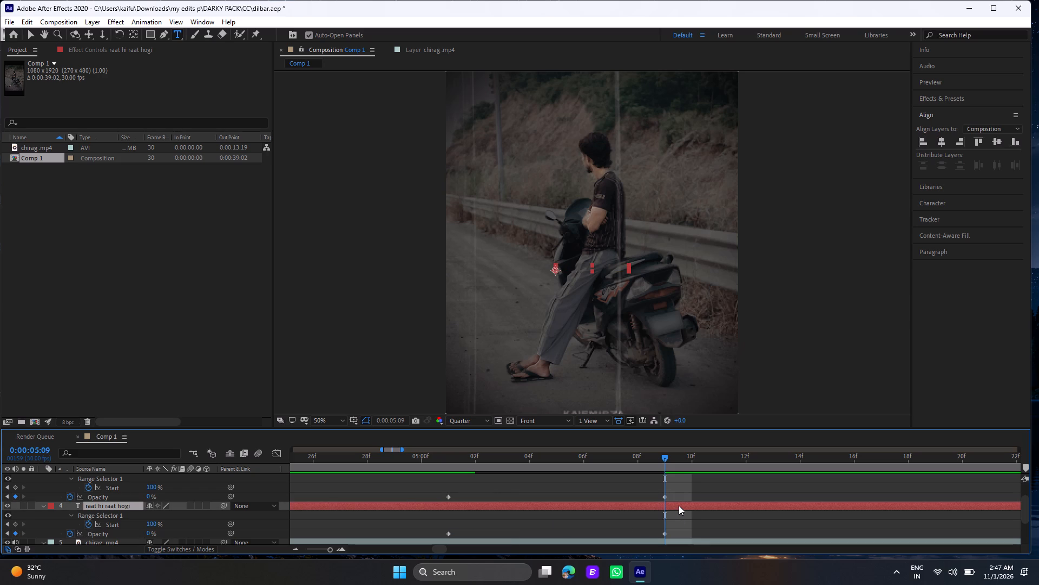
pyautogui.hotkey('ctrl', 'shift', 'd')
pyautogui.press('Delete')
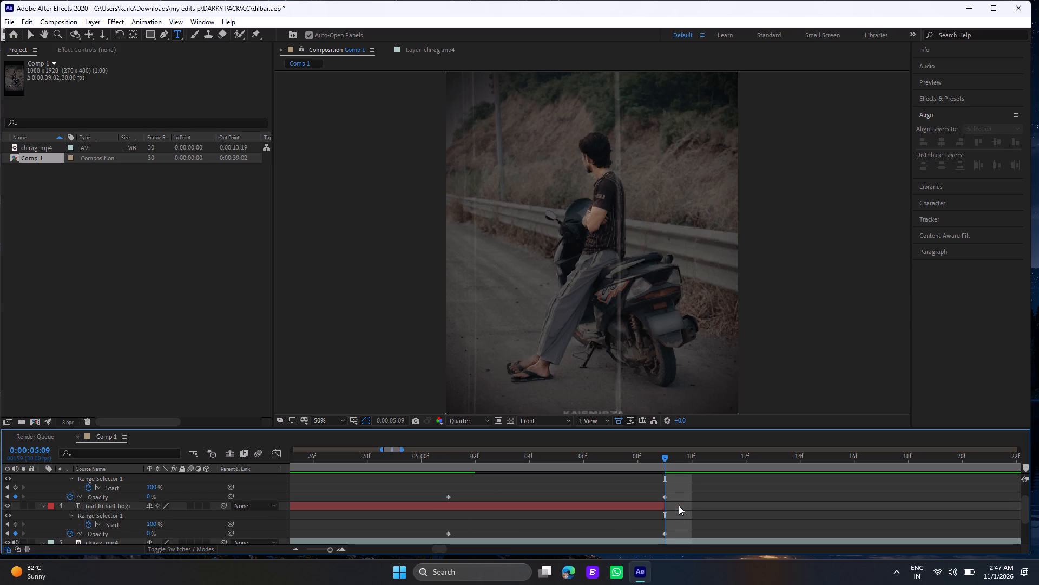
# Collapse the keyframed properties of the raat hi raat hogi and badi dur tak 2 layers.
pyautogui.click(630, 503)
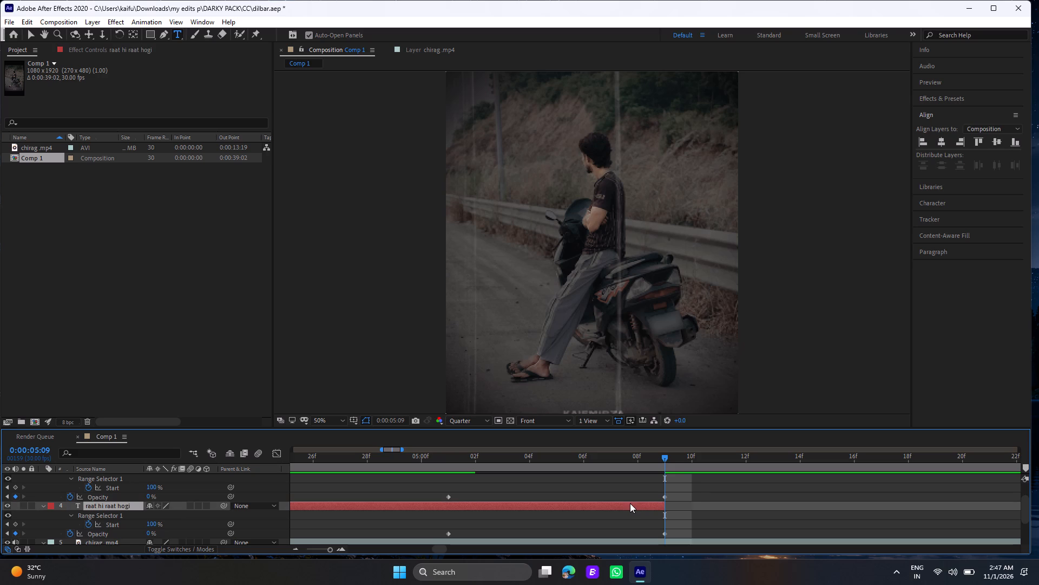
pyautogui.press('u')
pyautogui.scroll(1, 598, 513)
pyautogui.click(597, 497)
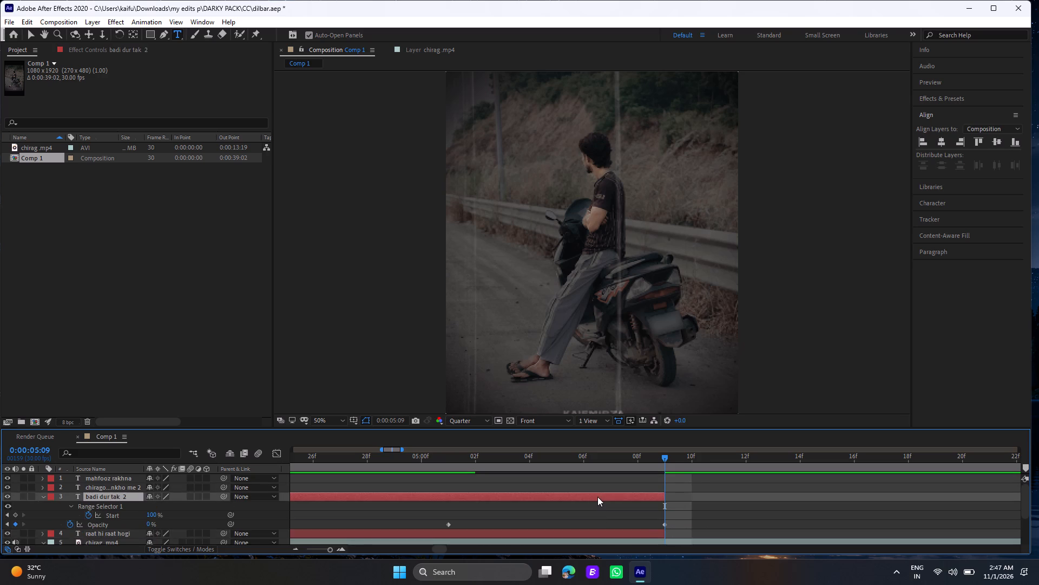
pyautogui.press('u')
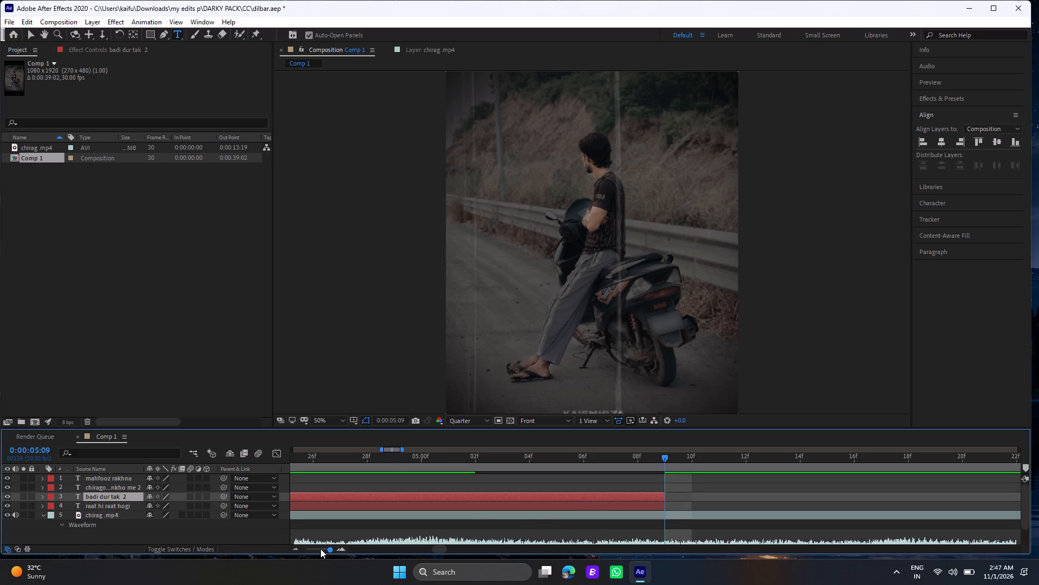
# Play back the composition from near its start to check all four lyric lines' timing against the audio.
pyautogui.click(320, 549)
pyautogui.click(299, 452)
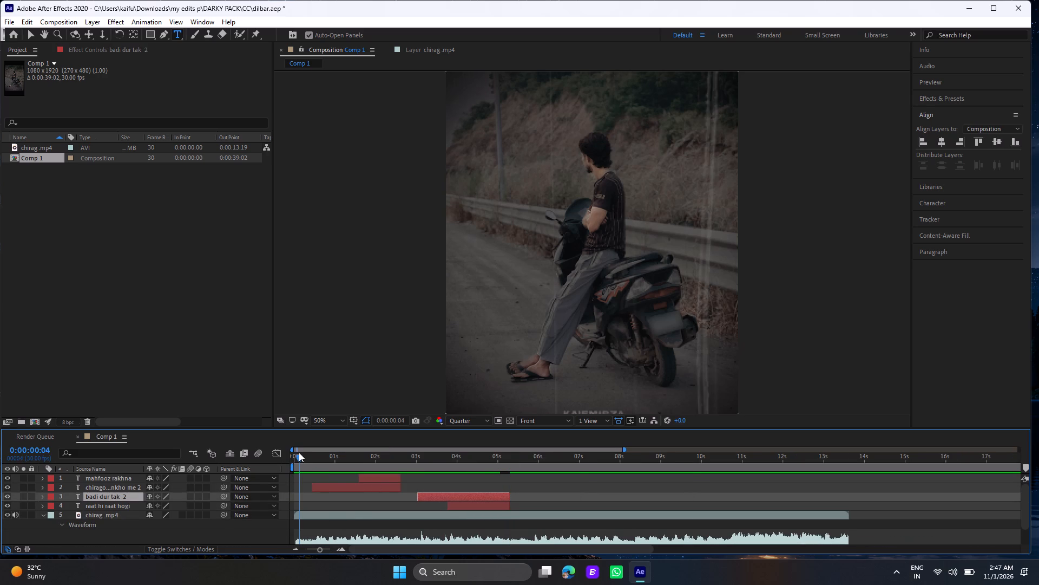
pyautogui.press('space')
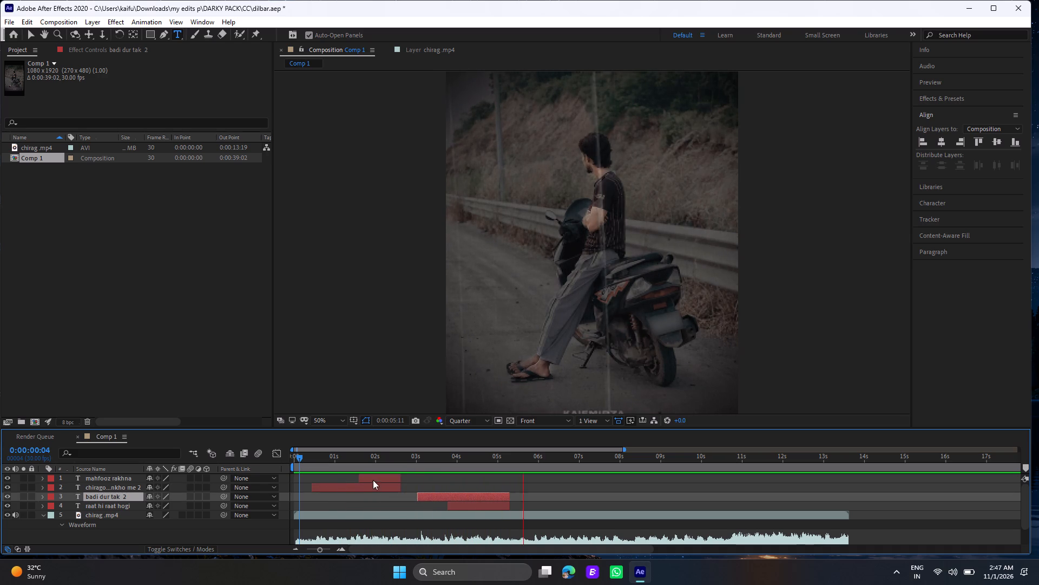
pyautogui.click(326, 452)
pyautogui.press('space')
pyautogui.click(327, 458)
pyautogui.press('space')
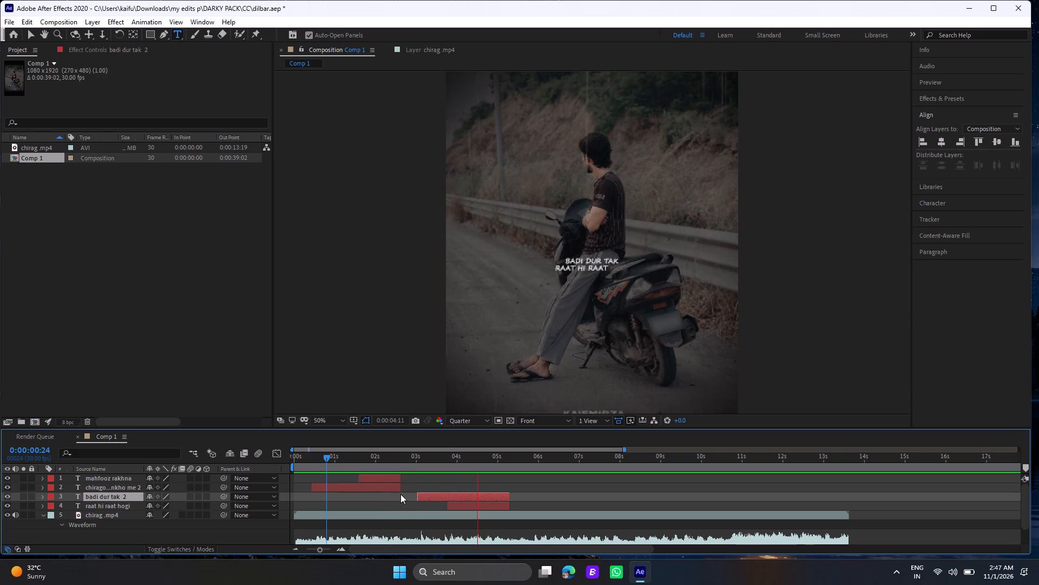
pyautogui.press('space')
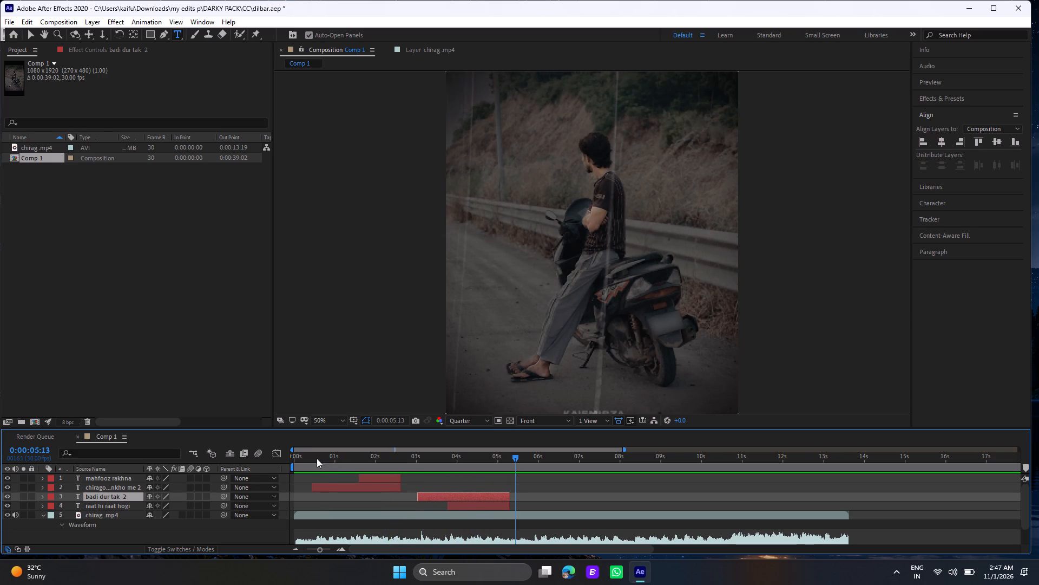
pyautogui.click(311, 454)
pyautogui.press('space')
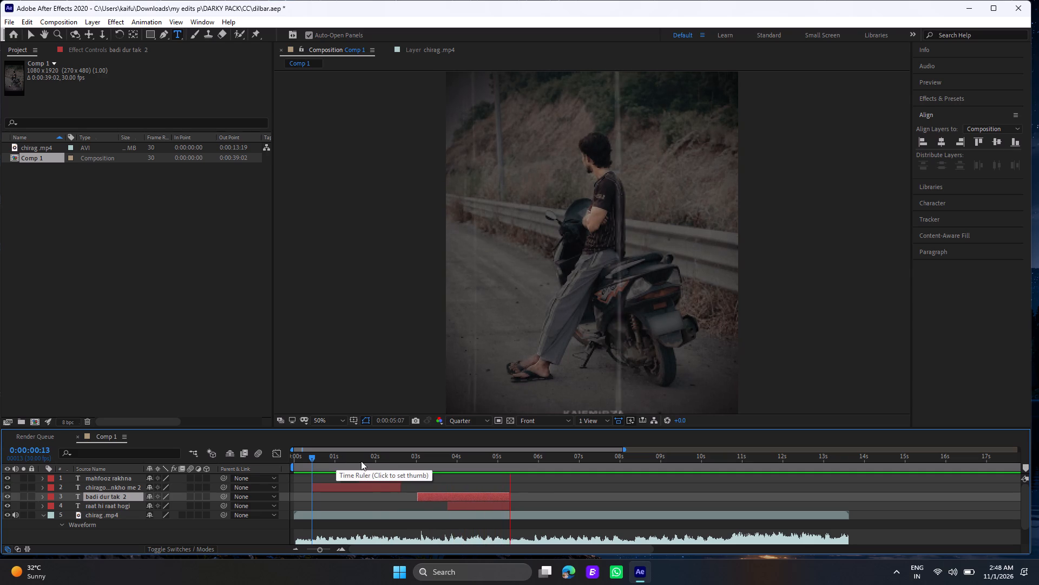
# Set the current time to 0:00:05:27 and duplicate the badi dur tak 2 layer.
pyautogui.click(534, 456)
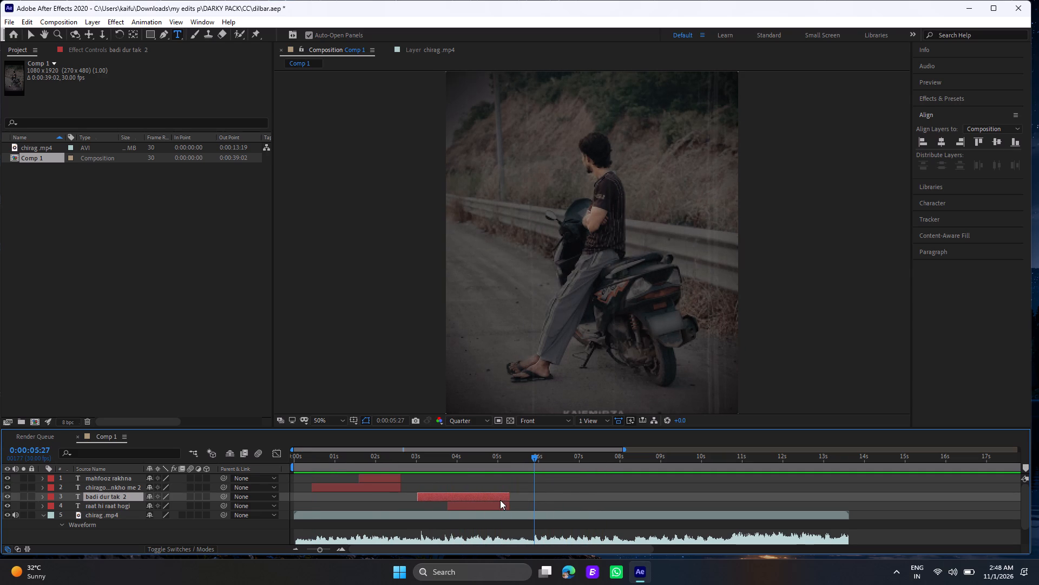
pyautogui.click(497, 497)
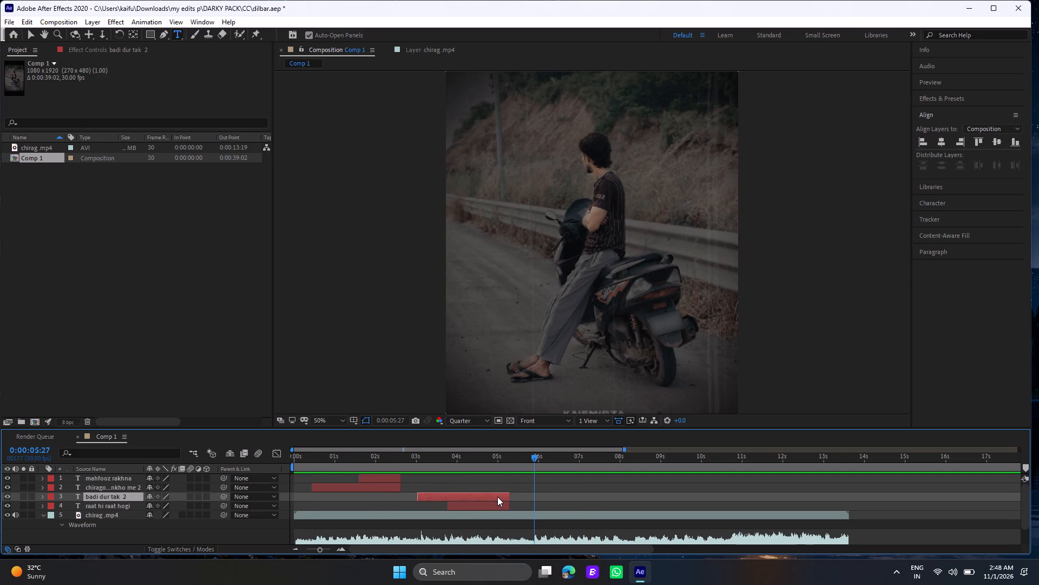
pyautogui.click(497, 497)
pyautogui.hotkey('ctrl', 'c')
pyautogui.hotkey('ctrl', 'v')
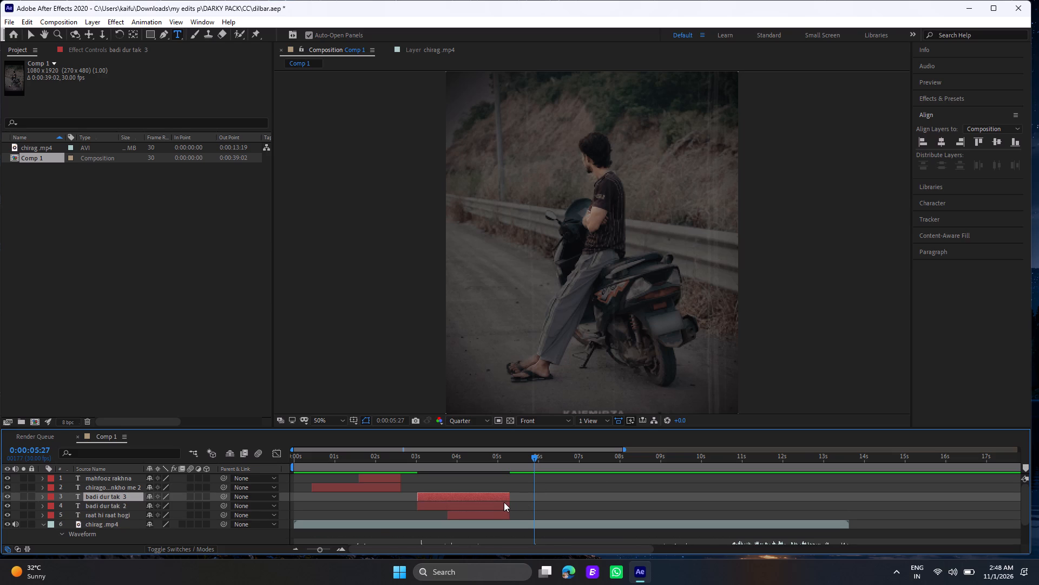
# Shift the badi dur tak 2 layer along the timeline so it starts at 0:00:05:27.
pyautogui.moveTo(502, 505); pyautogui.dragTo(615, 504)
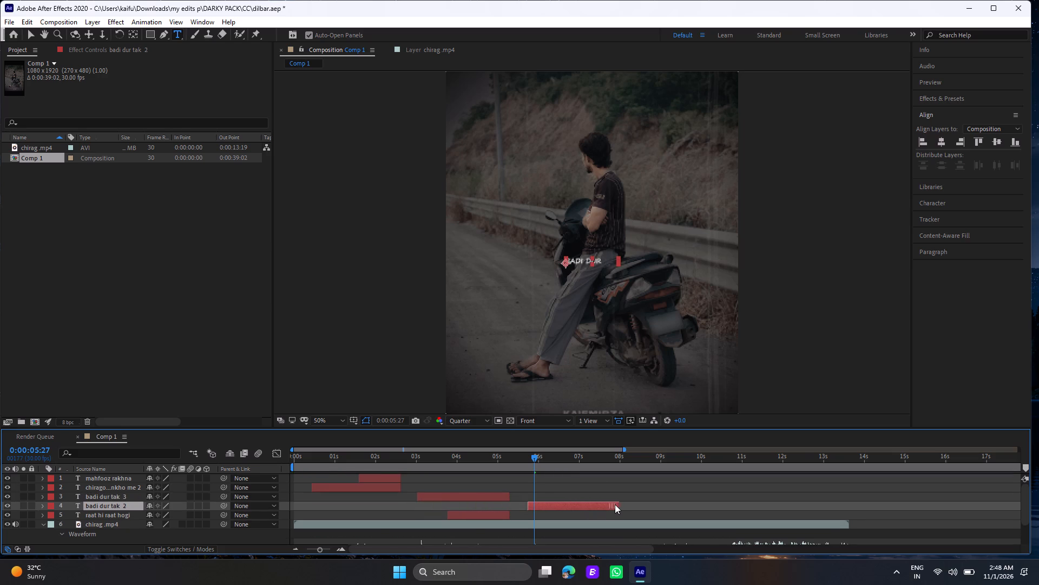
pyautogui.moveTo(615, 504); pyautogui.dragTo(619, 504)
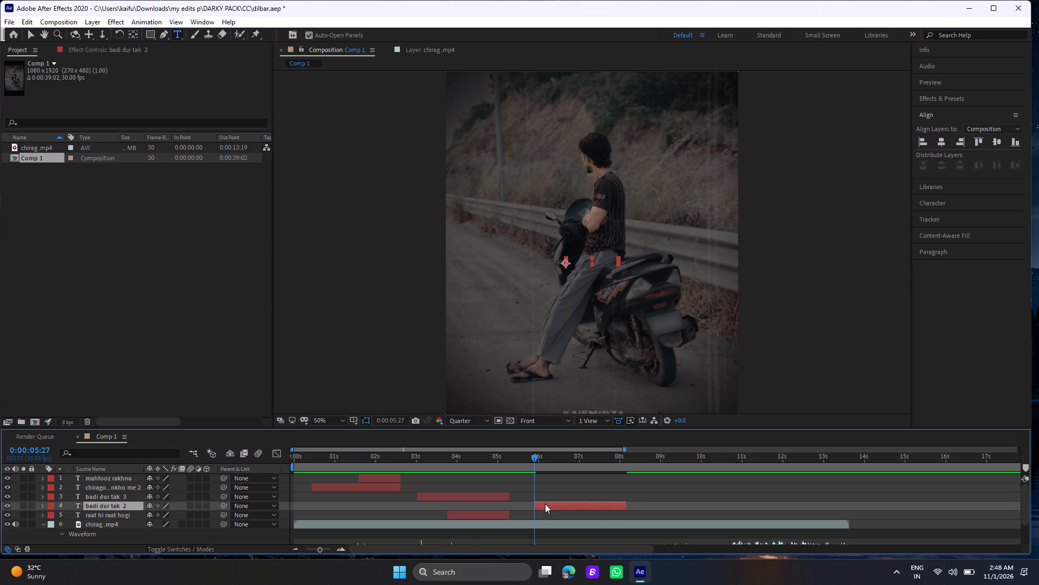
pyautogui.scroll(-3, 547, 499)
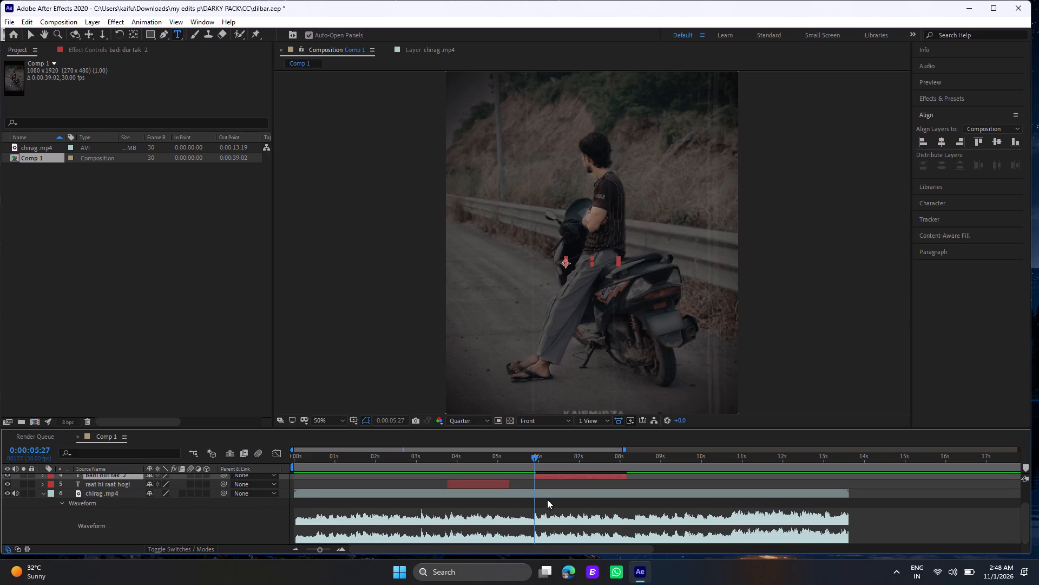
# Play back the composition from 0:00:05:27 to listen to the next lyric line, and return to 0:00:05:27.
pyautogui.press('space')
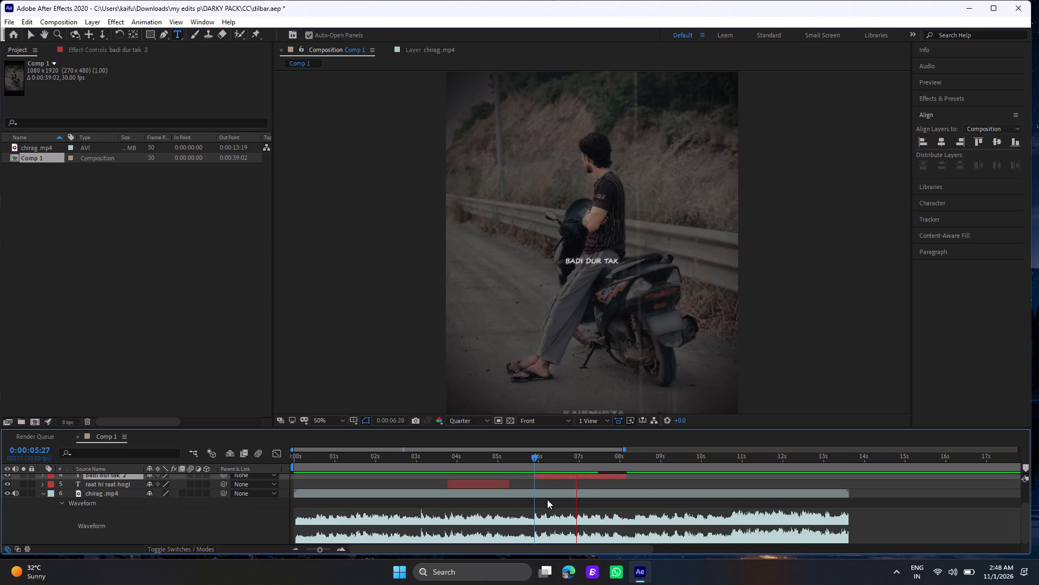
pyautogui.click(533, 460)
pyautogui.press('space')
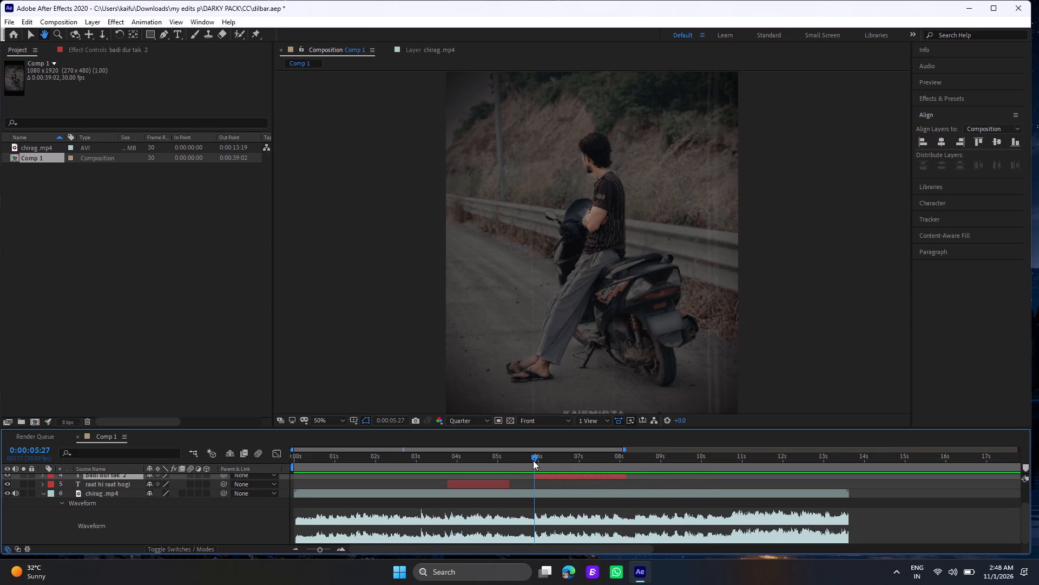
pyautogui.press('space')
pyautogui.scroll(1, 547, 487)
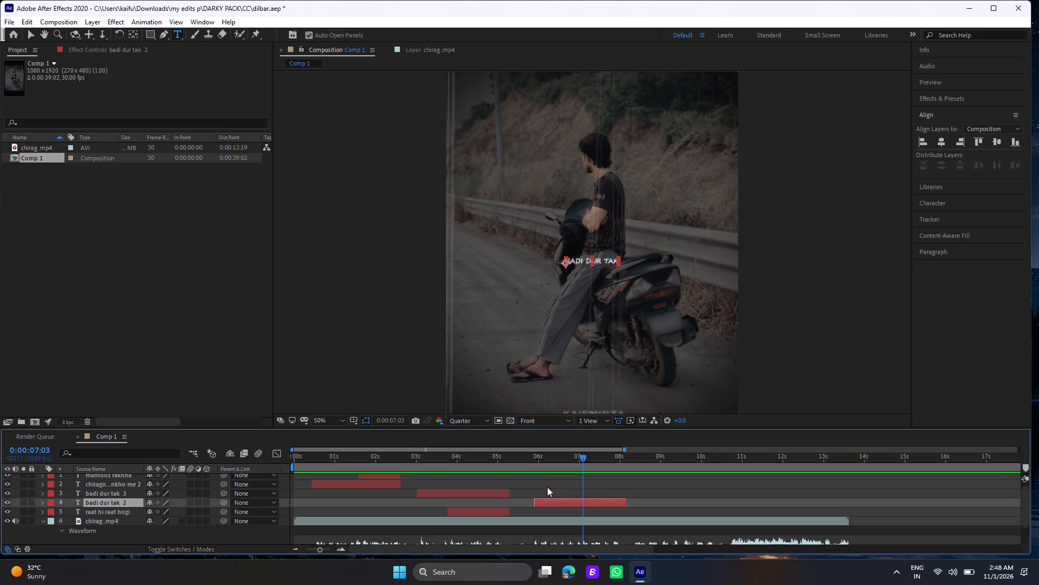
pyautogui.scroll(1, 547, 487)
pyautogui.click(537, 458)
pyautogui.click(537, 458)
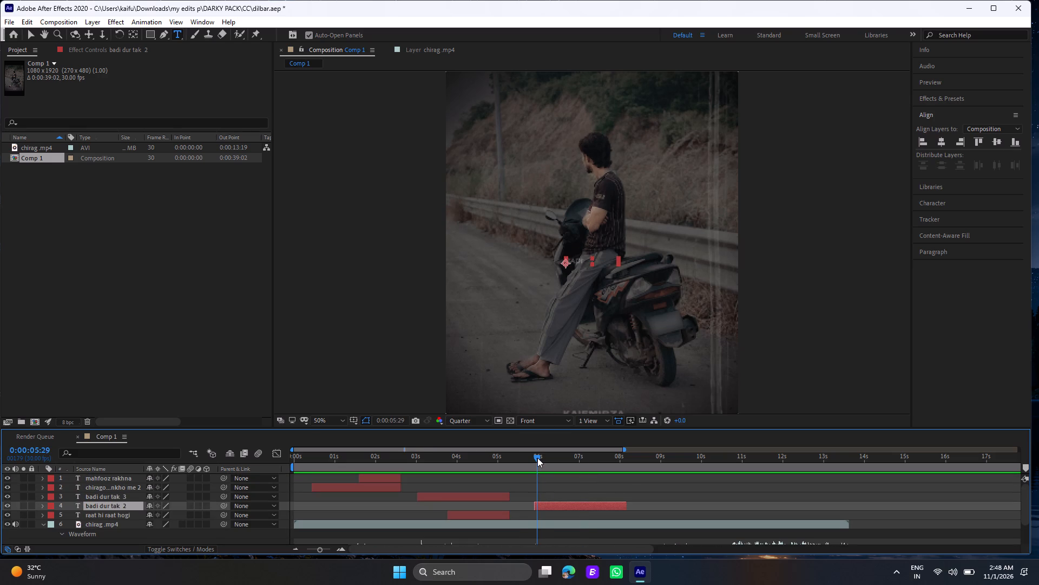
pyautogui.click(536, 457)
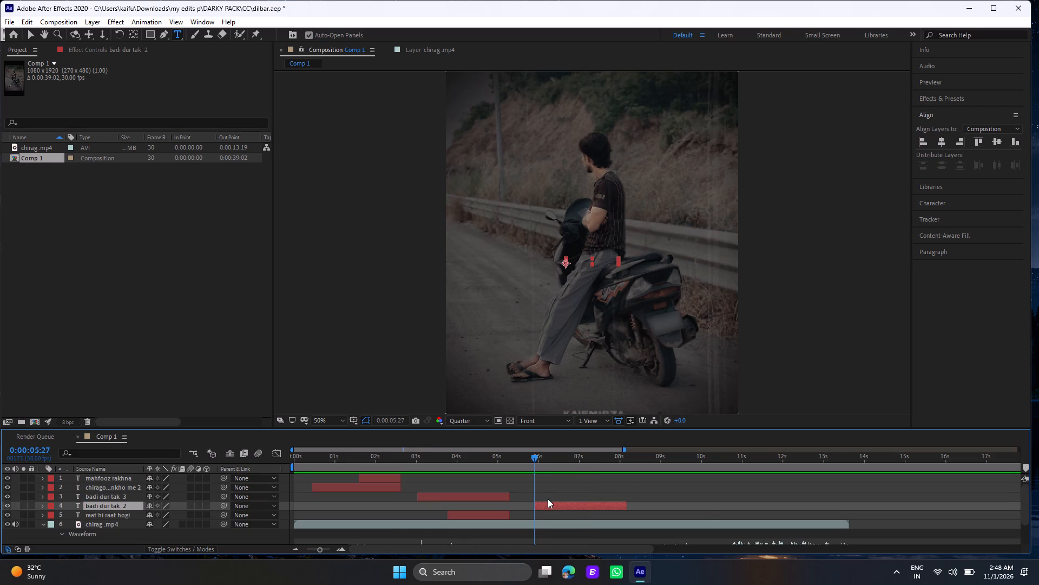
# Move to 0:00:06:24 and reword the badi dur tak 2 text layer as "musafir hai ham bhi".
pyautogui.click(553, 506)
pyautogui.click(553, 506)
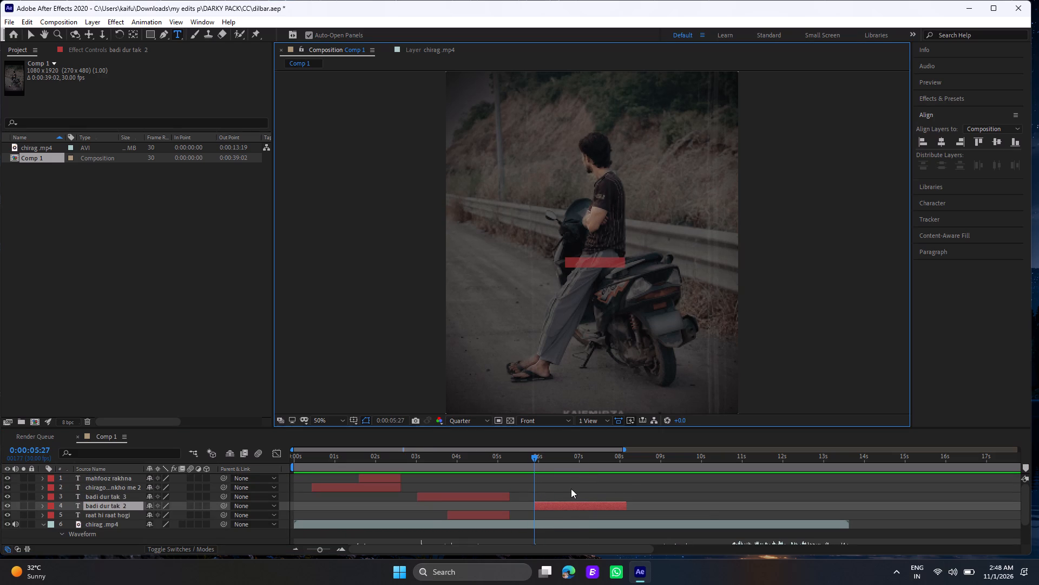
pyautogui.doubleClick(571, 465)
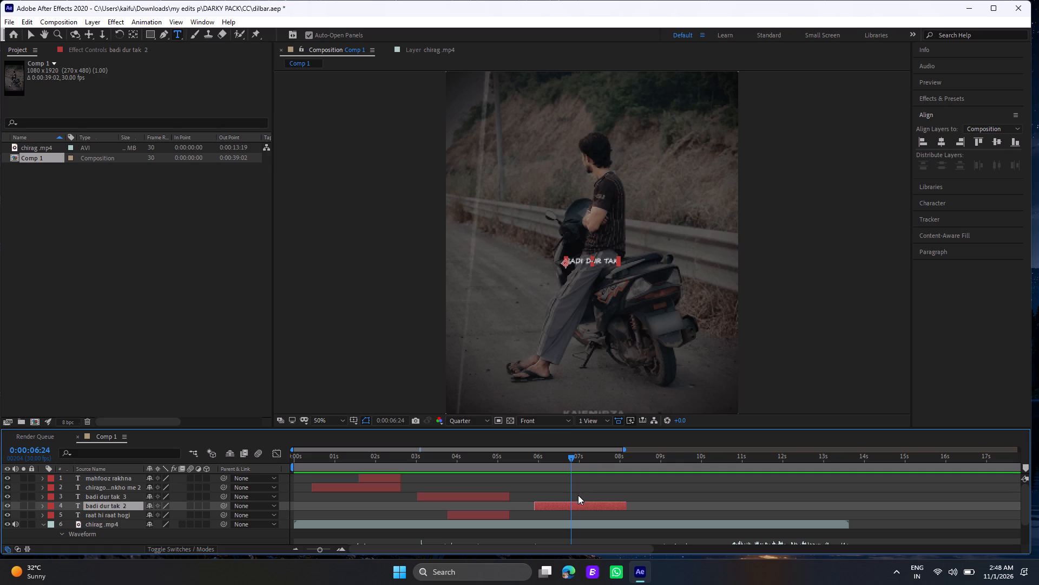
pyautogui.doubleClick(578, 506)
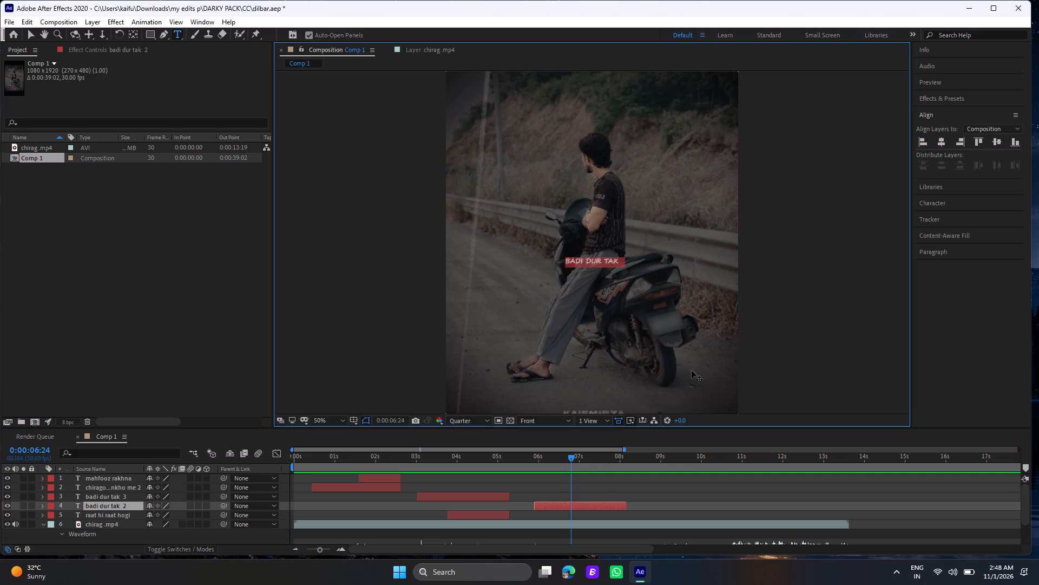
pyautogui.press('BackSpace')
pyautogui.write('musafir')
pyautogui.press('space')
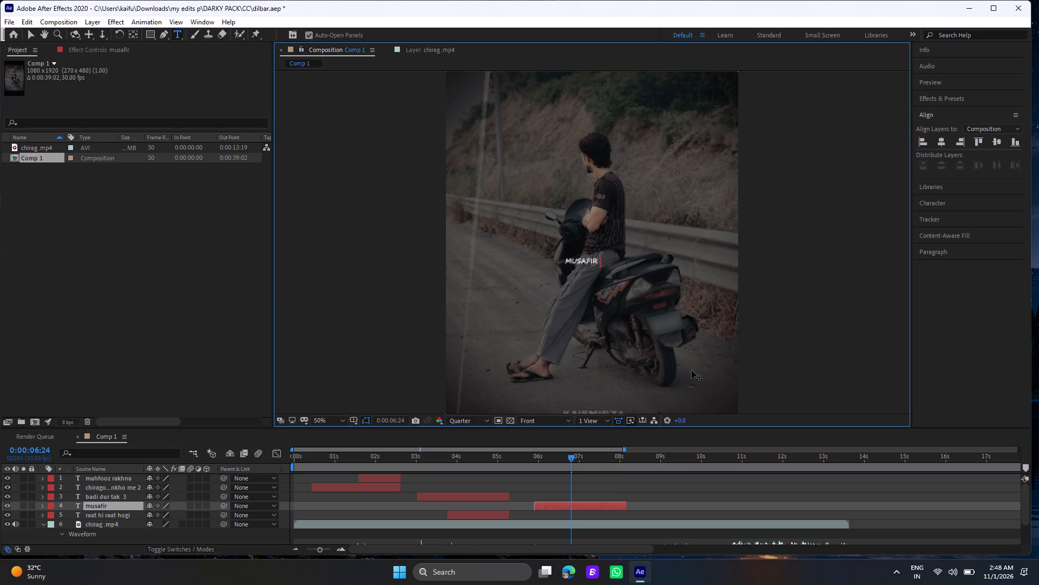
pyautogui.write('hai ham bhi')
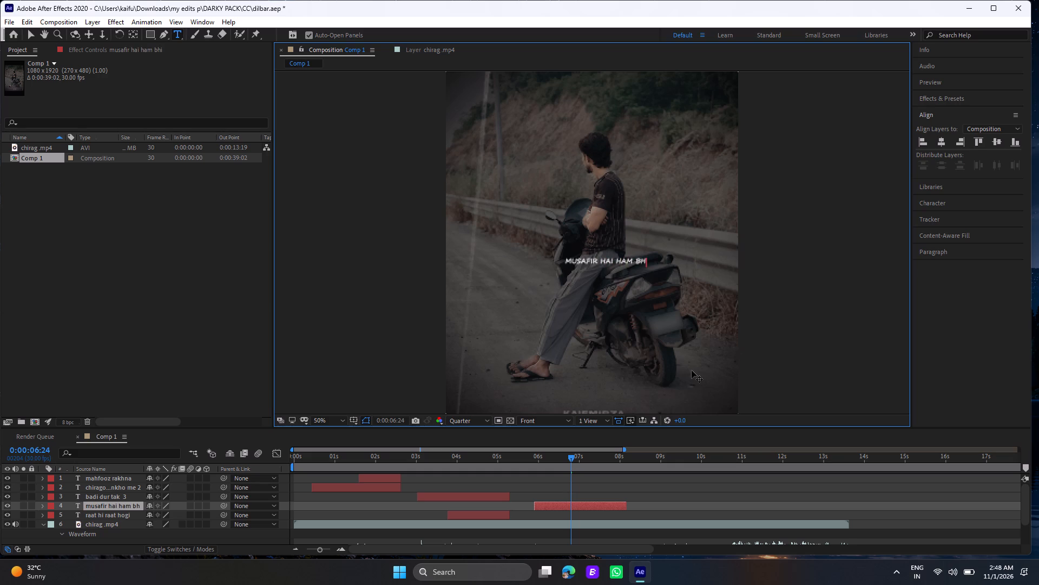
pyautogui.press('space')
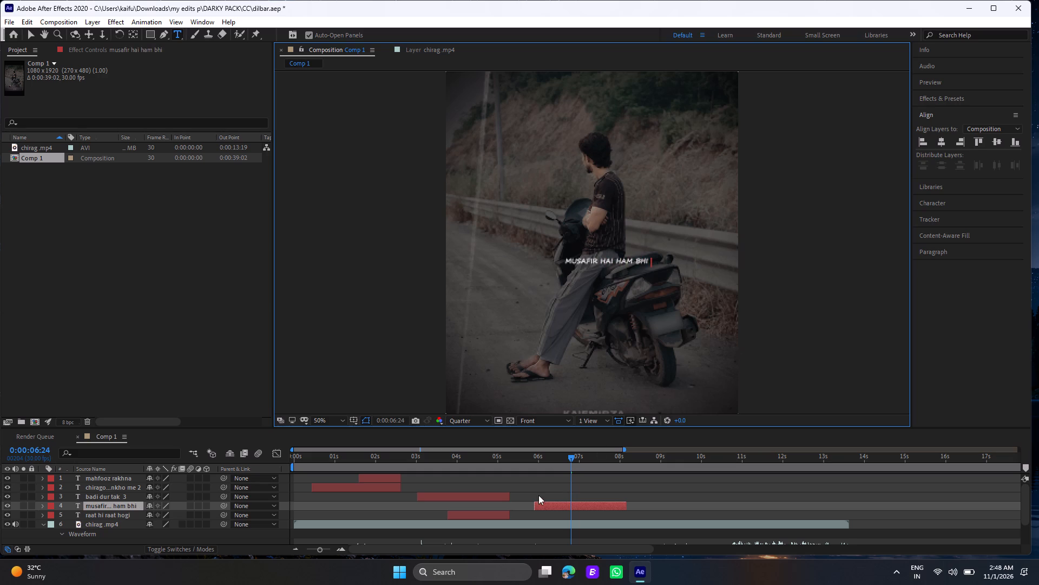
# Duplicate the musafir hai ham bhi layer and shift the lower one of the pair to start at 0:00:06:24.
pyautogui.click(545, 506)
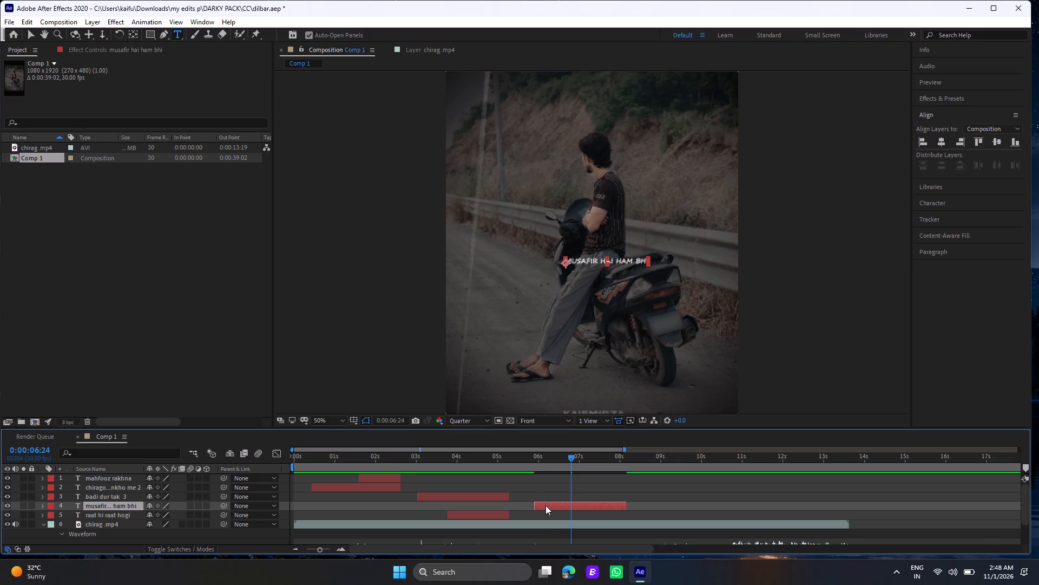
pyautogui.hotkey('ctrl', 'c')
pyautogui.hotkey('ctrl', 'v')
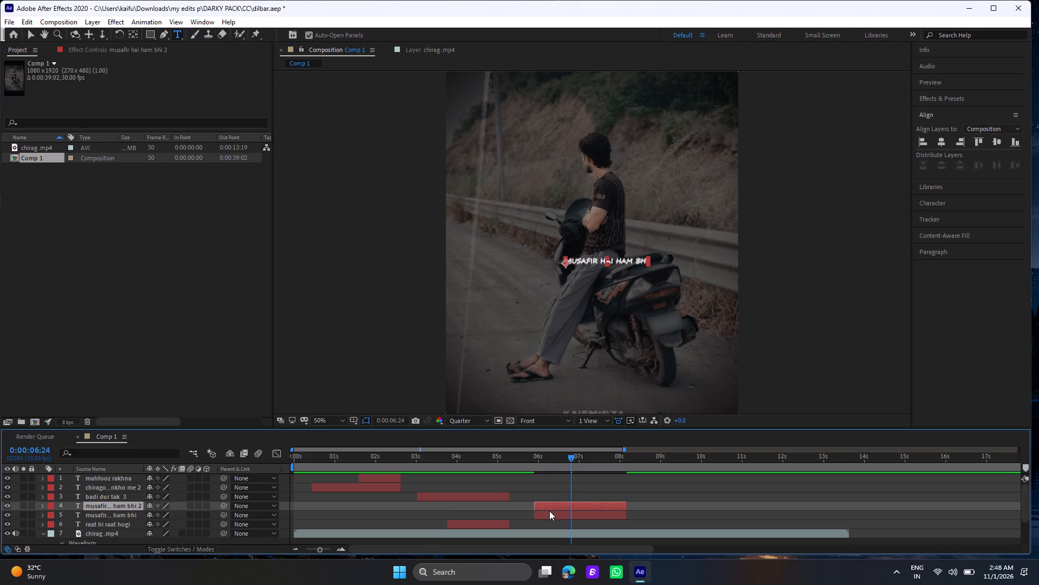
pyautogui.moveTo(552, 515); pyautogui.dragTo(588, 516)
# Reword the musafir hai ham bhi layer that starts at 0:00:06:24 as "musafir ho tum bhi".
pyautogui.click(591, 512)
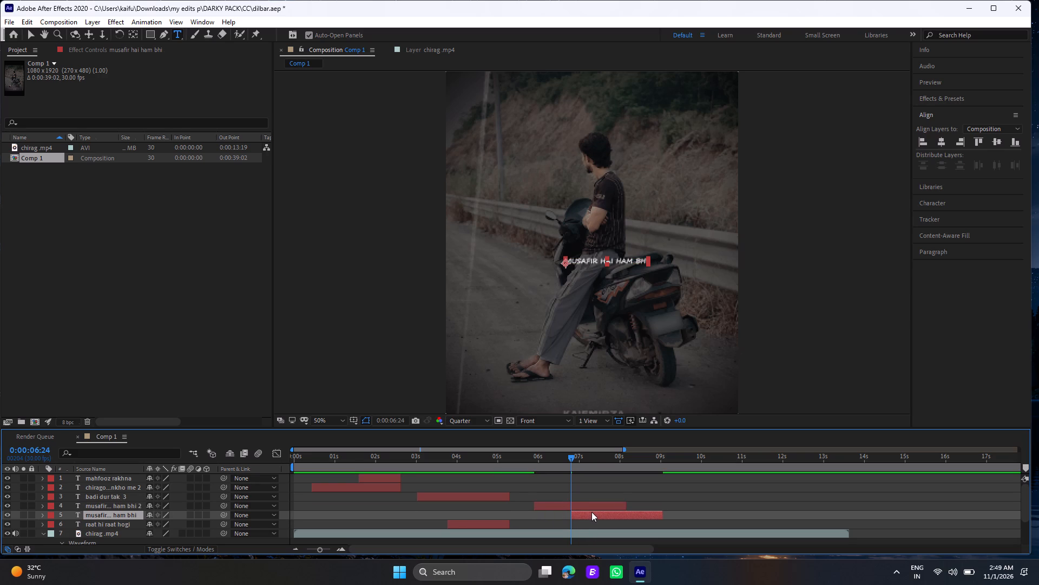
pyautogui.doubleClick(591, 512)
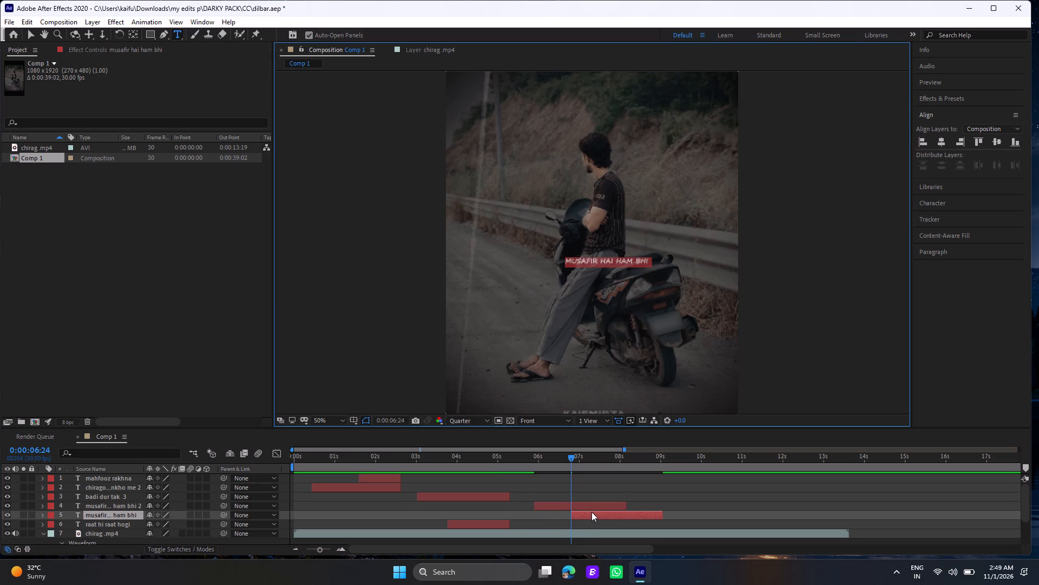
pyautogui.press('BackSpace')
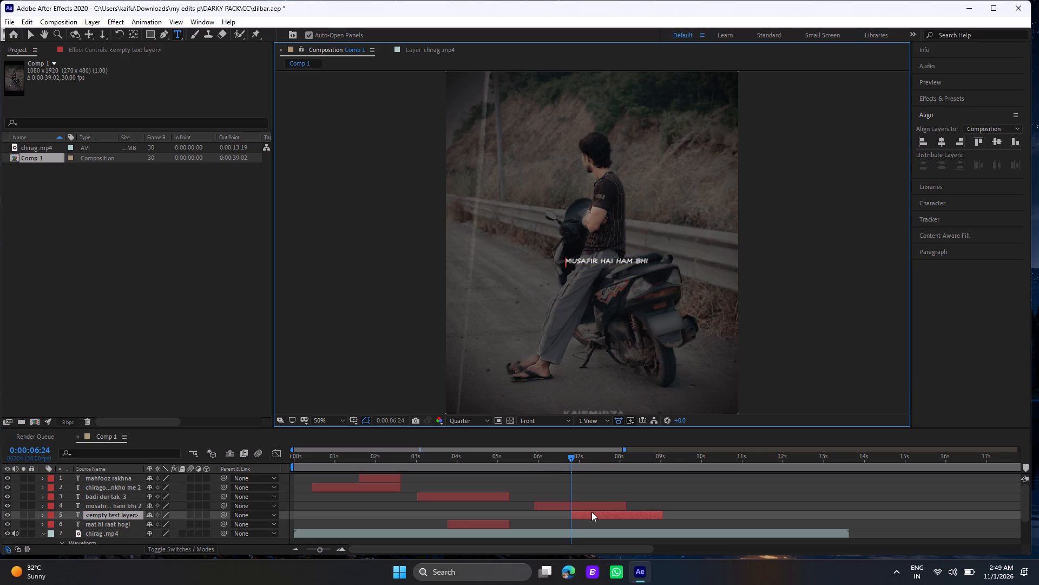
pyautogui.write('musafir')
pyautogui.press('space')
pyautogui.write('ho tum bhi')
pyautogui.press('space')
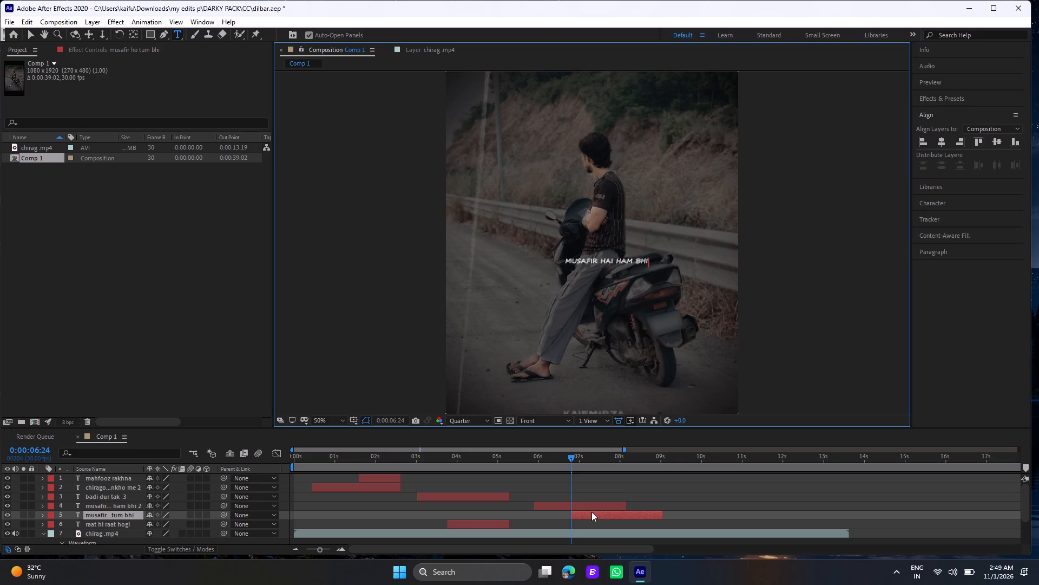
# Nudge the musafir ho tum bhi text down until it sits directly beneath the musafir hai ham bhi line, checking the spacing at 0:00:07:16.
pyautogui.click(591, 512)
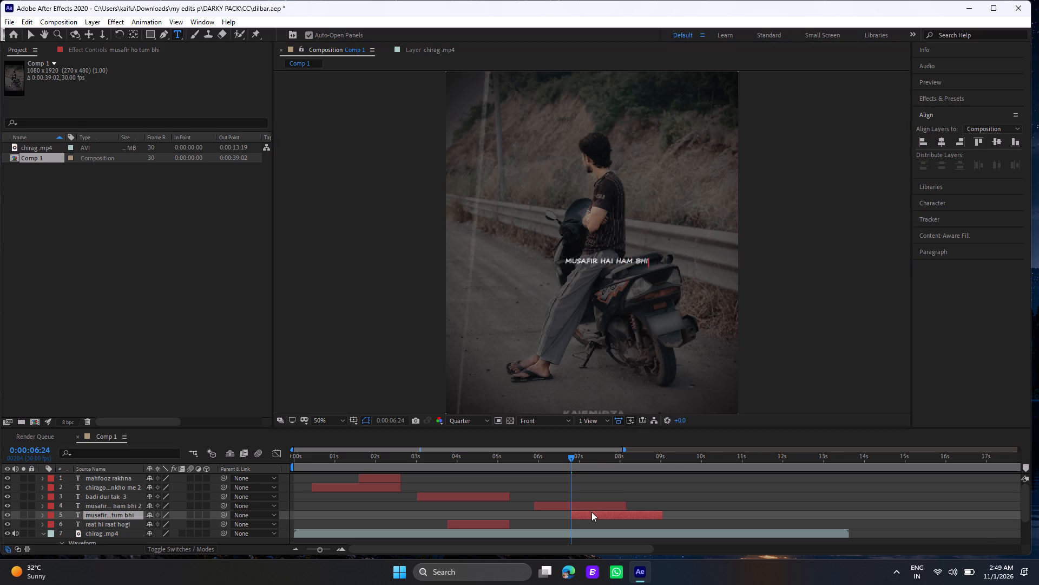
pyautogui.press('Down')
pyautogui.press('Down')
pyautogui.press('Down')
pyautogui.press('Down')
pyautogui.press('Down')
pyautogui.press('Down')
pyautogui.press('Down')
pyautogui.press('Down')
pyautogui.press('Down')
pyautogui.press('Down')
pyautogui.press('Down')
pyautogui.press('Down')
pyautogui.press('Down')
pyautogui.press('Down')
pyautogui.press('Down')
pyautogui.press('Down')
pyautogui.press('Down')
pyautogui.press('Down')
pyautogui.press('Down')
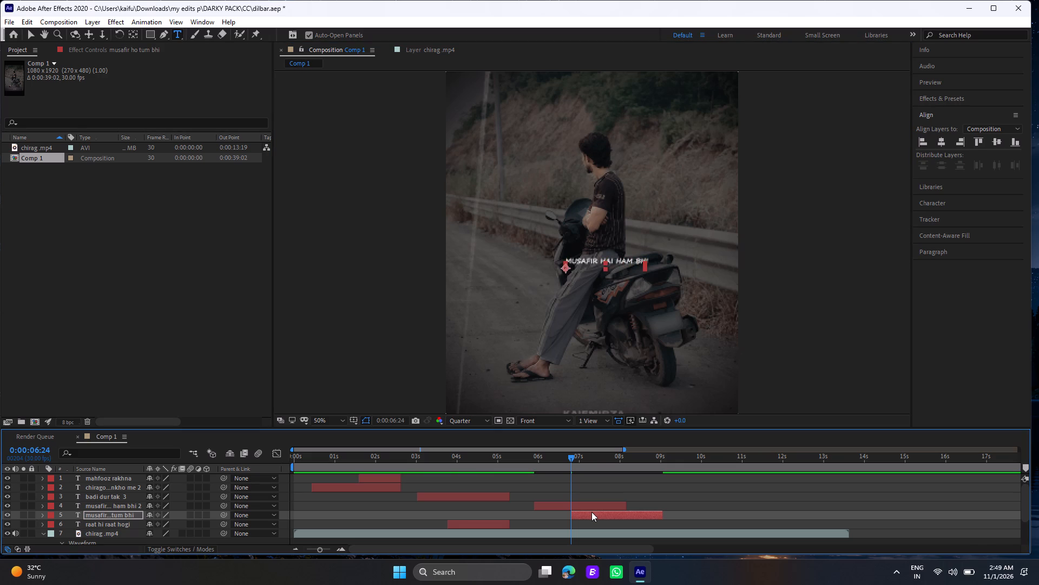
pyautogui.press('Down')
pyautogui.press('Down')
pyautogui.press('Down')
pyautogui.press('Down')
pyautogui.press('Down')
pyautogui.press('Down')
pyautogui.press('Down')
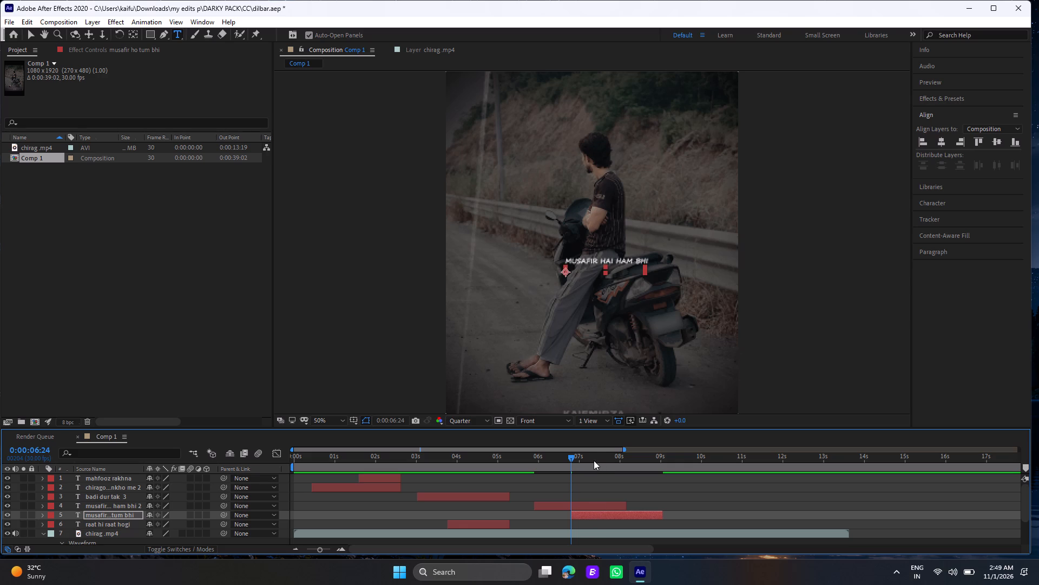
pyautogui.click(594, 460)
pyautogui.moveTo(594, 460); pyautogui.dragTo(600, 460)
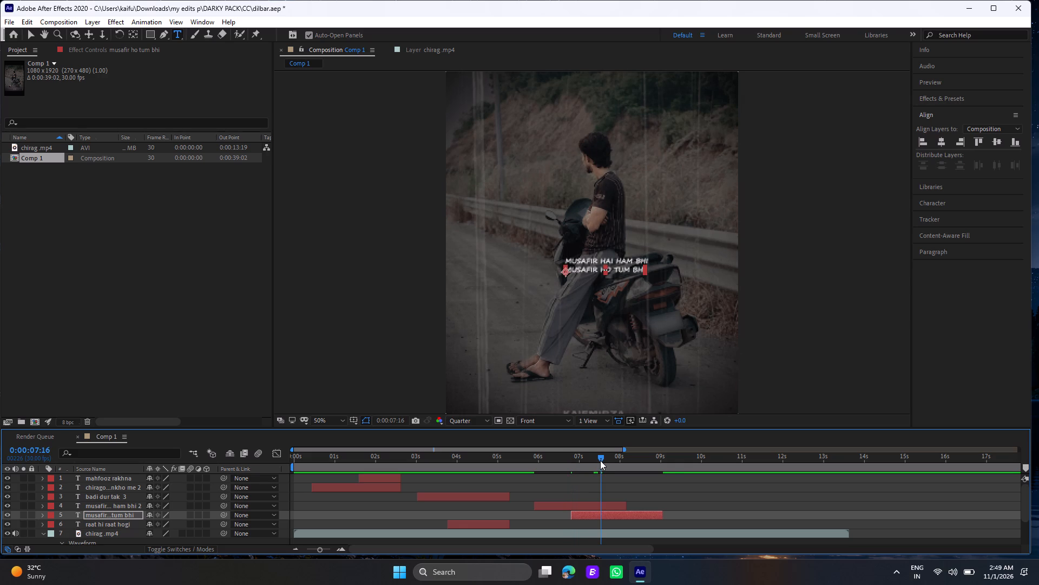
pyautogui.press('Up')
pyautogui.press('Up')
pyautogui.press('Up')
pyautogui.press('Down')
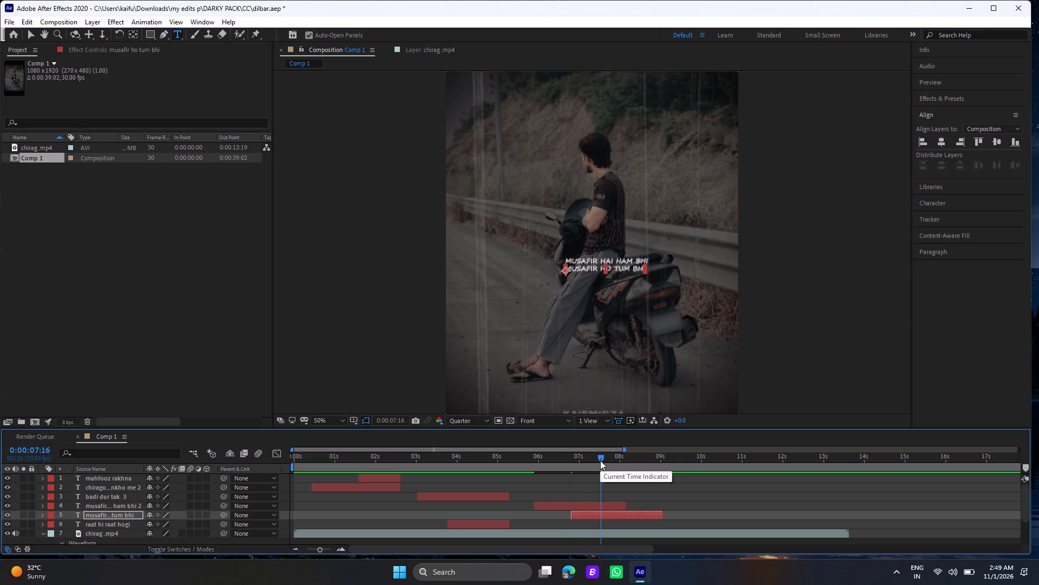
# Play back from 0:00:03:18, 0:00:05:21 and 0:00:05:25 to check the two musafir lines' timing against the audio.
pyautogui.click(440, 463)
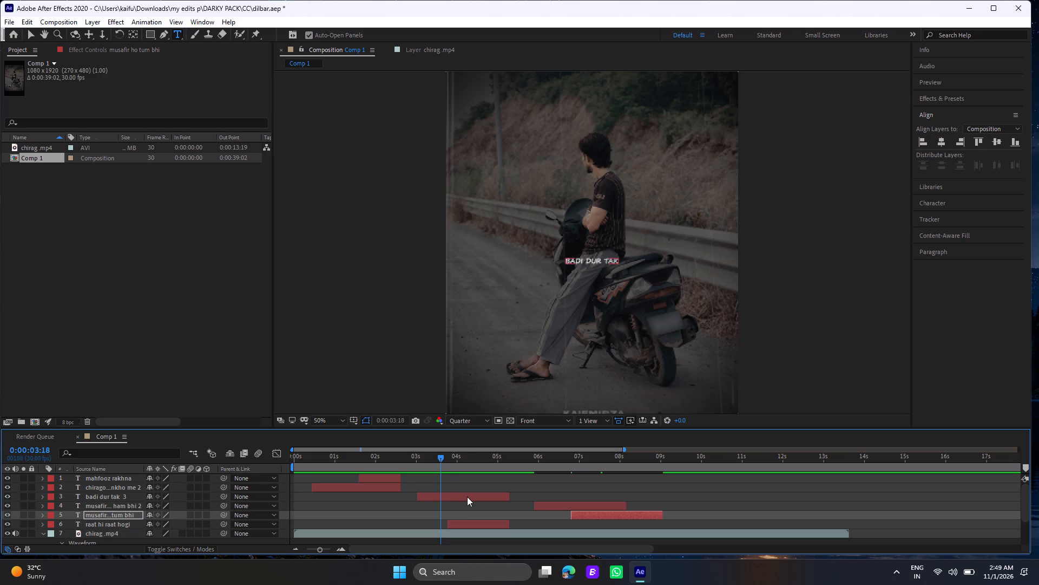
pyautogui.click(467, 497)
pyautogui.press('space')
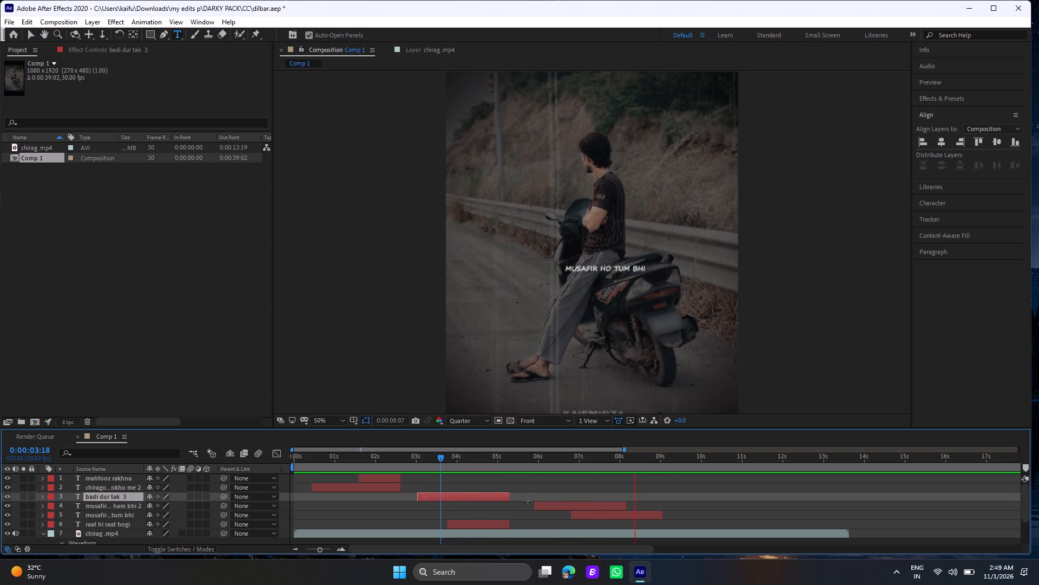
pyautogui.click(525, 460)
pyautogui.press('space')
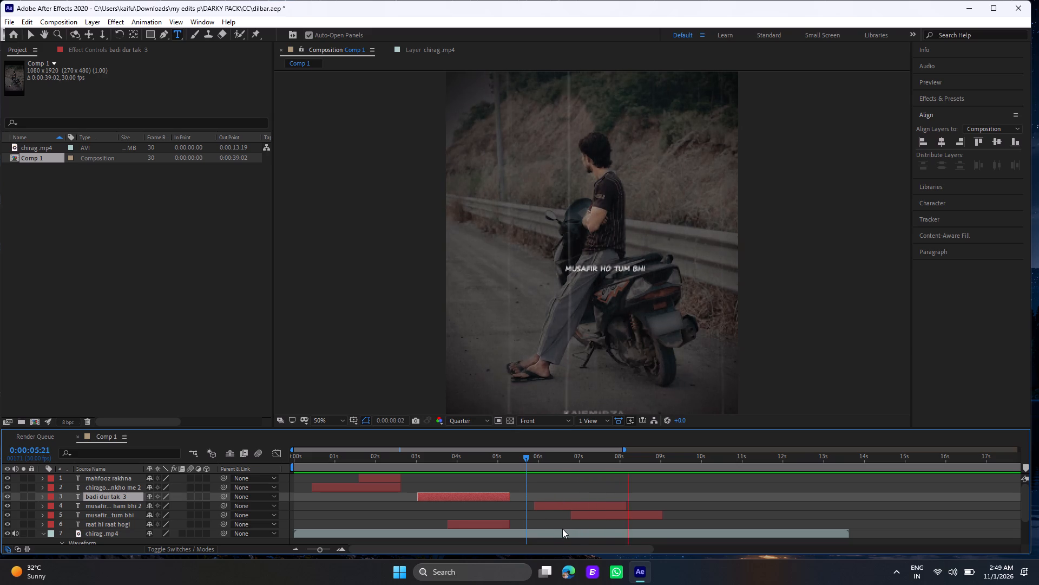
pyautogui.press('space')
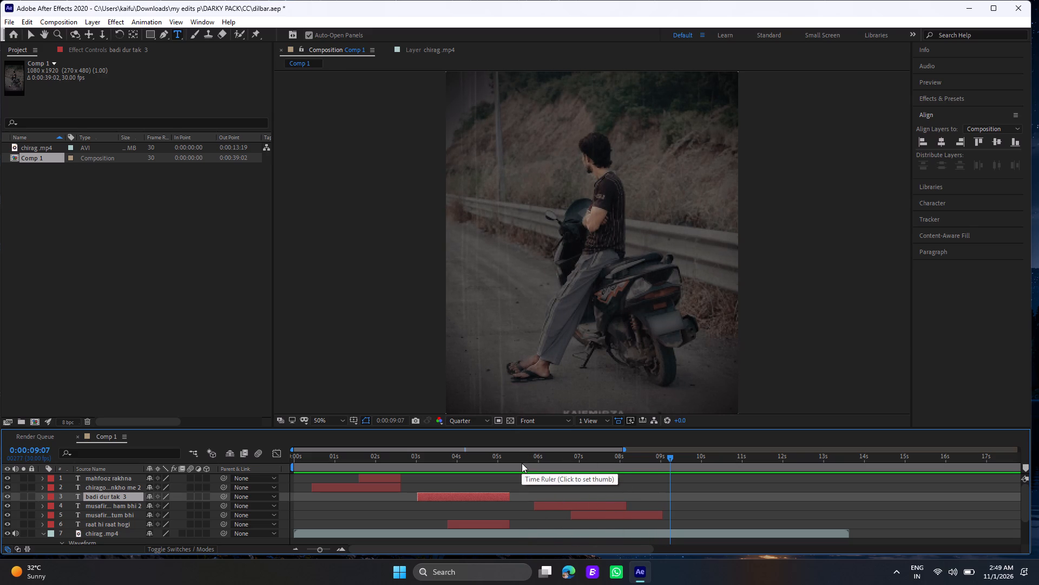
pyautogui.click(531, 458)
pyautogui.press('space')
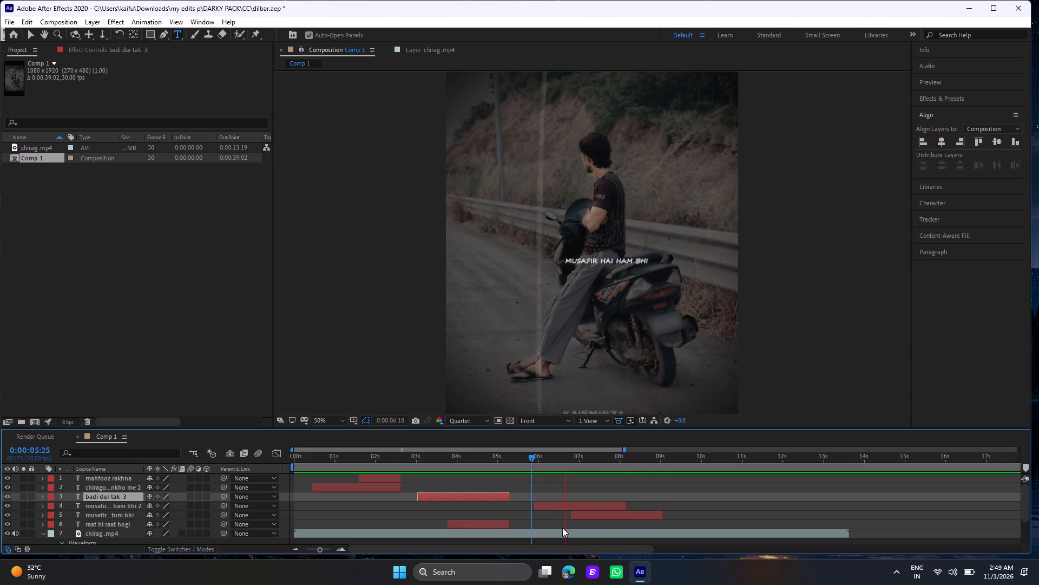
pyautogui.press('space')
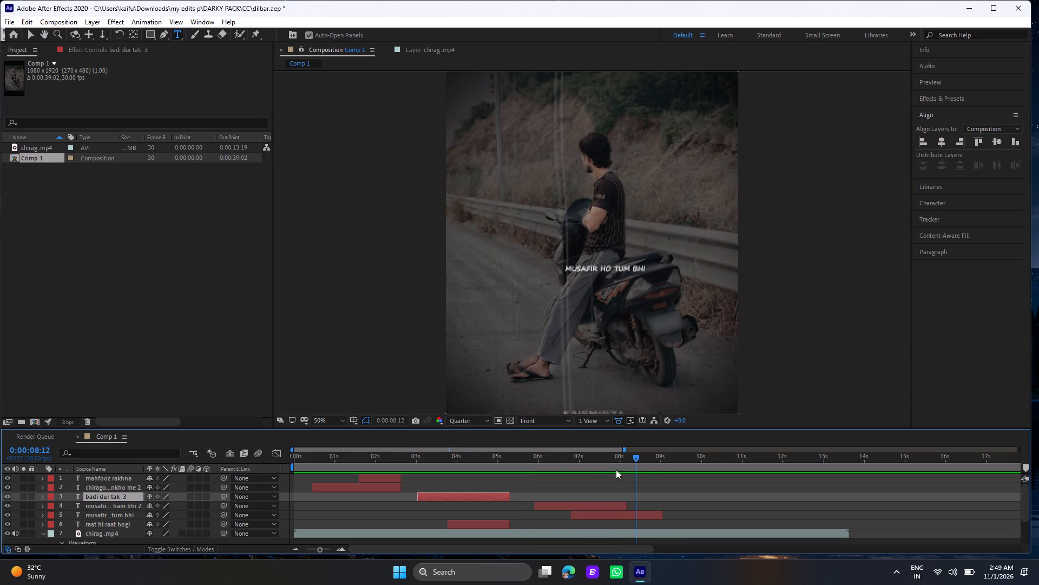
# Shift both Opacity keyframes of the musafir hai ham bhi 2 layer earlier so its fade-out ends at 0:00:08:02.
pyautogui.click(622, 456)
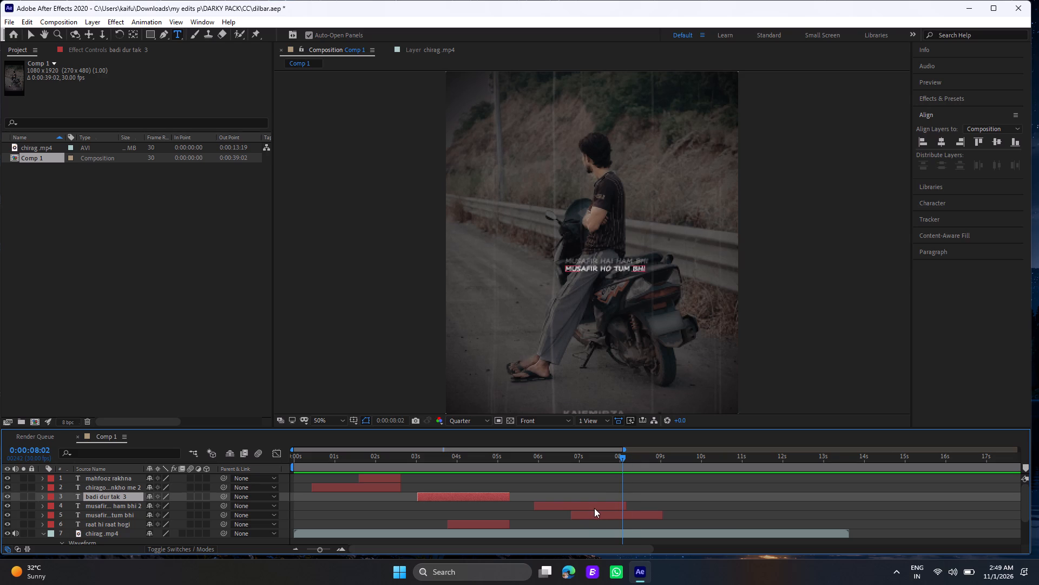
pyautogui.click(599, 505)
pyautogui.moveTo(325, 549); pyautogui.dragTo(336, 550)
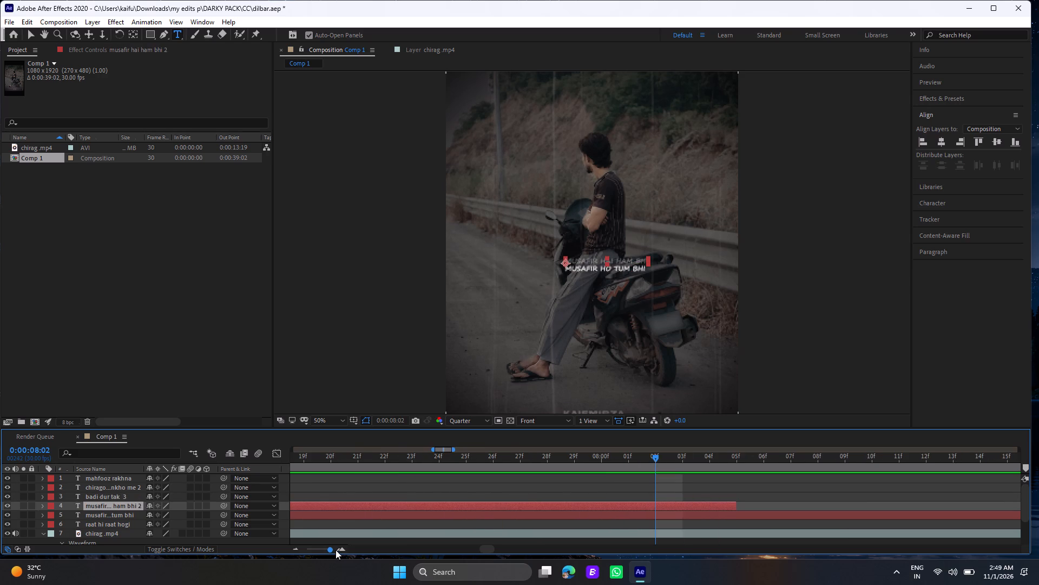
pyautogui.moveTo(336, 550); pyautogui.dragTo(344, 550)
pyautogui.press('u')
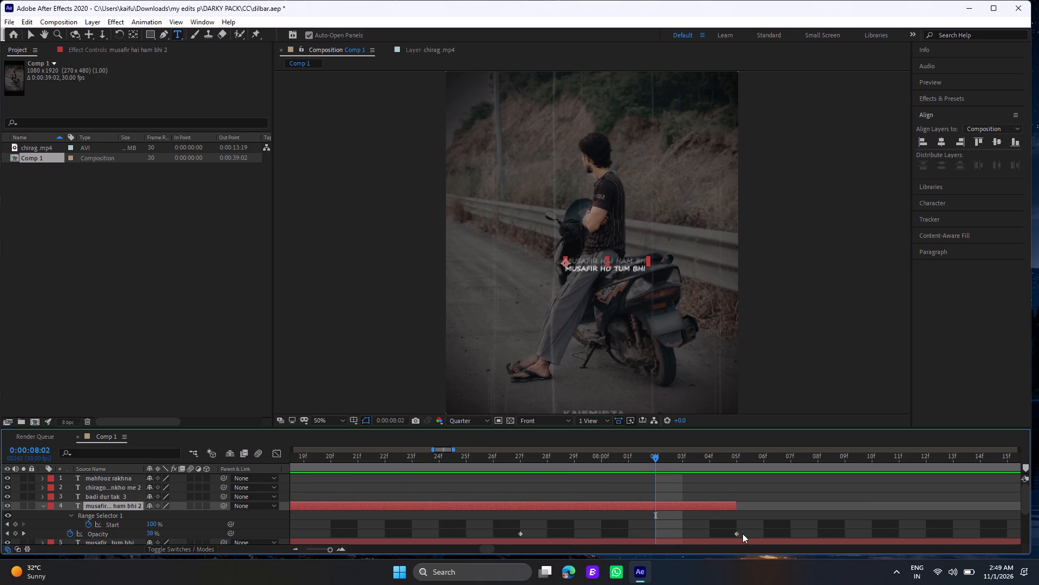
pyautogui.moveTo(742, 534); pyautogui.dragTo(503, 534)
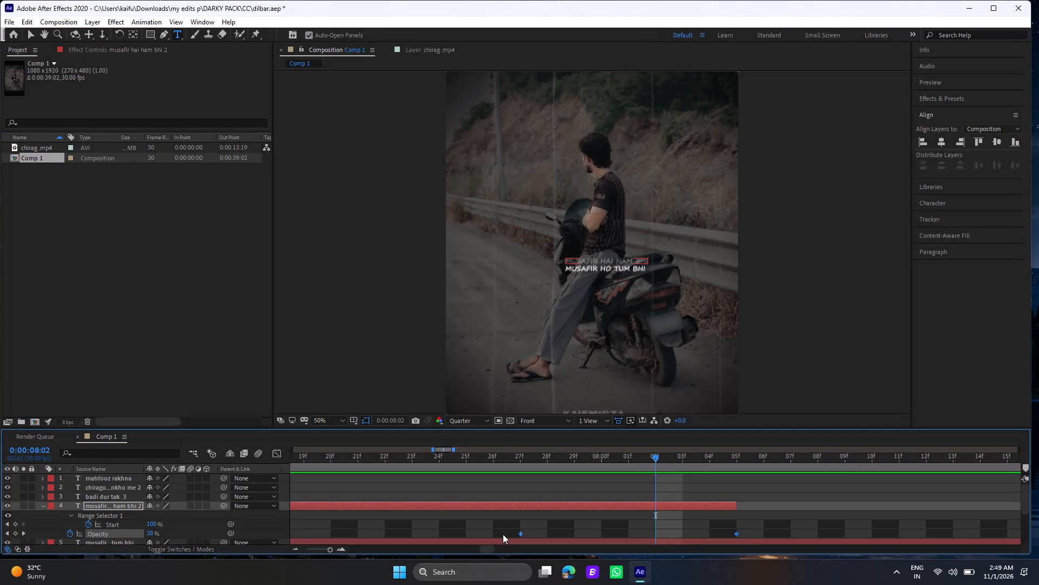
pyautogui.moveTo(519, 534); pyautogui.dragTo(494, 531)
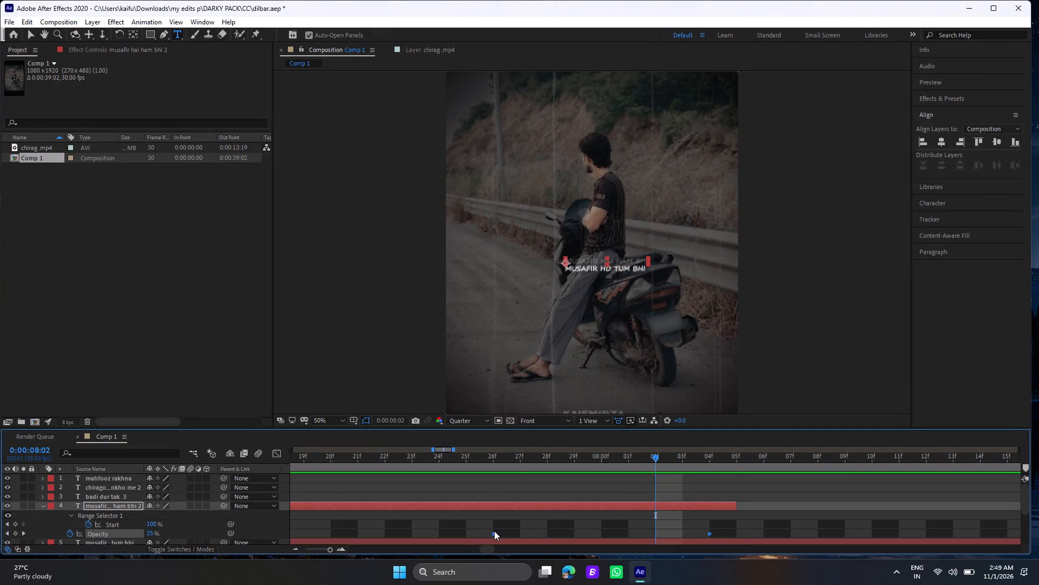
pyautogui.moveTo(494, 531); pyautogui.dragTo(449, 527)
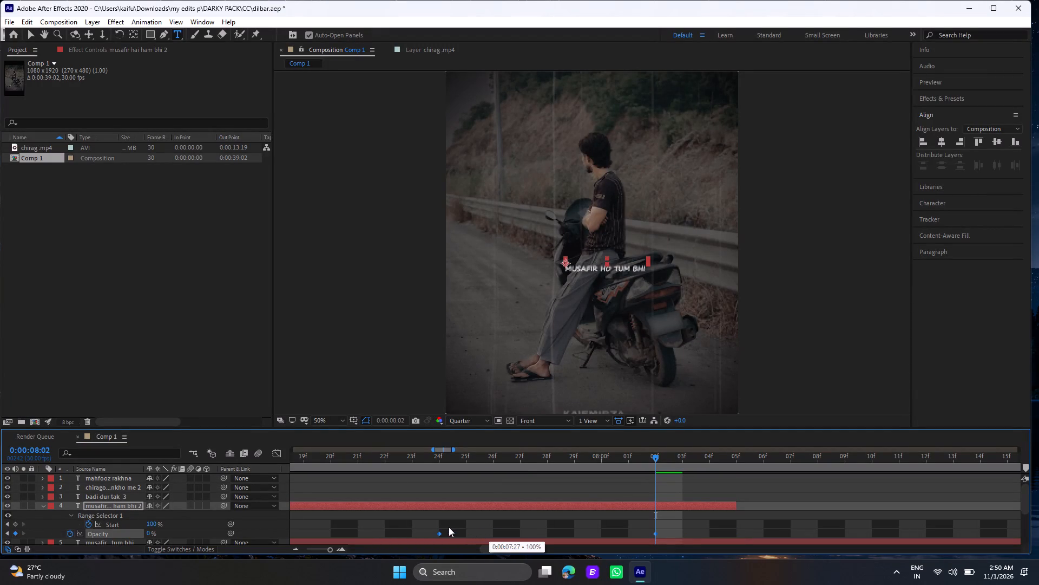
# Split the musafir hai ham bhi 2 layer at 0:00:08:02 and delete the piece after the split.
pyautogui.moveTo(449, 527); pyautogui.dragTo(445, 527)
pyautogui.click(682, 503)
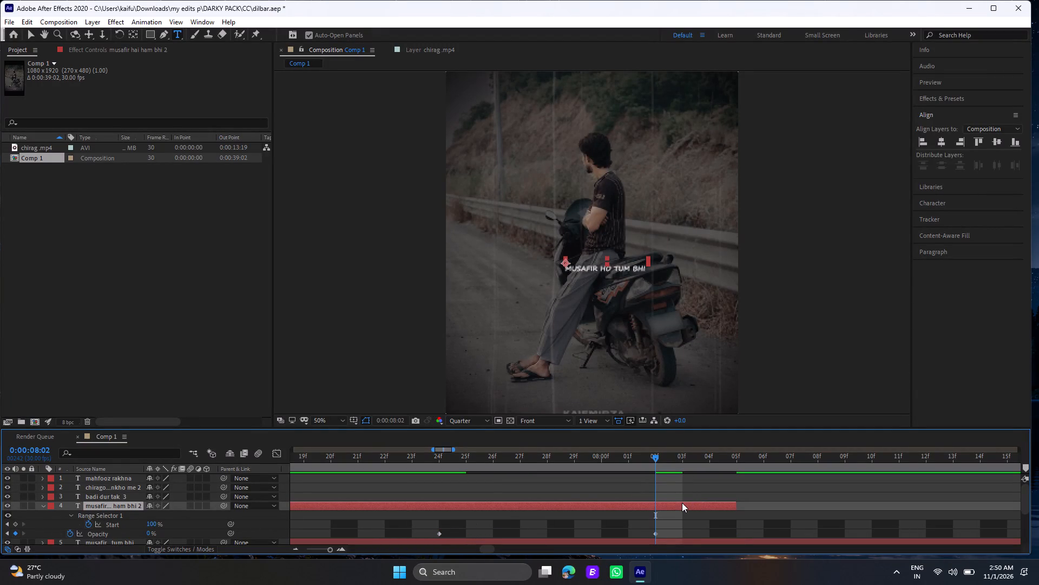
pyautogui.hotkey('ctrl', 'shift', 'd')
pyautogui.press('Delete')
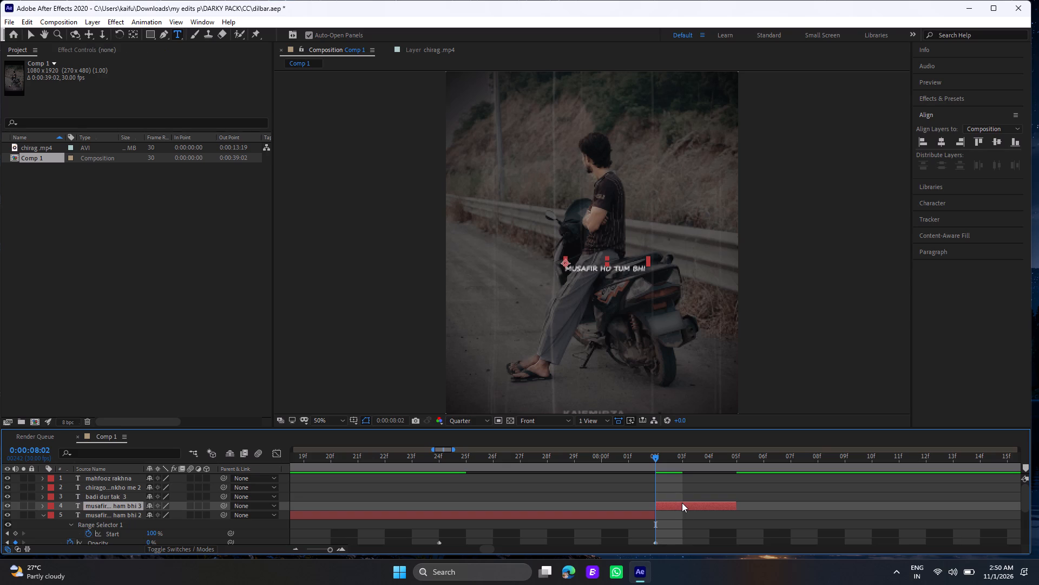
# Shift both Opacity keyframes of the musafir ho tum bhi layer earlier so its fade-out runs from 0:00:07:24 to 0:00:08:02.
pyautogui.scroll(-2, 682, 502)
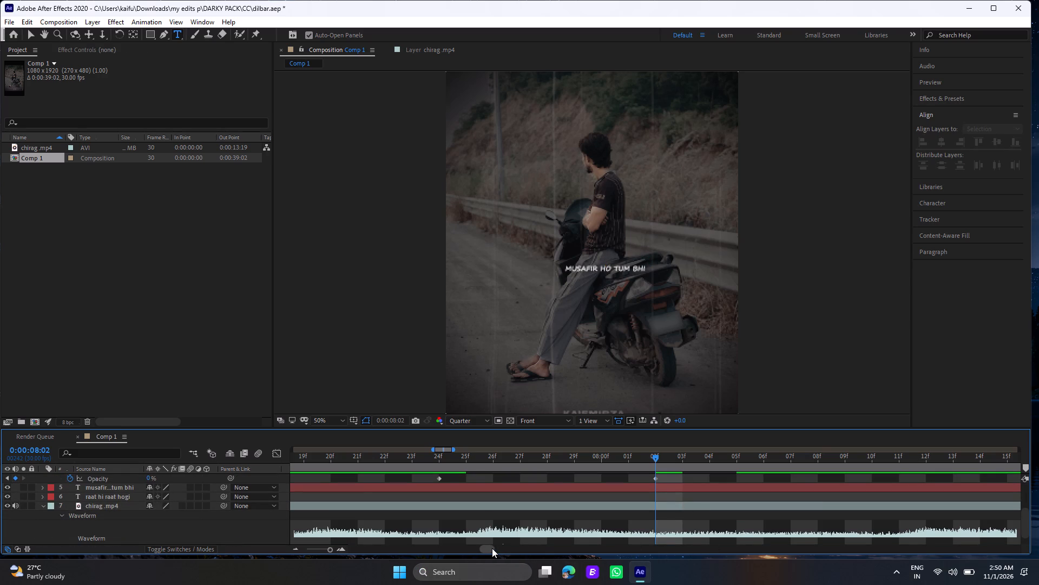
pyautogui.moveTo(492, 548); pyautogui.dragTo(514, 550)
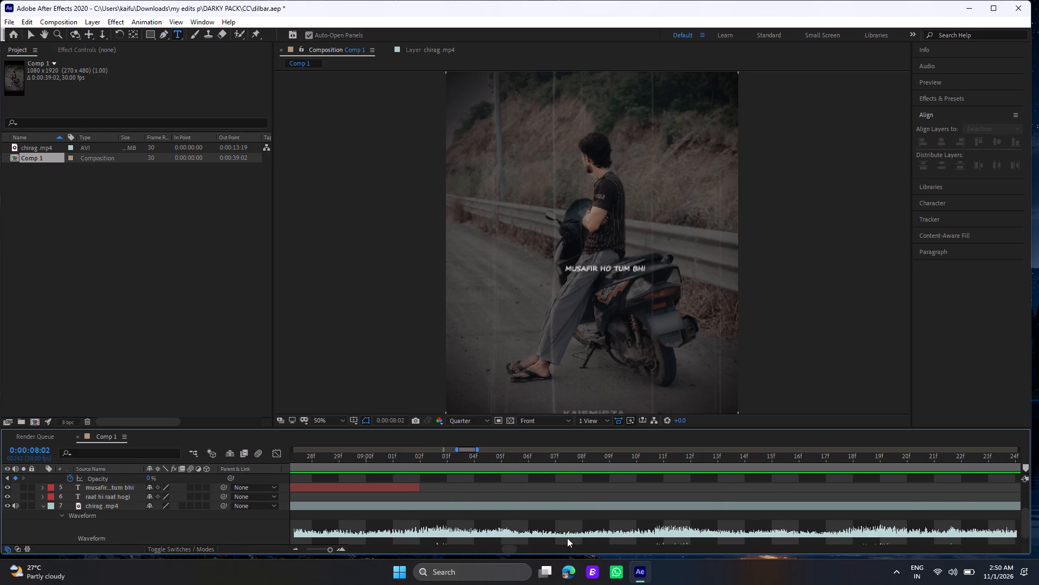
pyautogui.moveTo(512, 551); pyautogui.dragTo(508, 551)
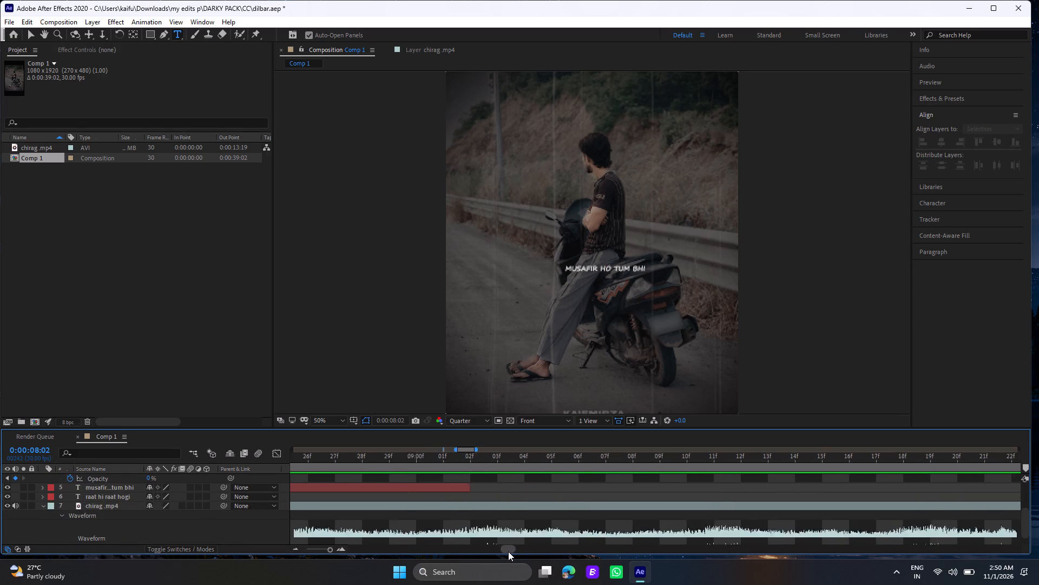
pyautogui.moveTo(508, 551); pyautogui.dragTo(506, 551)
pyautogui.click(544, 483)
pyautogui.click(545, 485)
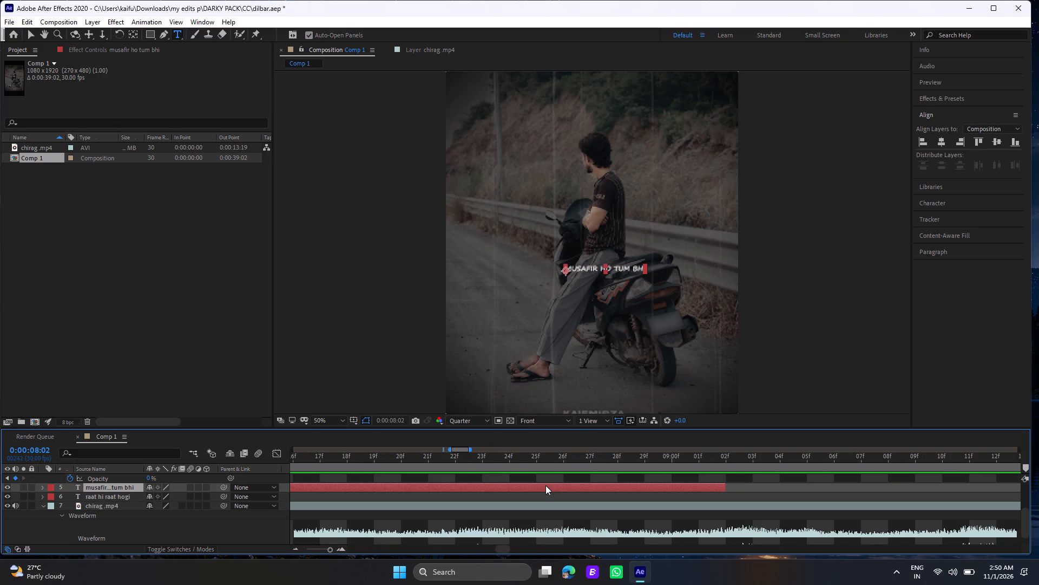
pyautogui.press('u')
pyautogui.moveTo(732, 513); pyautogui.dragTo(484, 515)
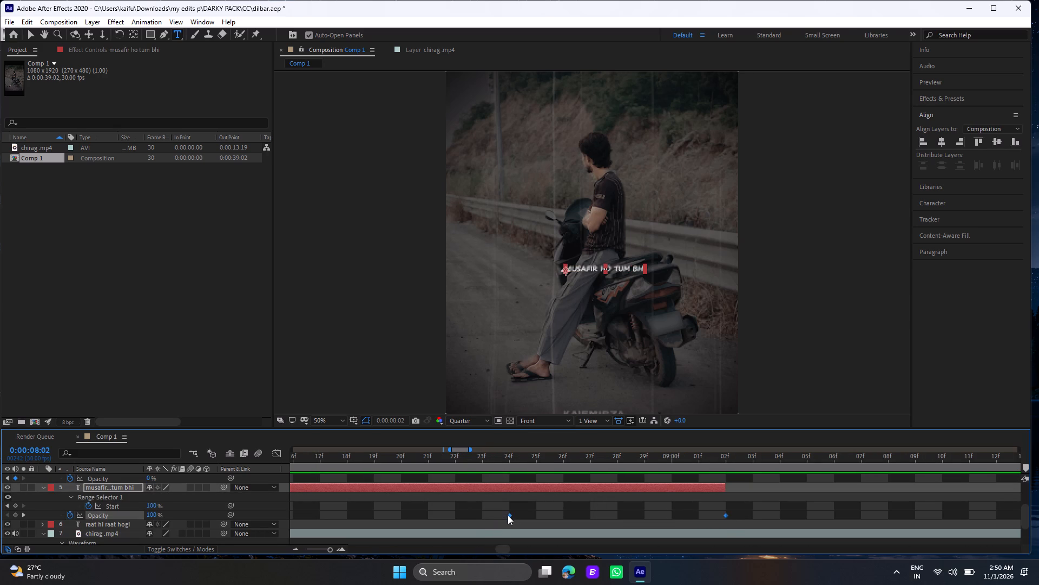
pyautogui.moveTo(508, 515); pyautogui.dragTo(275, 525)
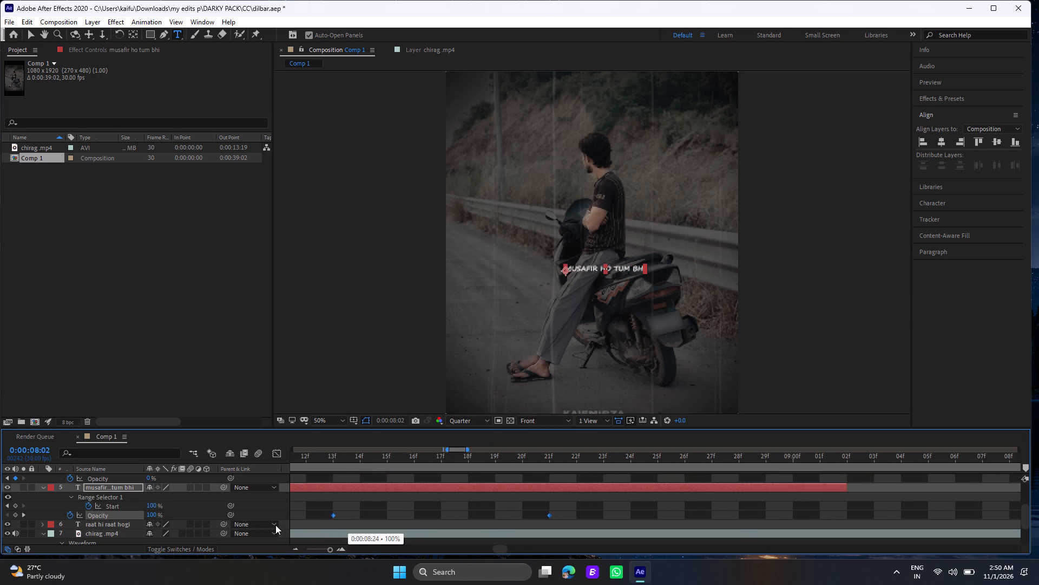
pyautogui.moveTo(275, 525); pyautogui.dragTo(298, 523)
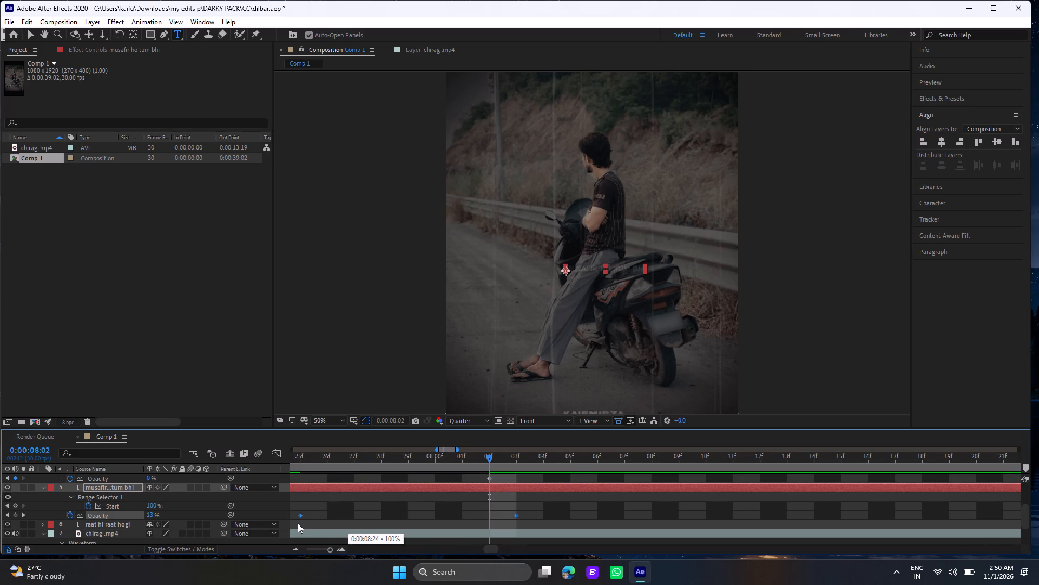
pyautogui.moveTo(298, 523); pyautogui.dragTo(453, 521)
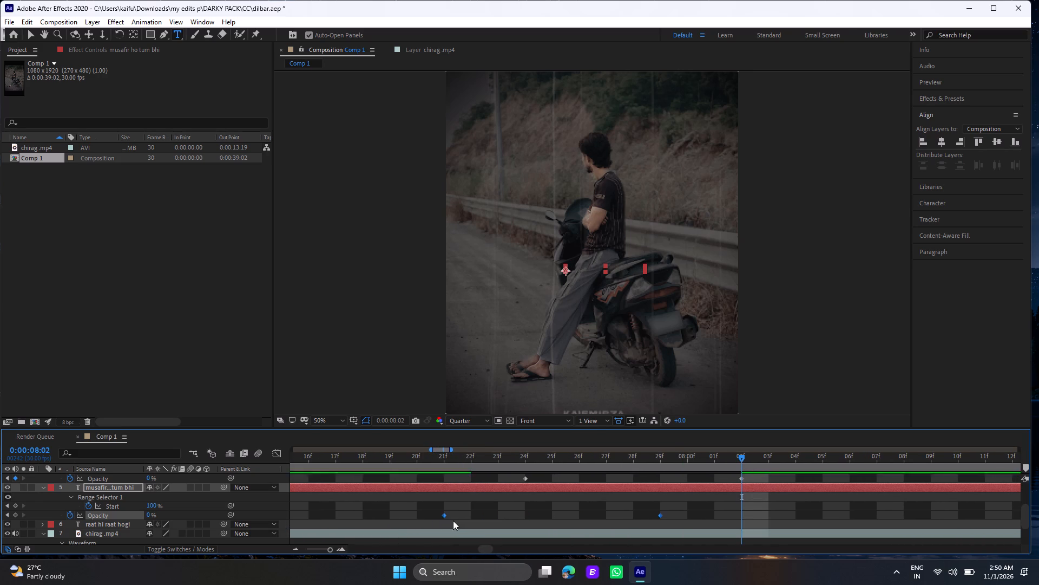
pyautogui.moveTo(453, 521); pyautogui.dragTo(515, 518)
# Split the musafir ho tum bhi layer at 0:00:08:02 and delete the piece after the split.
pyautogui.click(747, 489)
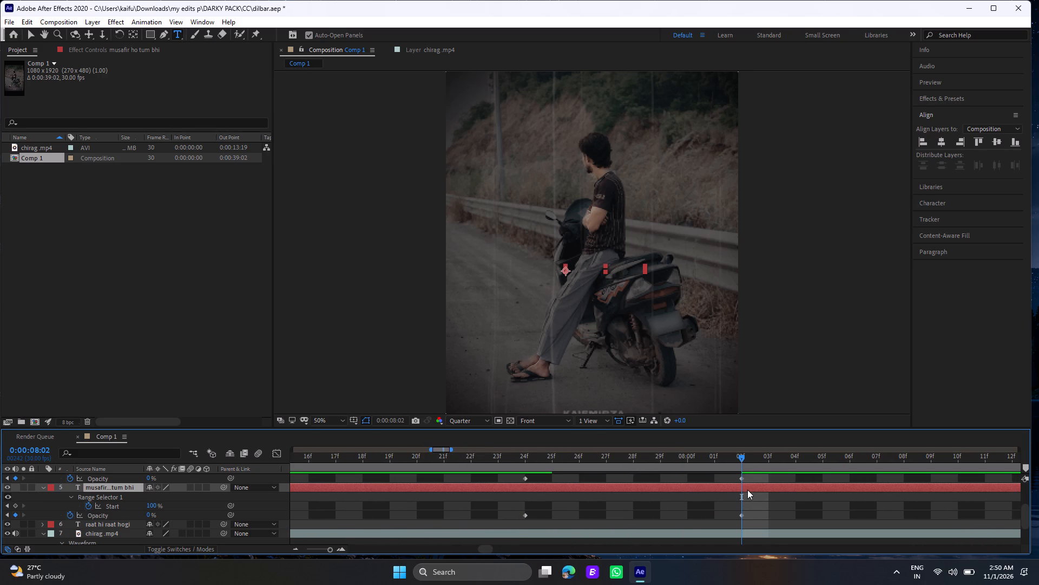
pyautogui.hotkey('ctrl', 'shift', 'd')
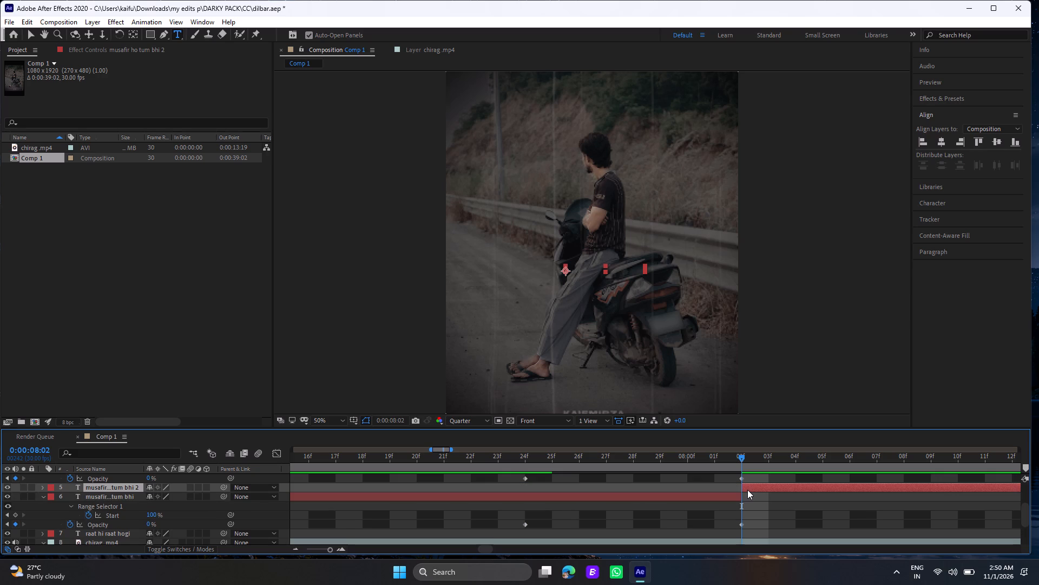
pyautogui.press('Delete')
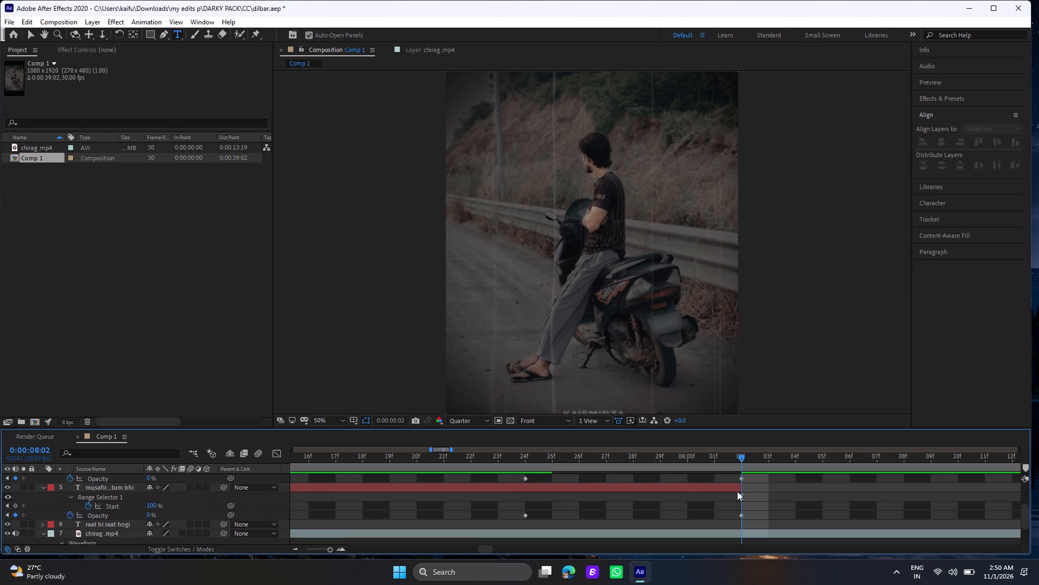
# Collapse the keyframed properties of the musafir ho tum bhi and musafir hai ham bhi 2 layers.
pyautogui.click(675, 486)
pyautogui.press('u')
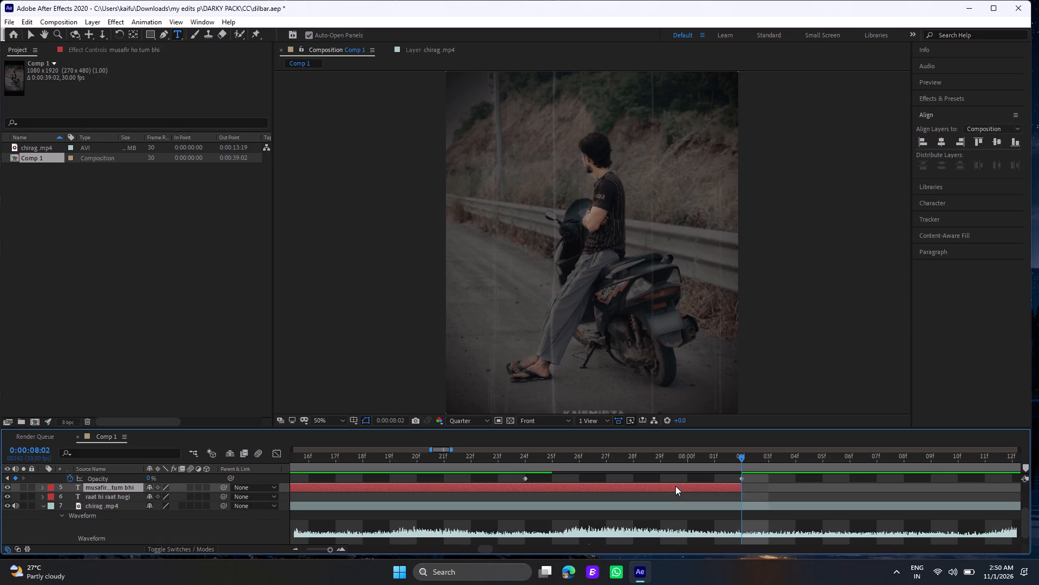
pyautogui.scroll(1, 675, 486)
pyautogui.click(668, 474)
pyautogui.press('u')
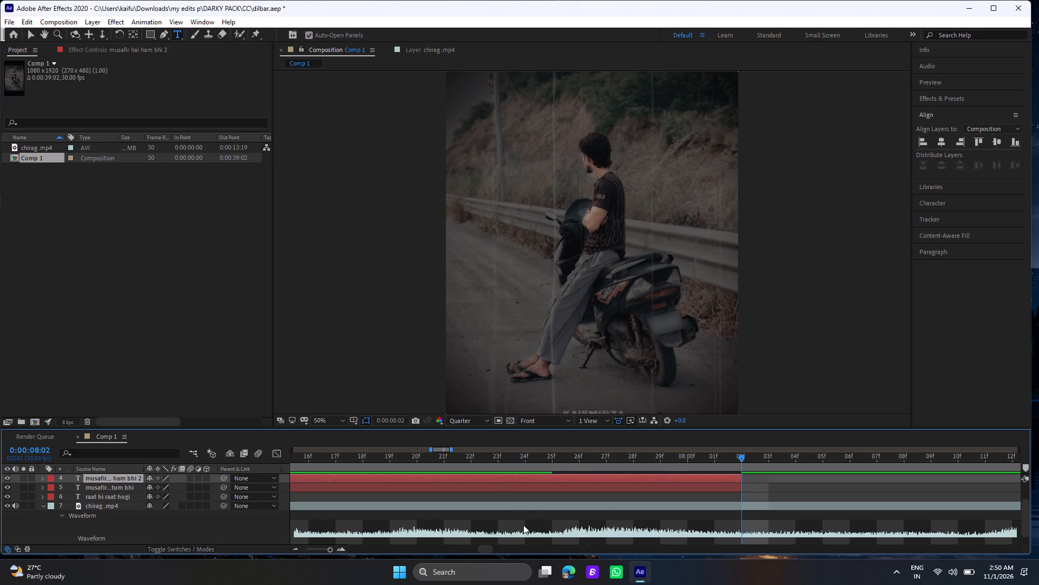
# Play back from 0:00:00:16 and from 0:00:08:01 to find the next lyric's start, leaving the time indicator at 0:00:08:11.
pyautogui.click(323, 551)
pyautogui.scroll(1, 454, 512)
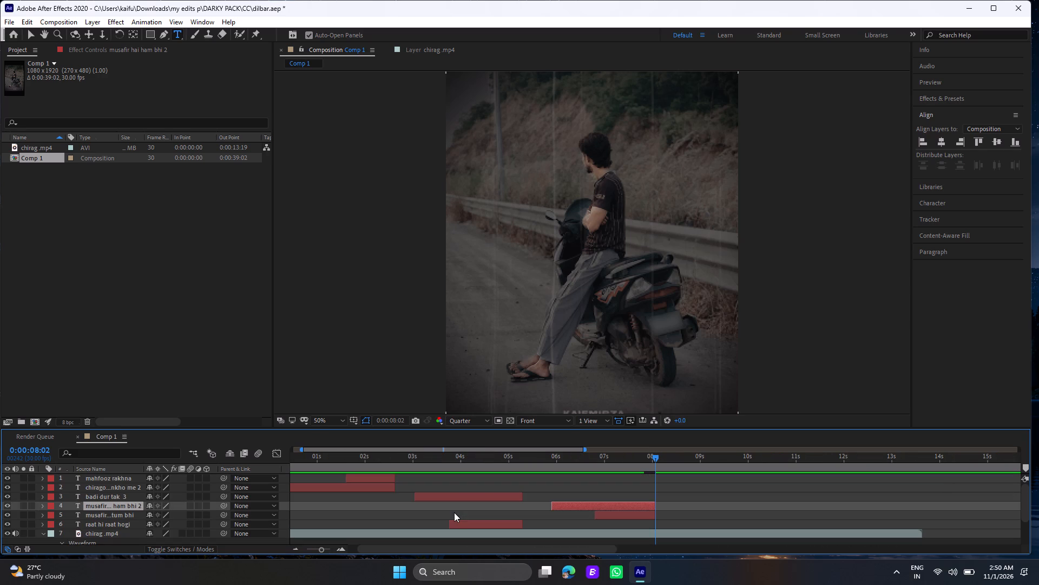
pyautogui.click(295, 461)
pyautogui.press('space')
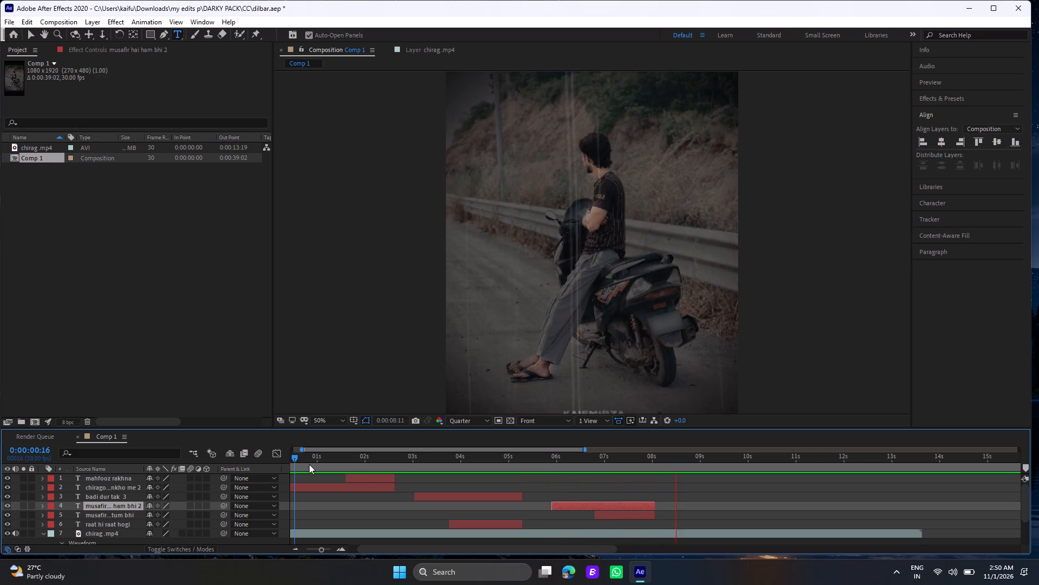
pyautogui.click(683, 459)
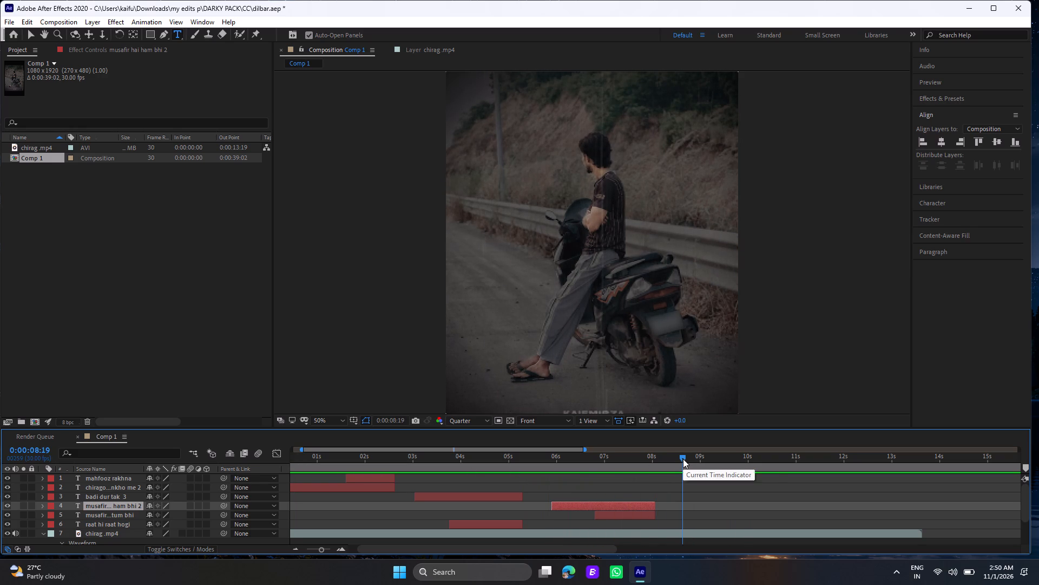
pyautogui.scroll(-2, 686, 501)
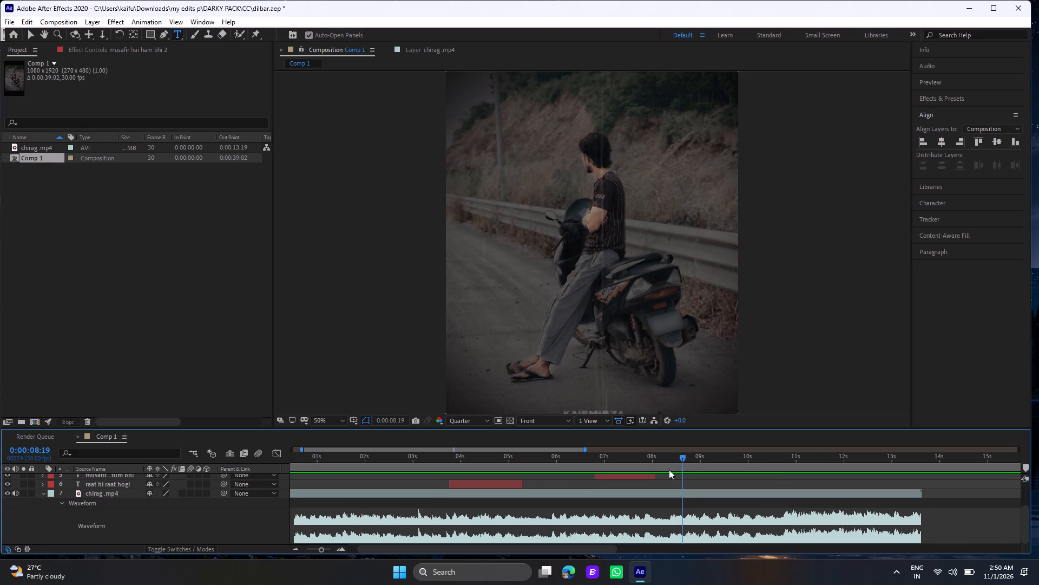
pyautogui.click(653, 457)
pyautogui.press('space')
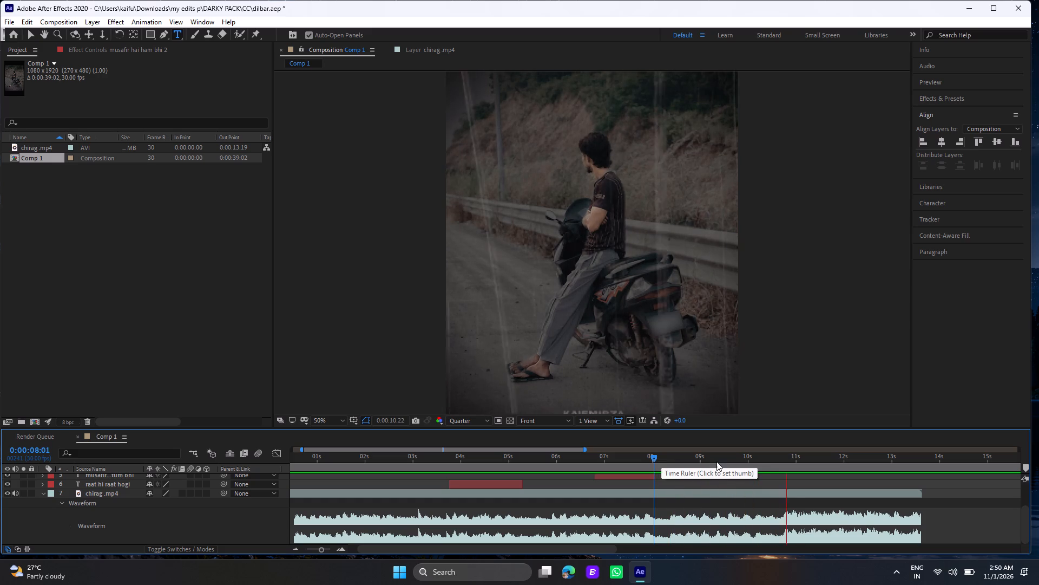
pyautogui.press('space')
pyautogui.doubleClick(673, 452)
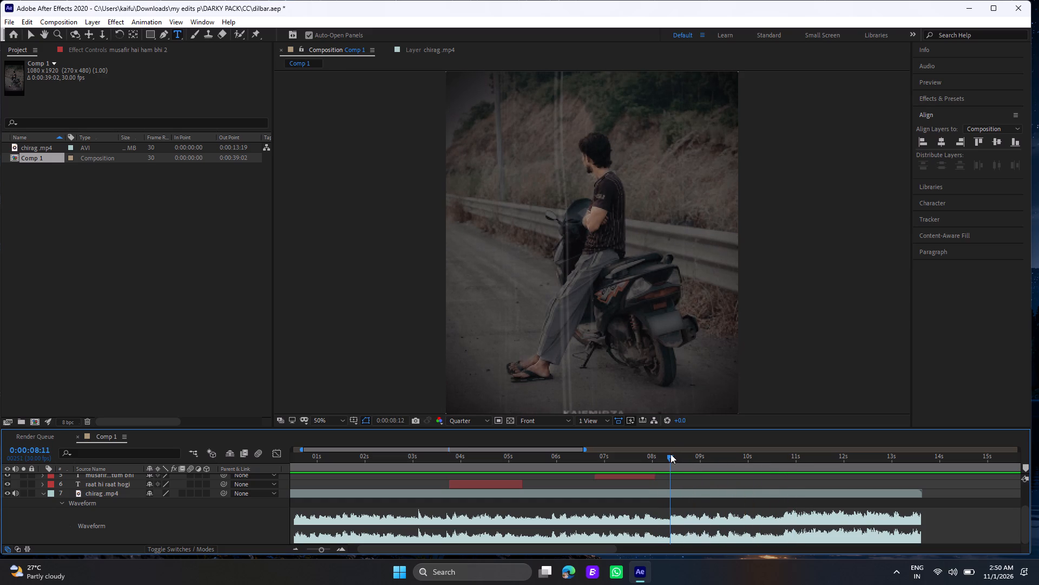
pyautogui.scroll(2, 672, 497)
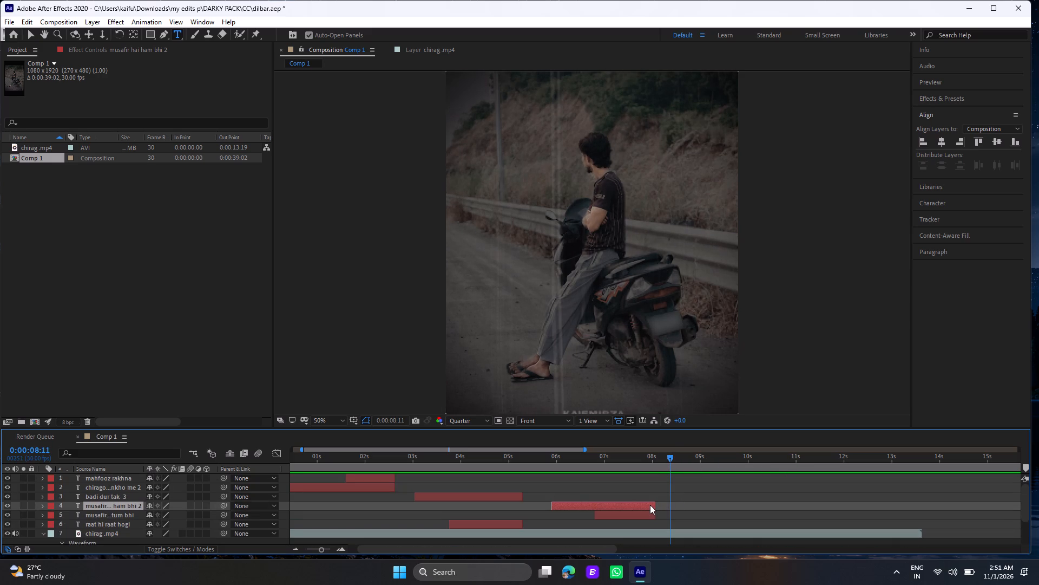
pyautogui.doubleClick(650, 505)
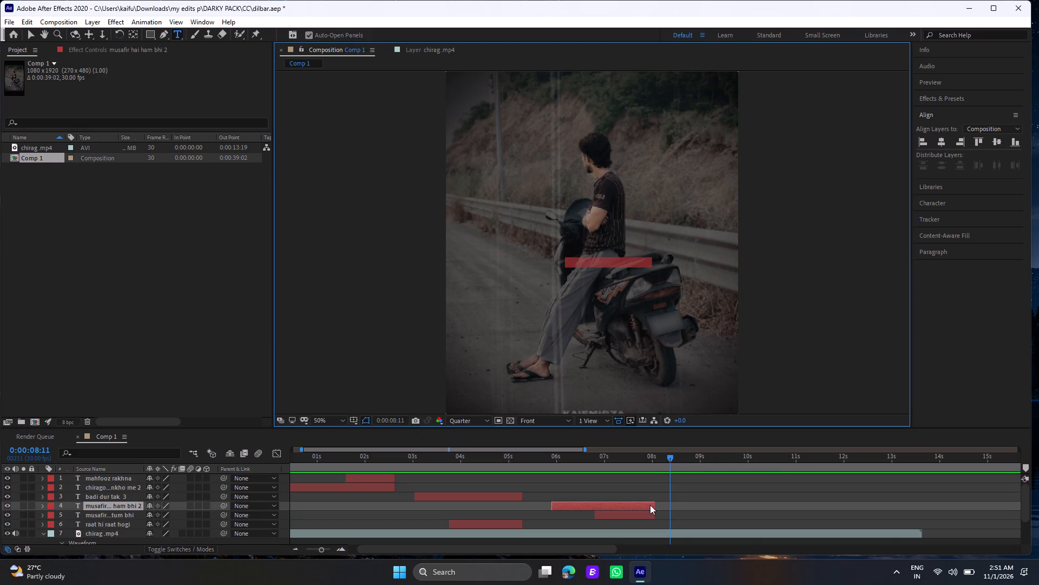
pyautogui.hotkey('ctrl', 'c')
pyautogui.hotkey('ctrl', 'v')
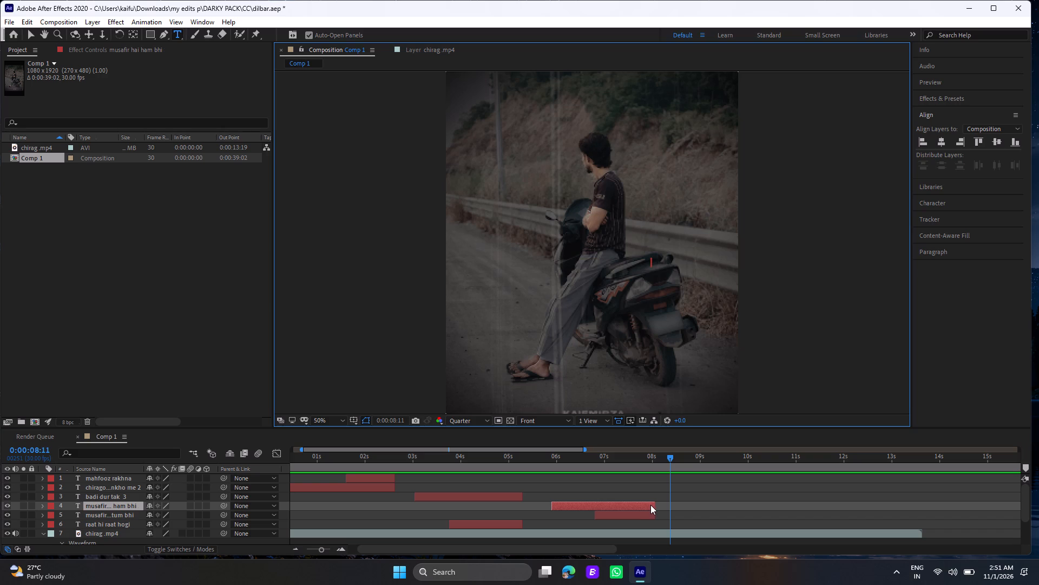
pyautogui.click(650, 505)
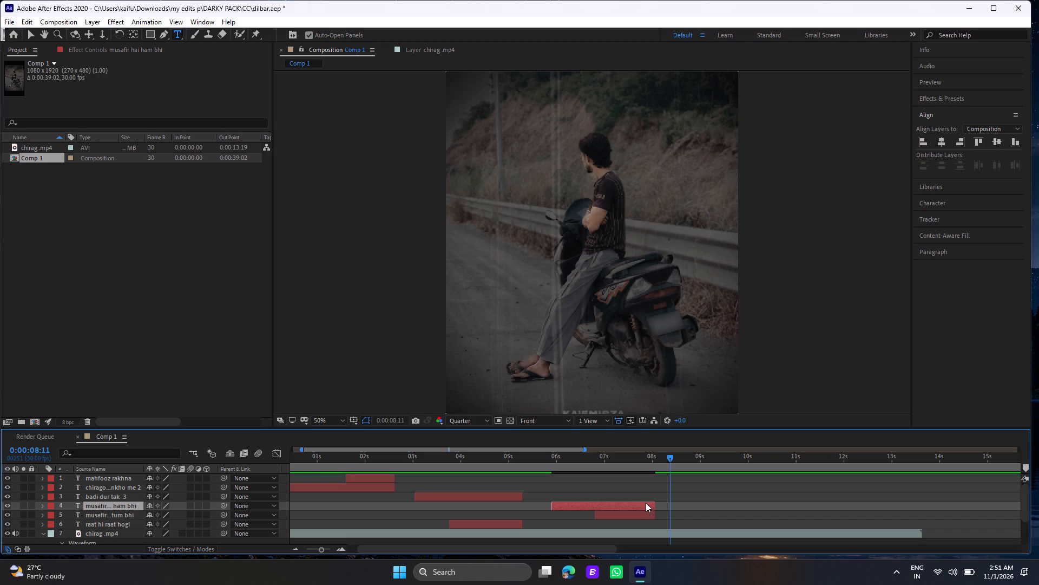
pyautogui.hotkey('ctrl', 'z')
# Copy and paste the musafir hai ham bhi layer, and move the lower of the two identical layers to start at 0:00:08:11.
pyautogui.click(629, 502)
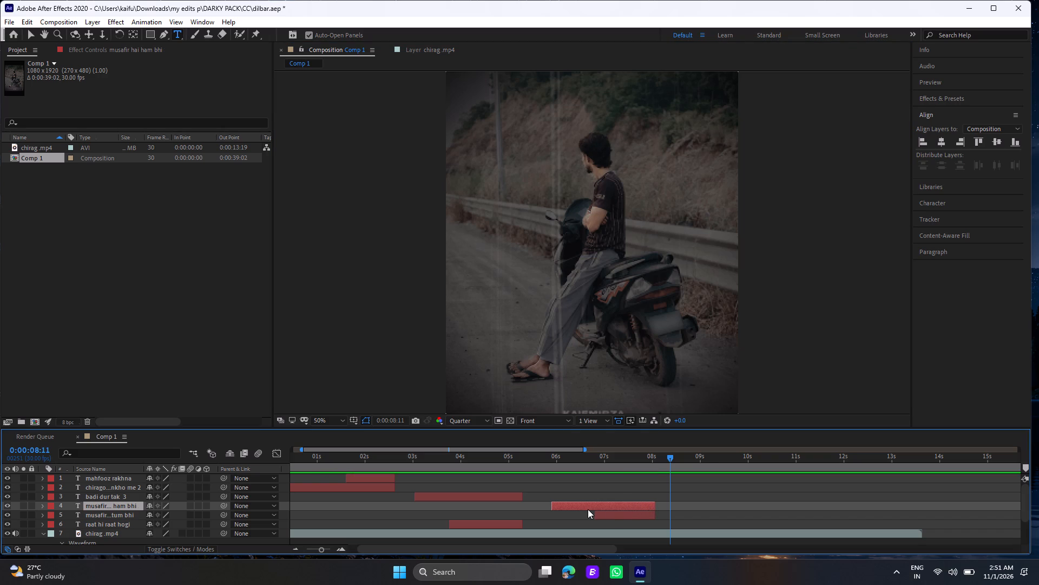
pyautogui.click(588, 509)
pyautogui.click(587, 514)
pyautogui.click(597, 506)
pyautogui.hotkey('ctrl', 'c')
pyautogui.hotkey('ctrl', 'v')
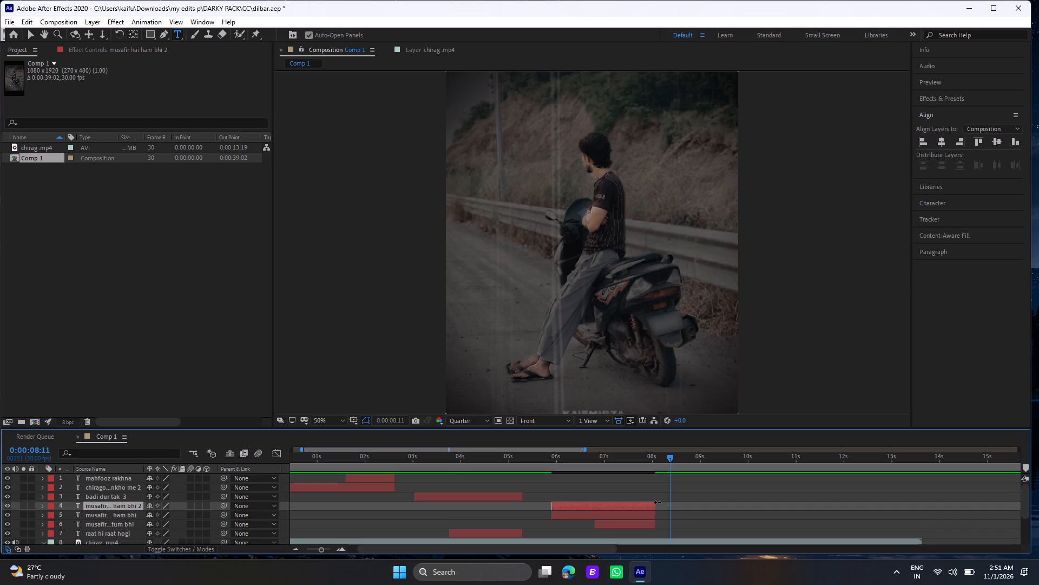
pyautogui.click(642, 515)
pyautogui.moveTo(642, 515); pyautogui.dragTo(698, 512)
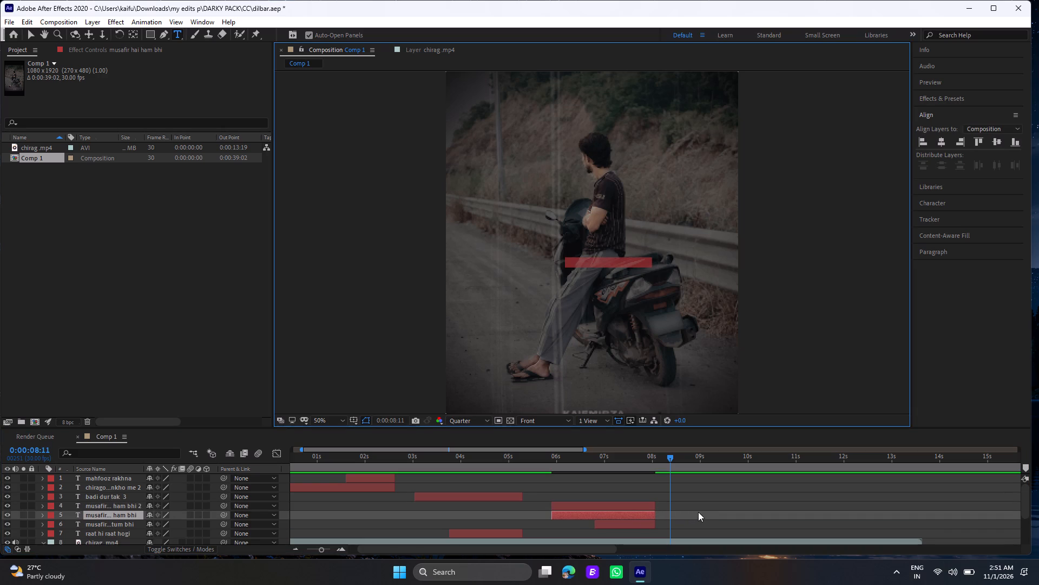
pyautogui.moveTo(698, 512); pyautogui.dragTo(699, 512)
pyautogui.moveTo(609, 515); pyautogui.dragTo(701, 517)
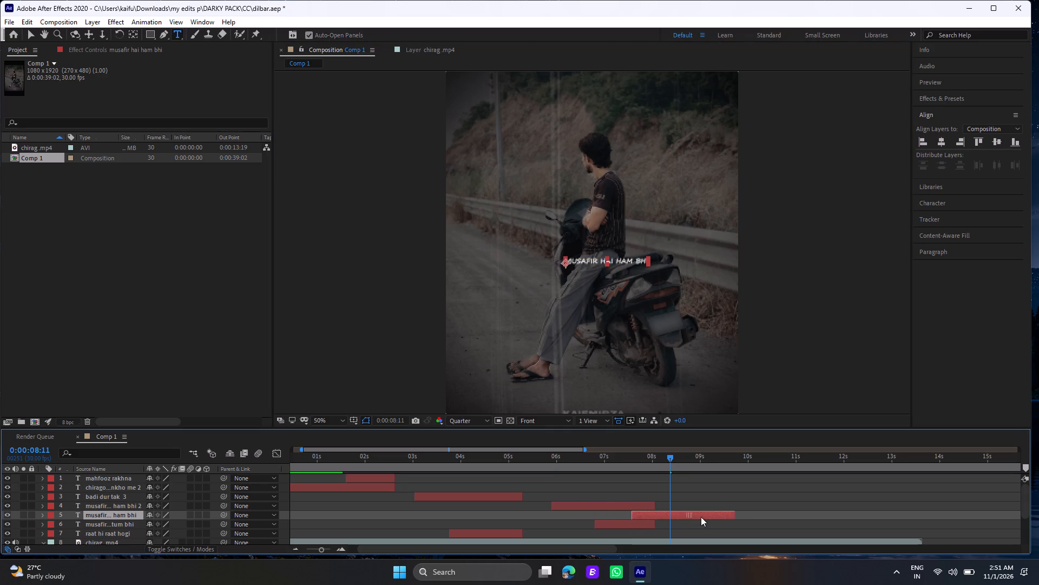
pyautogui.moveTo(701, 517); pyautogui.dragTo(727, 513)
# Play back from 0:00:06:24 and from 0:00:08:11 to check the moved layer's start against the audio.
pyautogui.click(594, 461)
pyautogui.press('space')
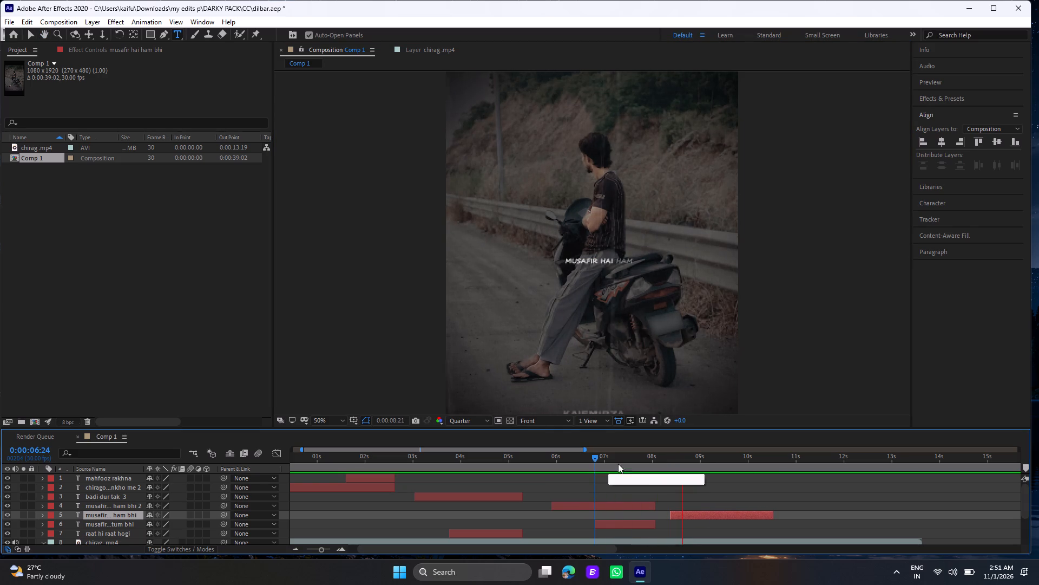
pyautogui.click(670, 462)
pyautogui.press('space')
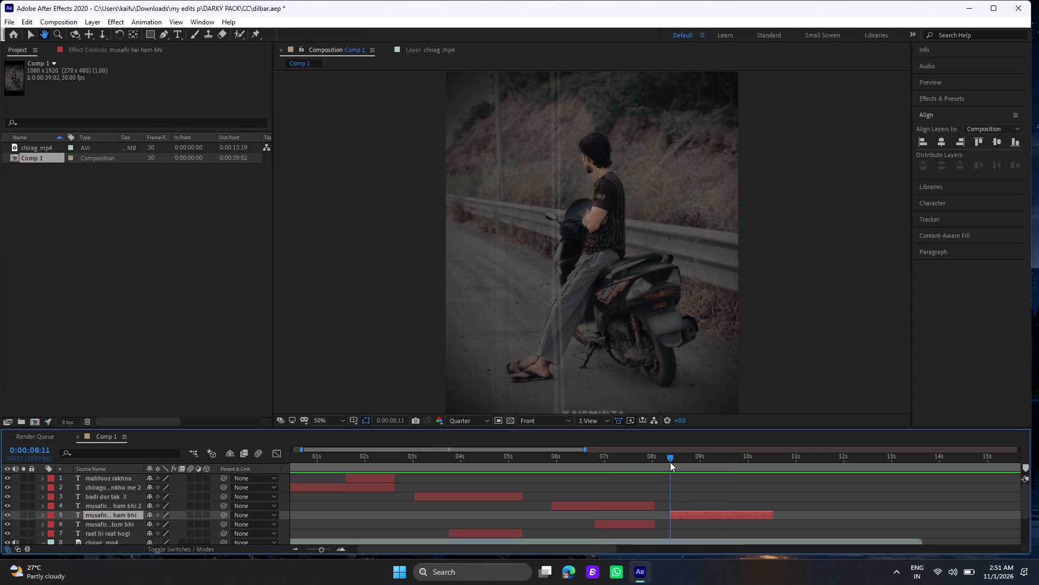
# Play back from 0:00:08:11 to hear the lyric, and reword the musafir hai ham bhi layer starting there as "kisi modh pr fir".
pyautogui.click(670, 457)
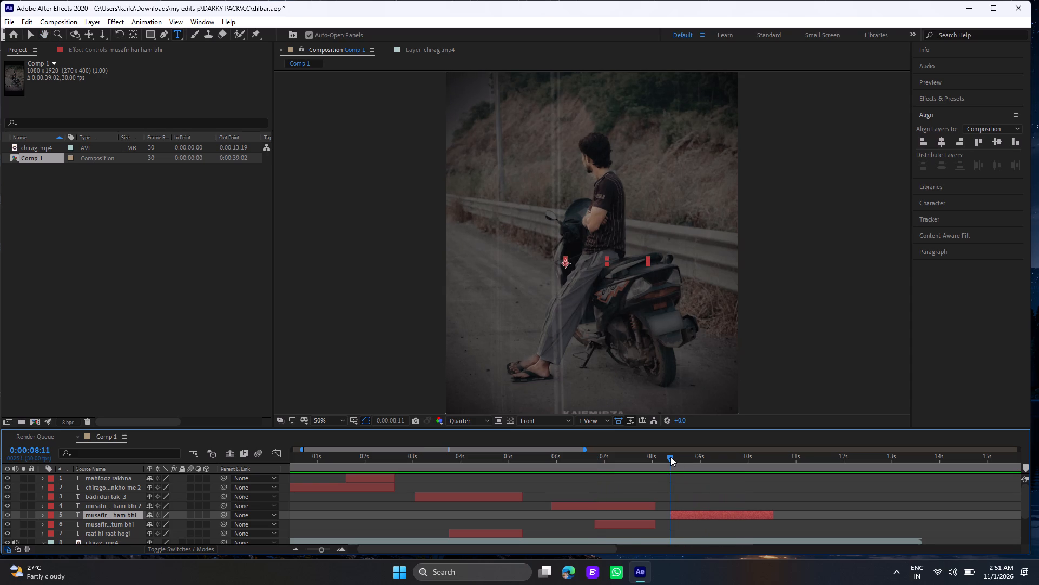
pyautogui.press('space')
pyautogui.press('space')
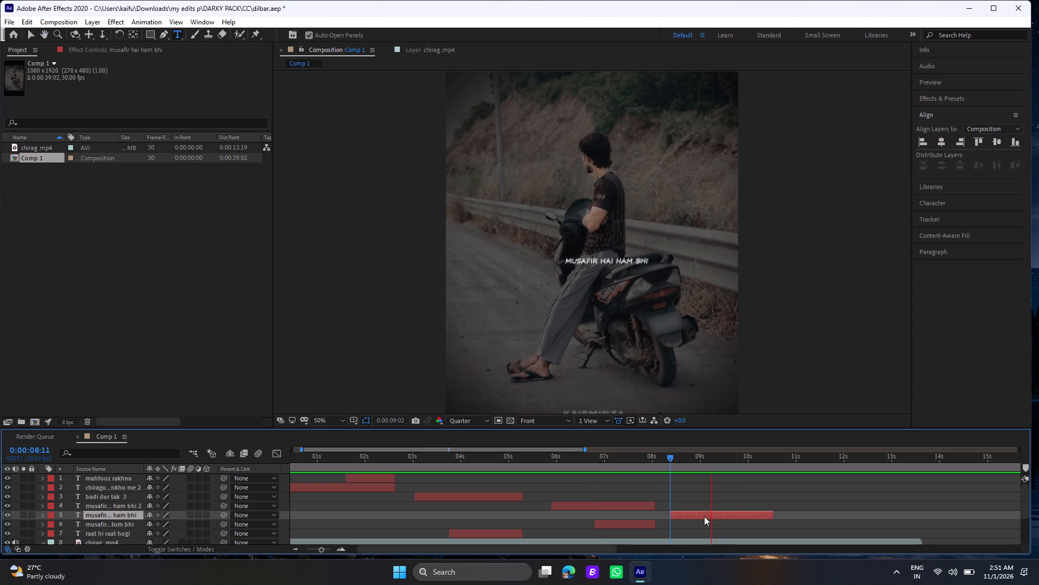
pyautogui.click(711, 515)
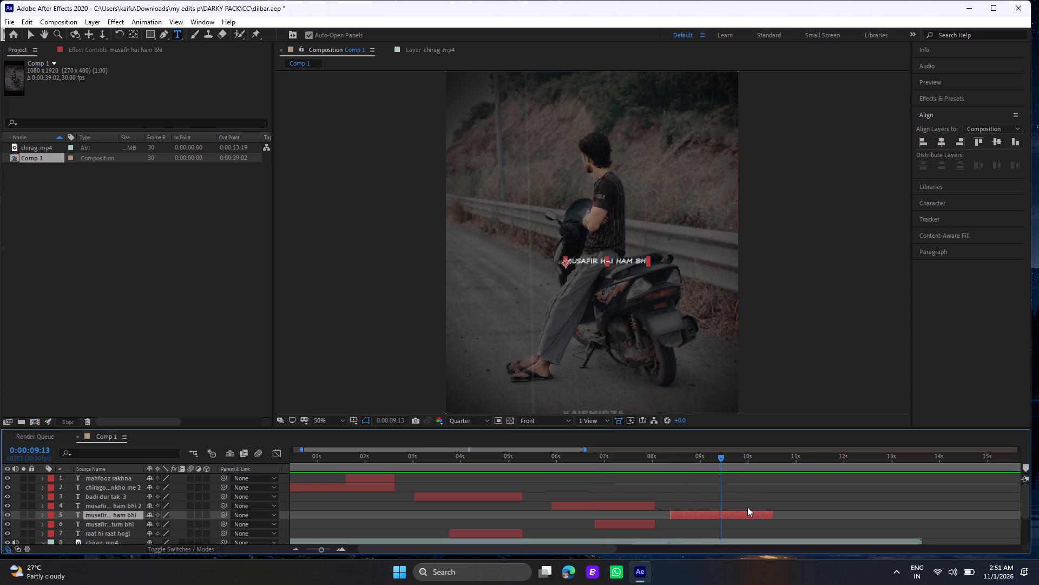
pyautogui.doubleClick(737, 518)
pyautogui.press('BackSpace')
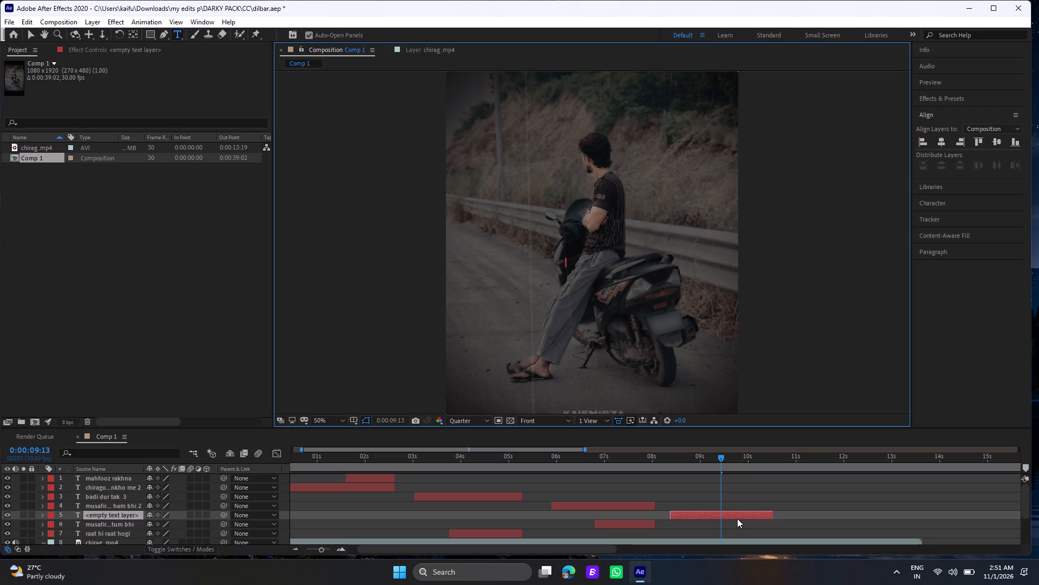
pyautogui.write('kisi')
pyautogui.press('space')
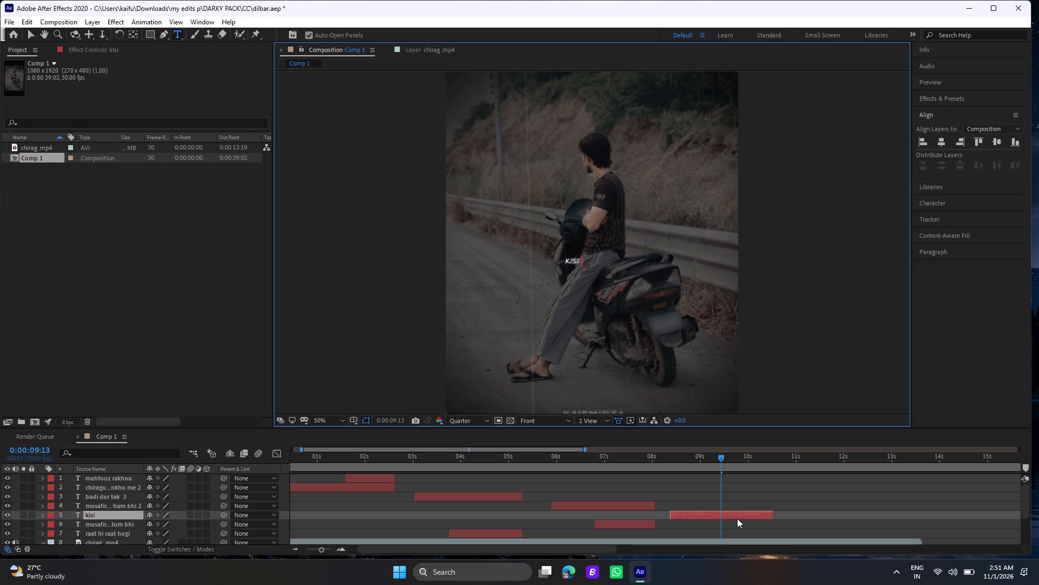
pyautogui.write('mod')
pyautogui.press('space')
pyautogui.write('h')
pyautogui.press('space')
pyautogui.press('BackSpace')
pyautogui.press('BackSpace')
pyautogui.press('BackSpace')
pyautogui.write('h')
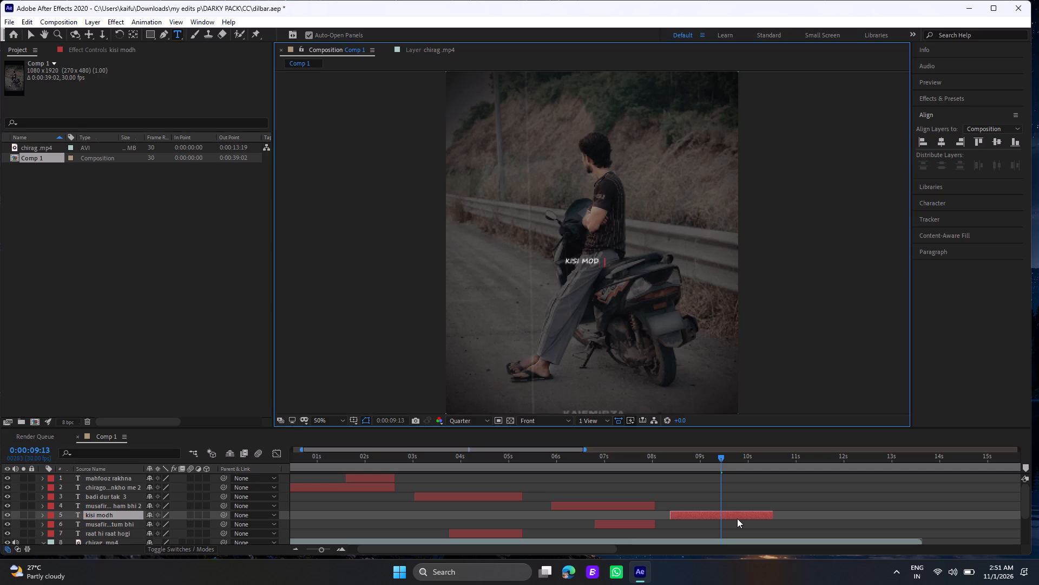
pyautogui.press('space')
pyautogui.write('pr fir mulakat')
pyautogui.press('space')
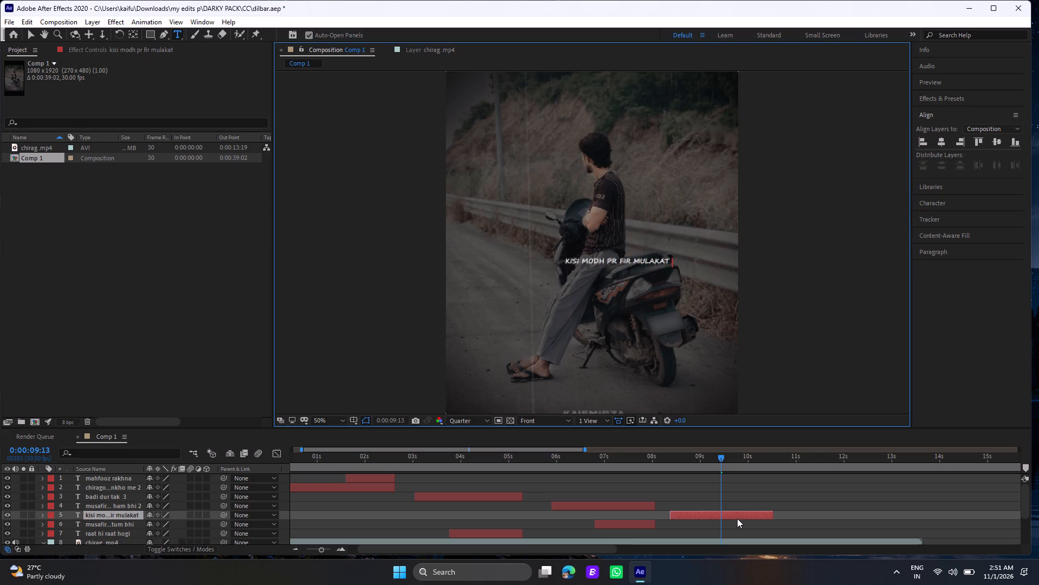
pyautogui.press('BackSpace')
pyautogui.press('BackSpace')
pyautogui.press('BackSpace')
pyautogui.press('BackSpace')
pyautogui.press('BackSpace')
pyautogui.press('BackSpace')
pyautogui.press('BackSpace')
pyautogui.press('BackSpace')
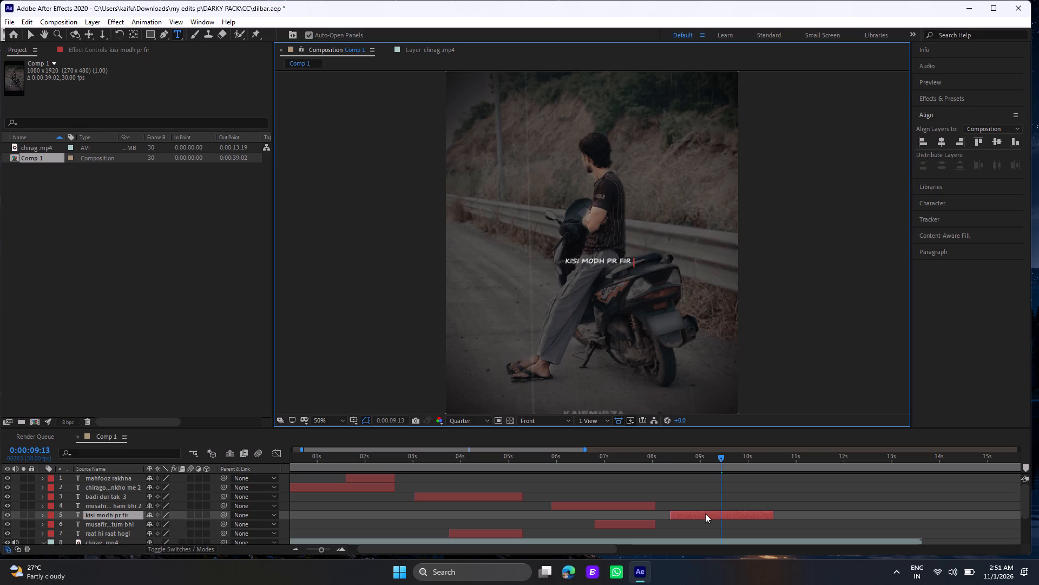
# Copy and paste the kisi modh pr fir layer, and move the lower of the two identical layers to start at 0:00:09:13.
pyautogui.click(705, 513)
pyautogui.hotkey('ctrl', 'c')
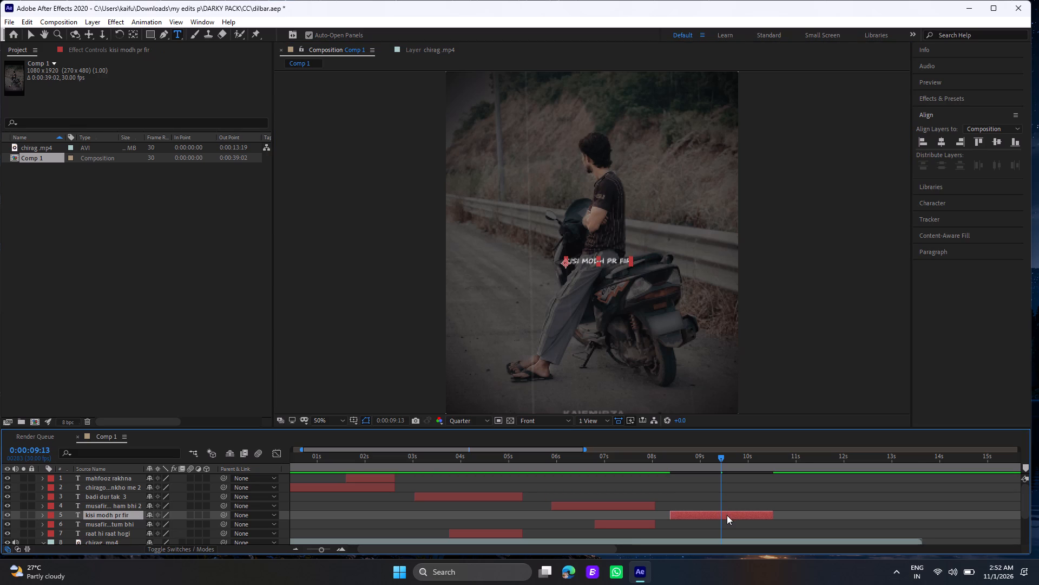
pyautogui.hotkey('ctrl', 'v')
pyautogui.click(726, 523)
pyautogui.moveTo(726, 523); pyautogui.dragTo(746, 522)
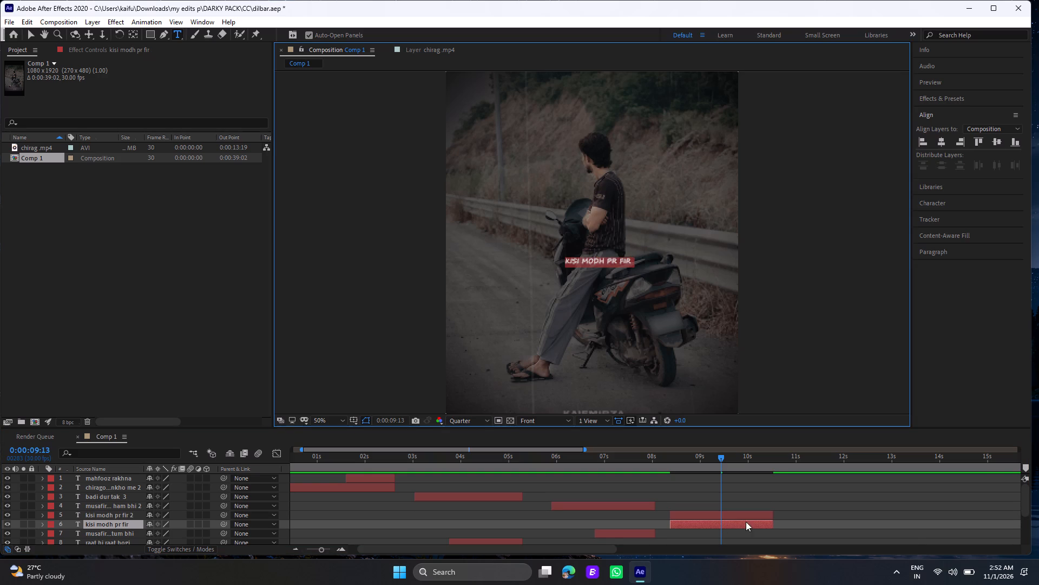
pyautogui.moveTo(746, 522); pyautogui.dragTo(779, 520)
pyautogui.moveTo(731, 521); pyautogui.dragTo(751, 524)
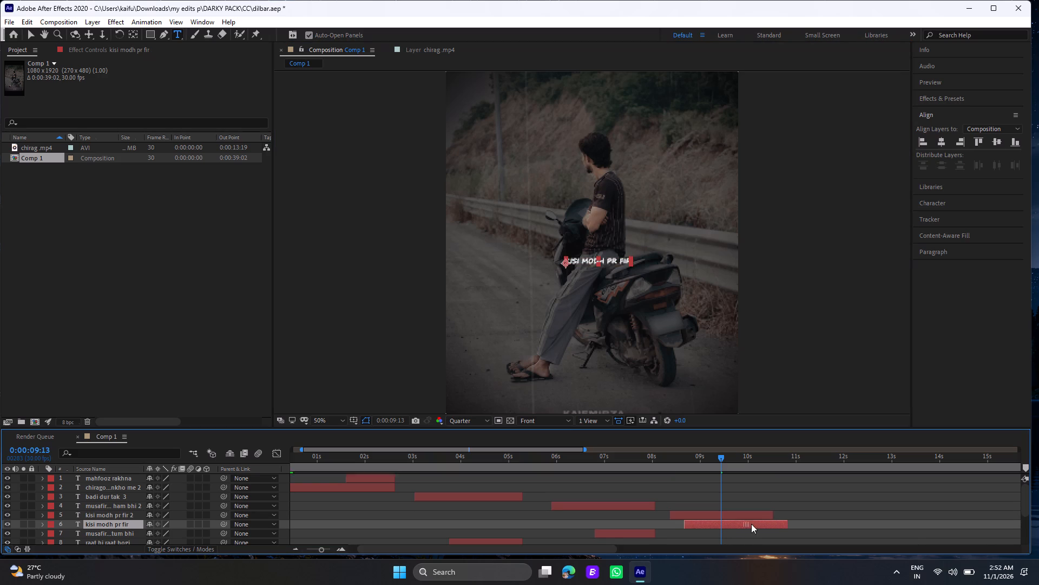
pyautogui.moveTo(751, 524); pyautogui.dragTo(782, 525)
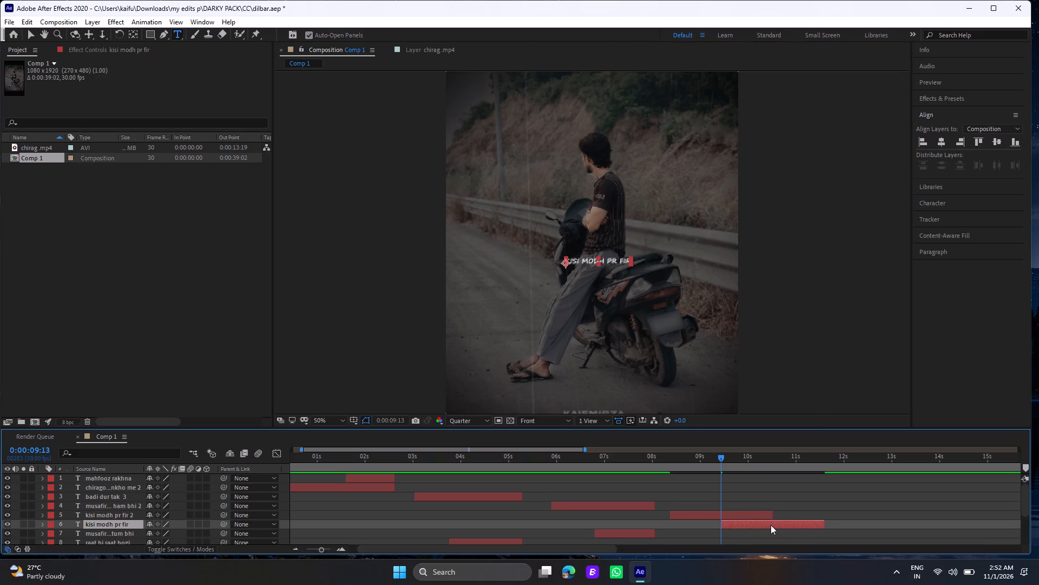
# Reword the kisi modh pr fir layer that starts at 0:00:09:13 as "mulakat hogi".
pyautogui.click(746, 459)
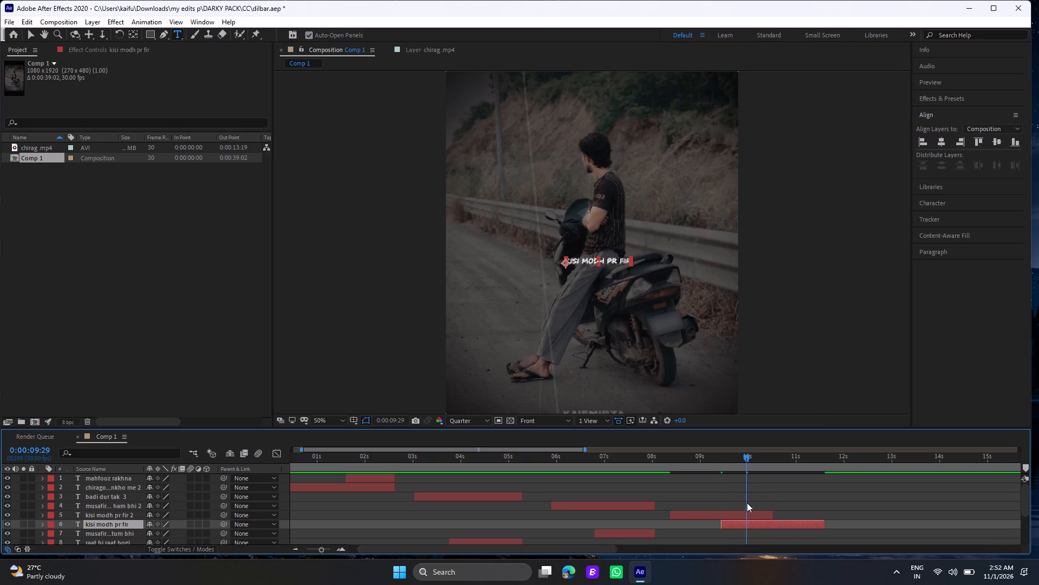
pyautogui.click(749, 523)
pyautogui.doubleClick(750, 523)
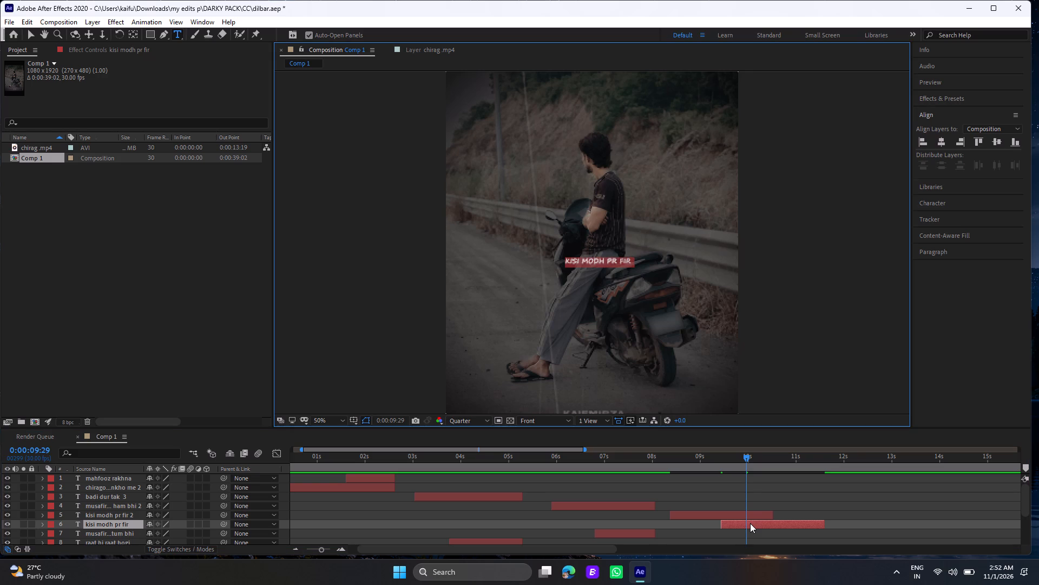
pyautogui.press('BackSpace')
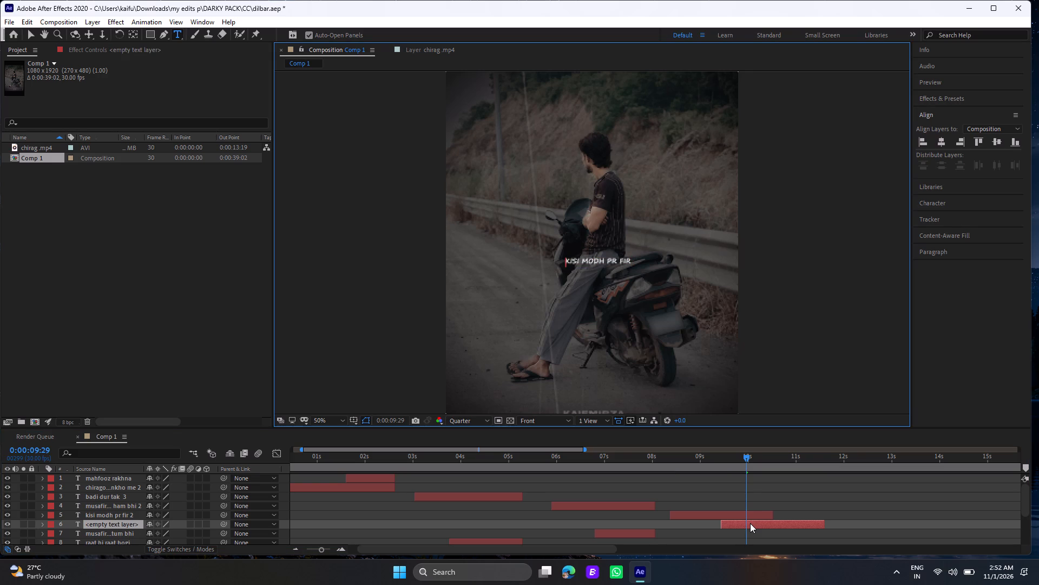
pyautogui.write('mulakat')
pyautogui.press('space')
pyautogui.write('hogi')
pyautogui.press('space')
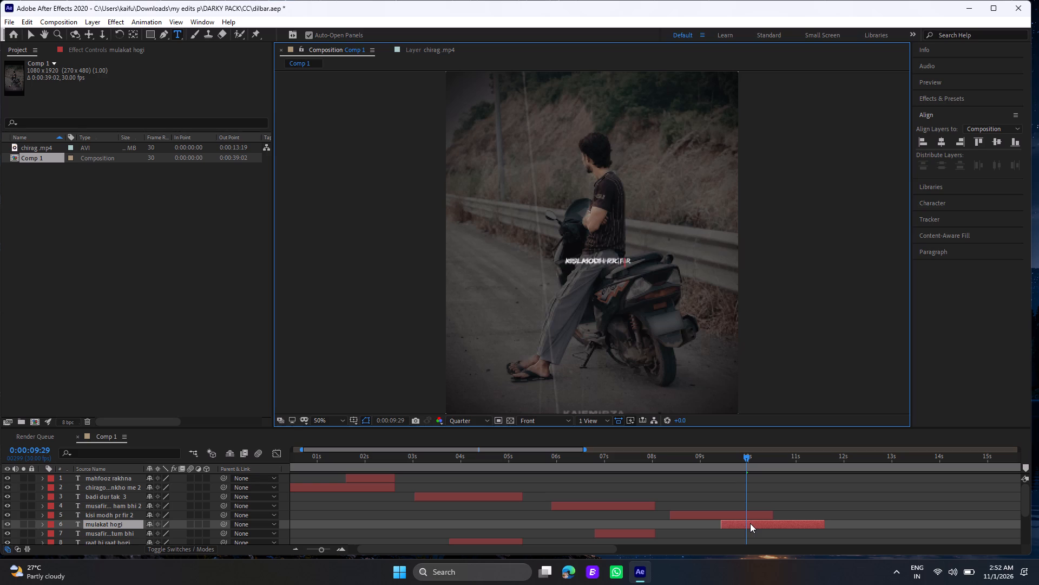
pyautogui.click(751, 525)
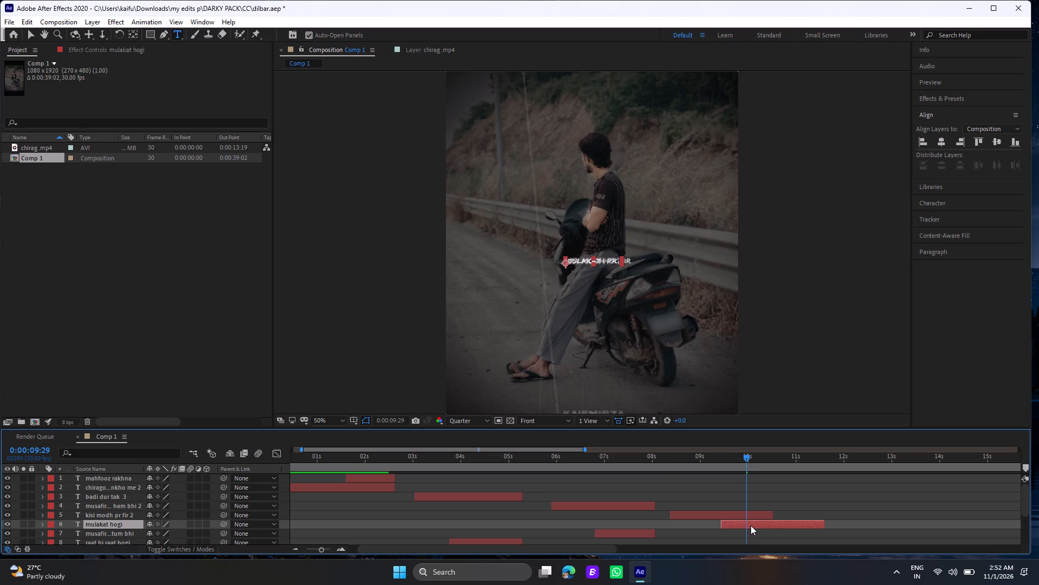
# Nudge the mulakat hogi text down so it sits just below the kisi modh pr fir line.
pyautogui.press('Down')
pyautogui.press('Down')
pyautogui.press('Down')
pyautogui.press('Down')
pyautogui.press('Down')
pyautogui.press('Down')
pyautogui.press('Down')
pyautogui.press('Down')
pyautogui.press('Down')
pyautogui.press('Down')
pyautogui.press('Down')
pyautogui.press('Down')
pyautogui.press('Down')
pyautogui.press('Down')
pyautogui.press('Down')
pyautogui.press('Down')
pyautogui.press('Down')
pyautogui.press('Down')
pyautogui.press('Down')
pyautogui.press('Down')
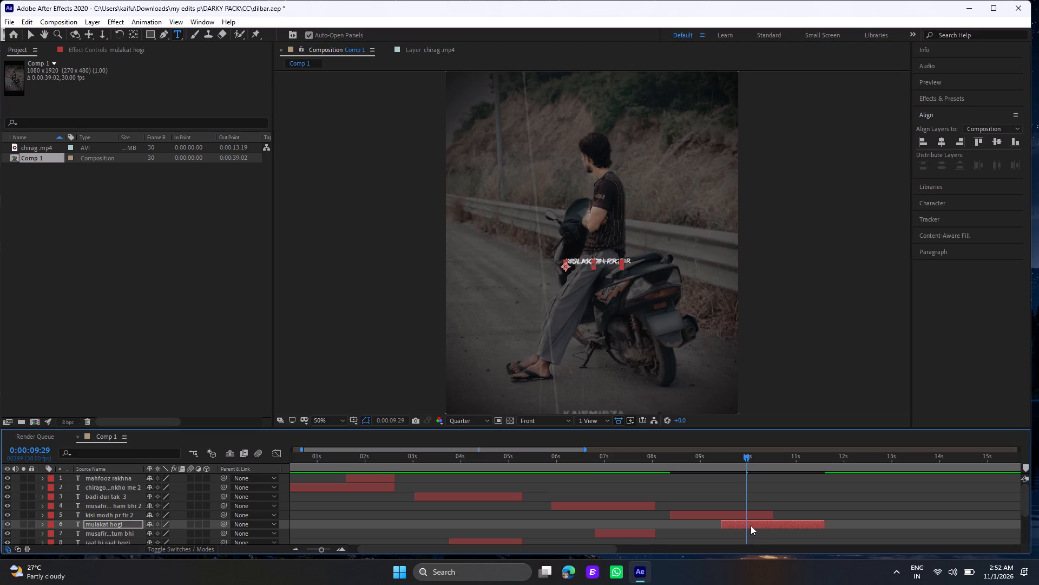
pyautogui.press('Down')
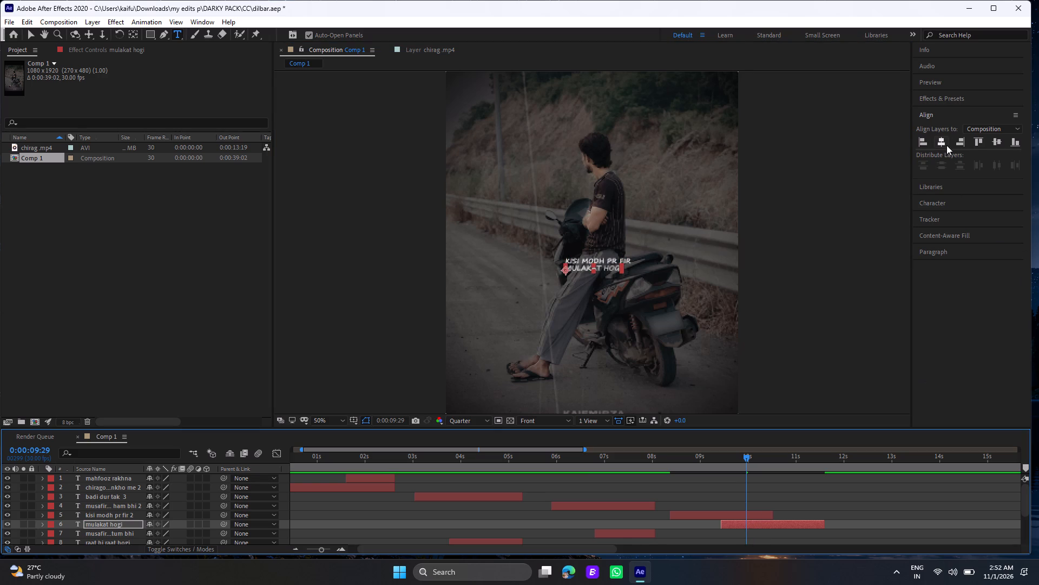
# Centre the mulakat hogi and kisi modh pr fir 2 layers horizontally in the composition.
pyautogui.click(945, 144)
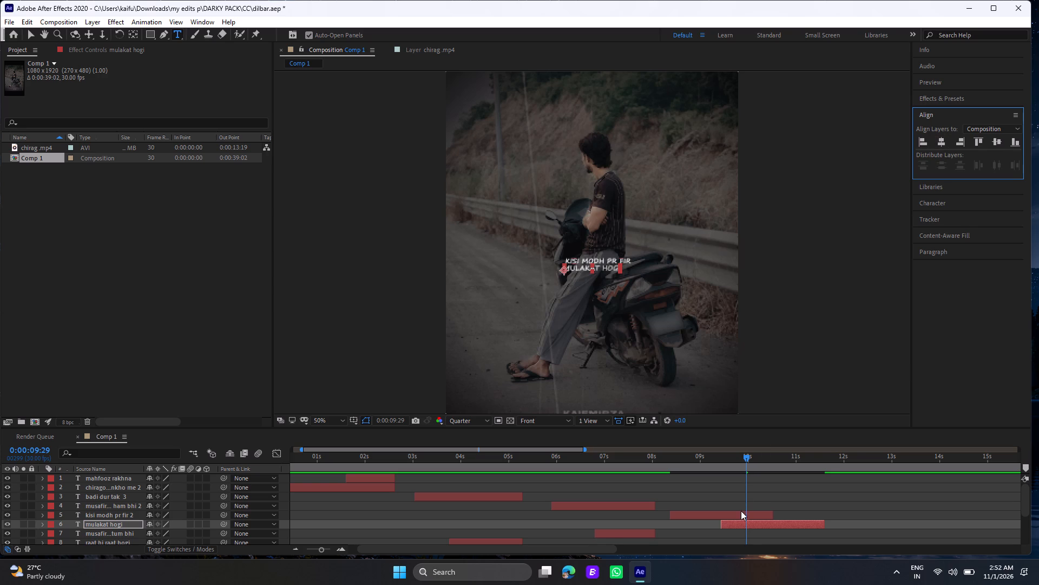
pyautogui.click(741, 511)
pyautogui.click(938, 139)
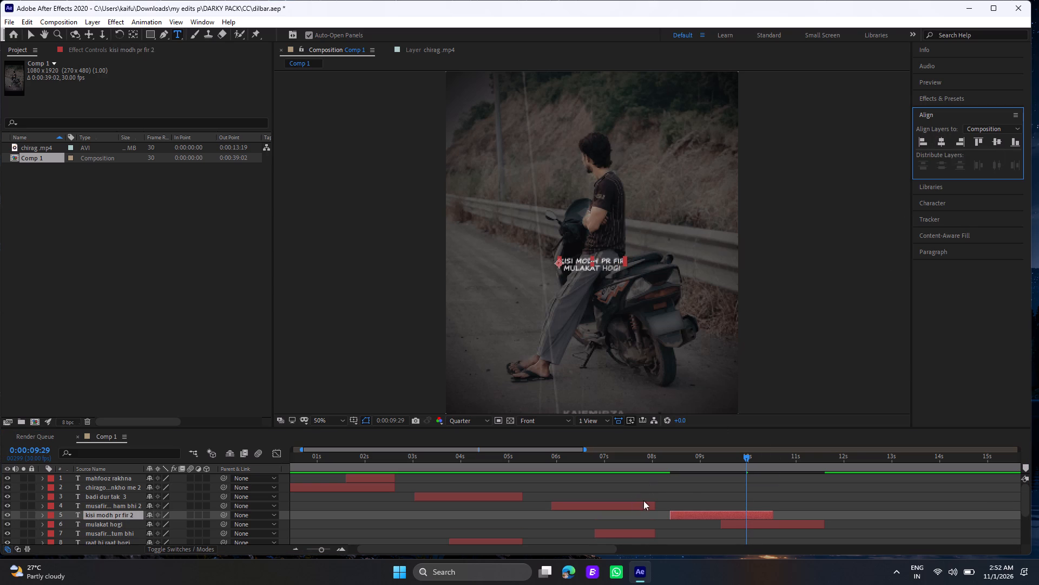
# Play back from 0:00:07:14 and scrub through the opening lyric to check the text layers.
pyautogui.click(626, 461)
pyautogui.press('space')
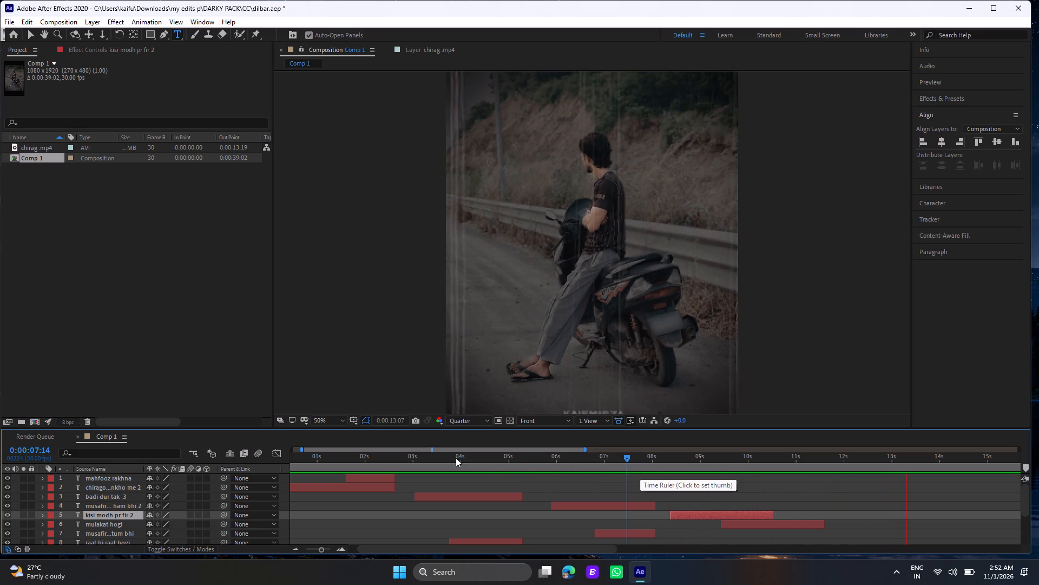
pyautogui.click(338, 457)
pyautogui.moveTo(337, 457); pyautogui.dragTo(321, 457)
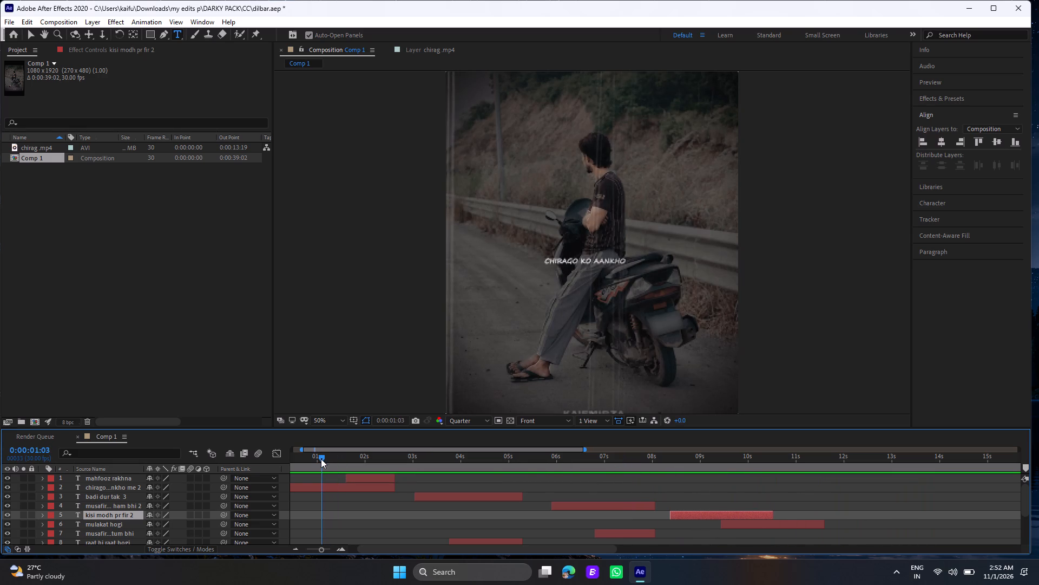
pyautogui.moveTo(321, 459); pyautogui.dragTo(360, 467)
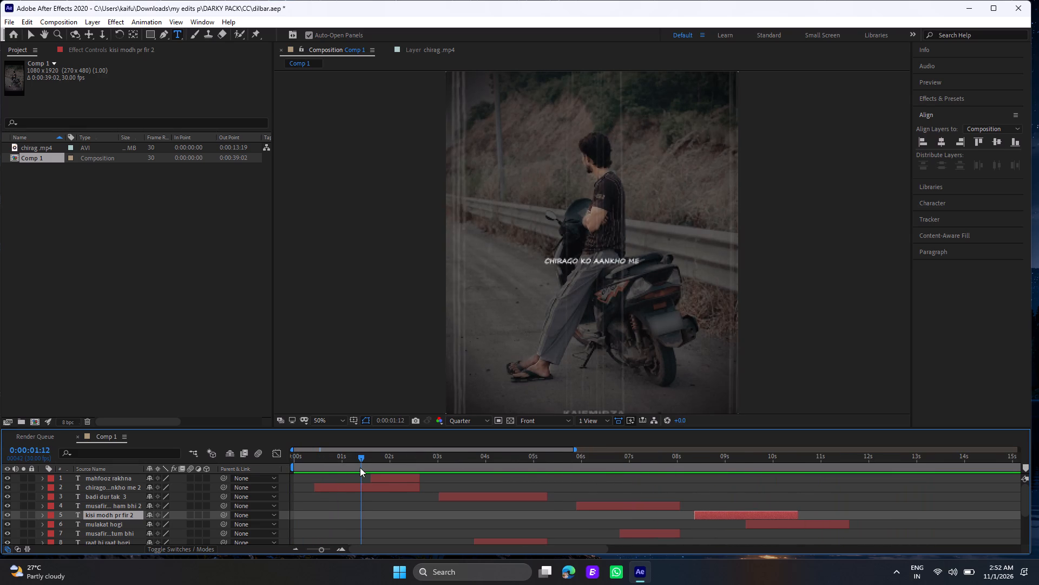
pyautogui.moveTo(360, 467); pyautogui.dragTo(360, 467)
# Centre the chirago ko aankho me 2 layer horizontally in the composition, with the time indicator at 0:00:00:26.
pyautogui.scroll(-3, 360, 498)
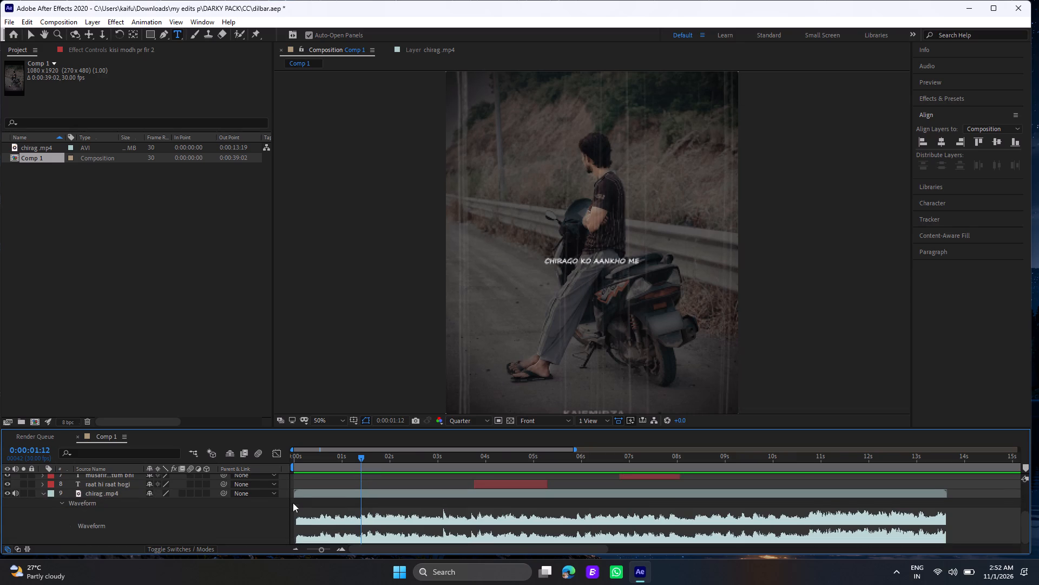
pyautogui.click(293, 456)
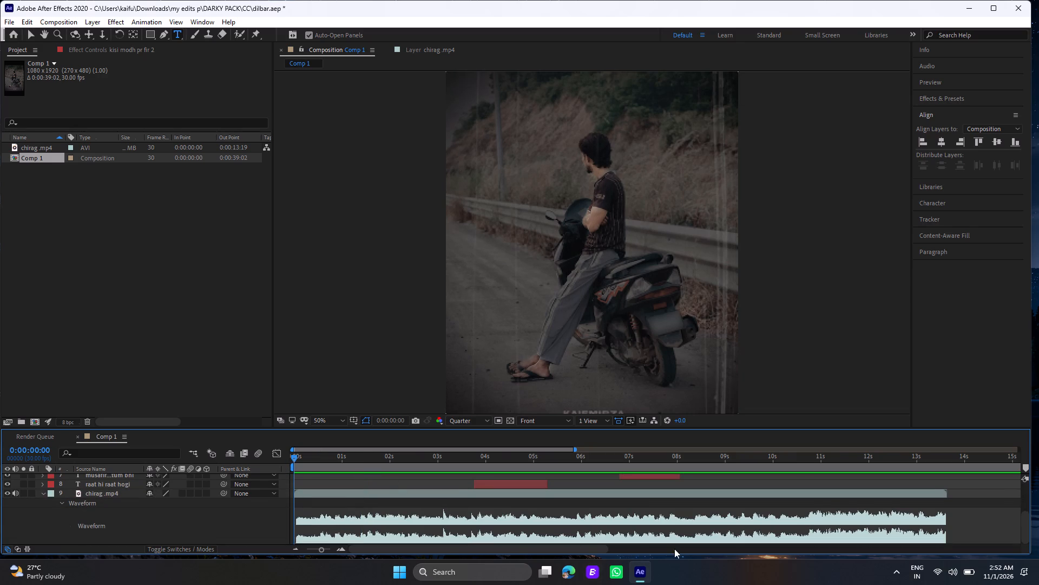
pyautogui.moveTo(320, 550); pyautogui.dragTo(362, 547)
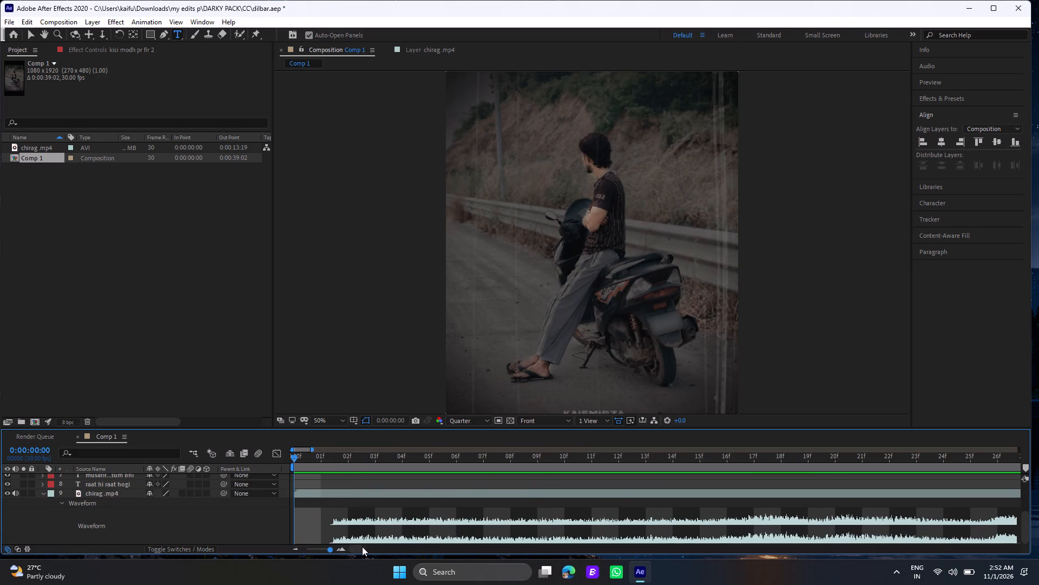
pyautogui.moveTo(362, 547); pyautogui.dragTo(354, 546)
pyautogui.press('space')
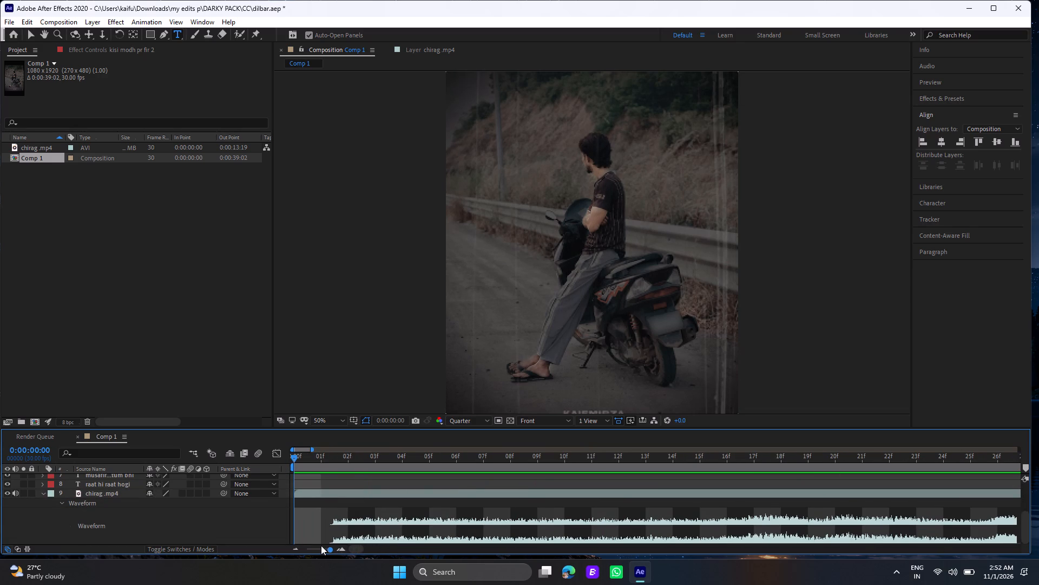
pyautogui.click(326, 550)
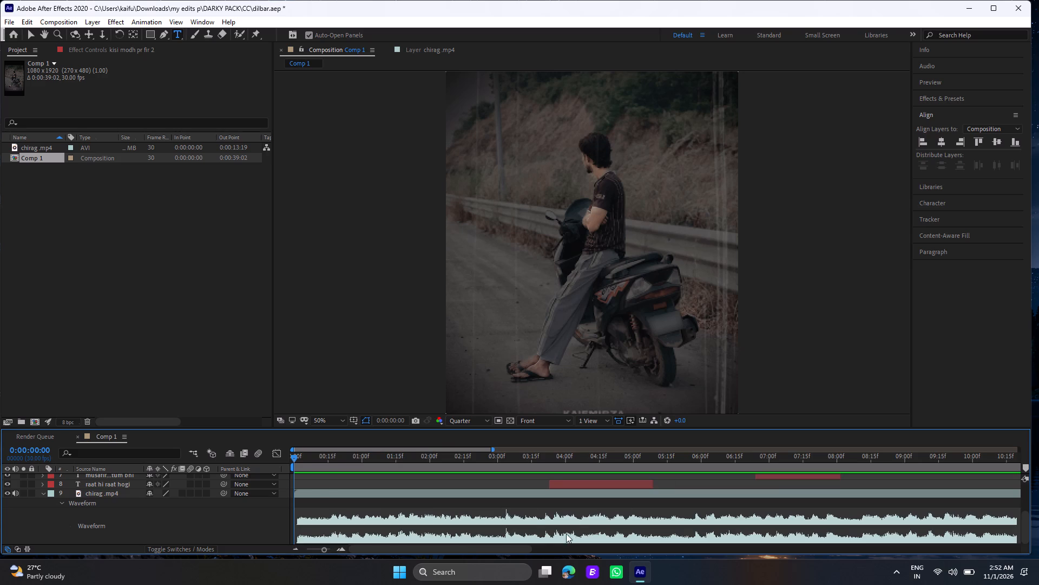
pyautogui.scroll(1, 533, 515)
pyautogui.scroll(3, 576, 490)
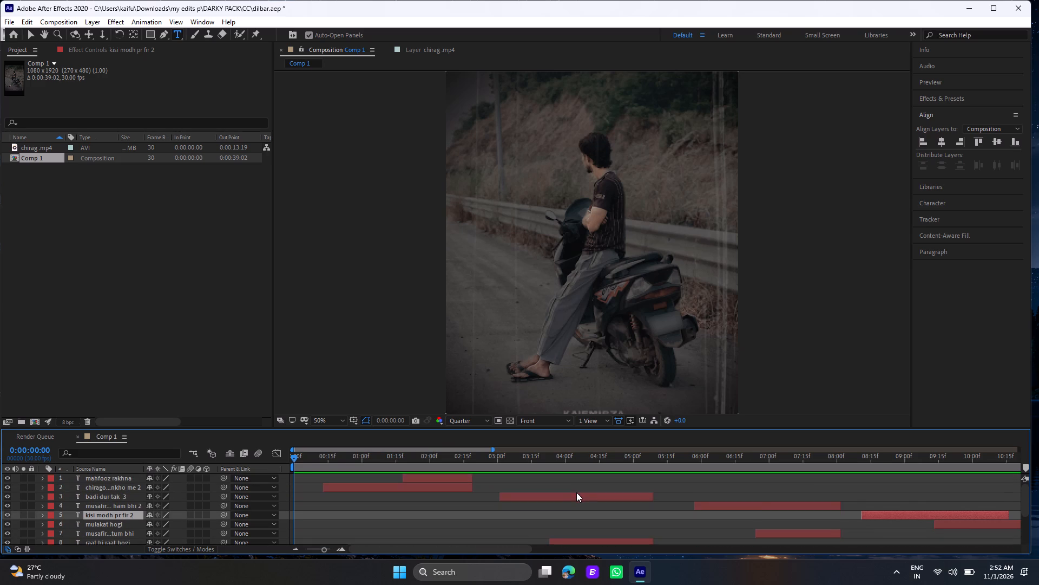
pyautogui.click(353, 464)
pyautogui.click(363, 486)
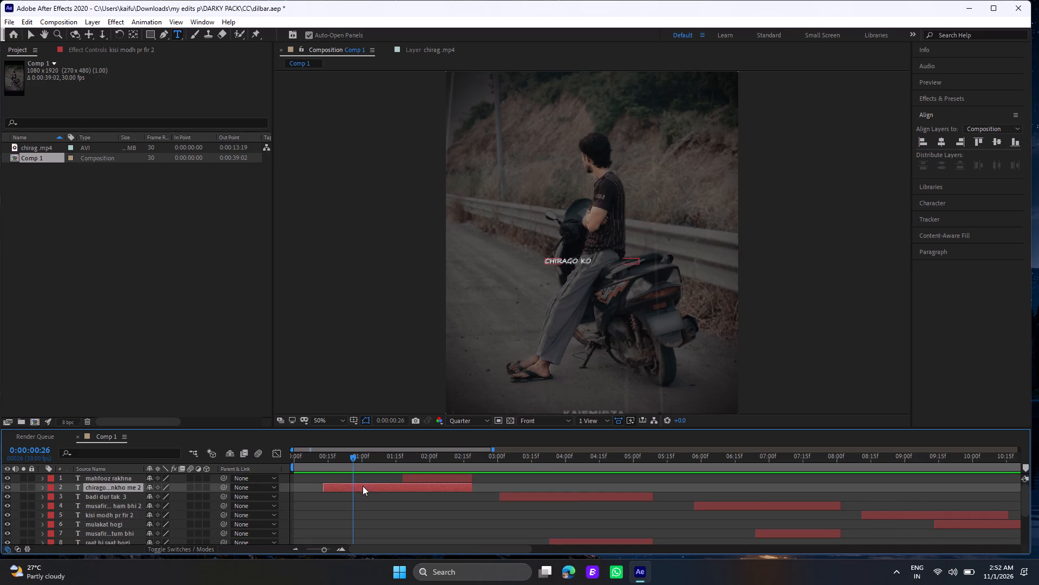
pyautogui.click(943, 141)
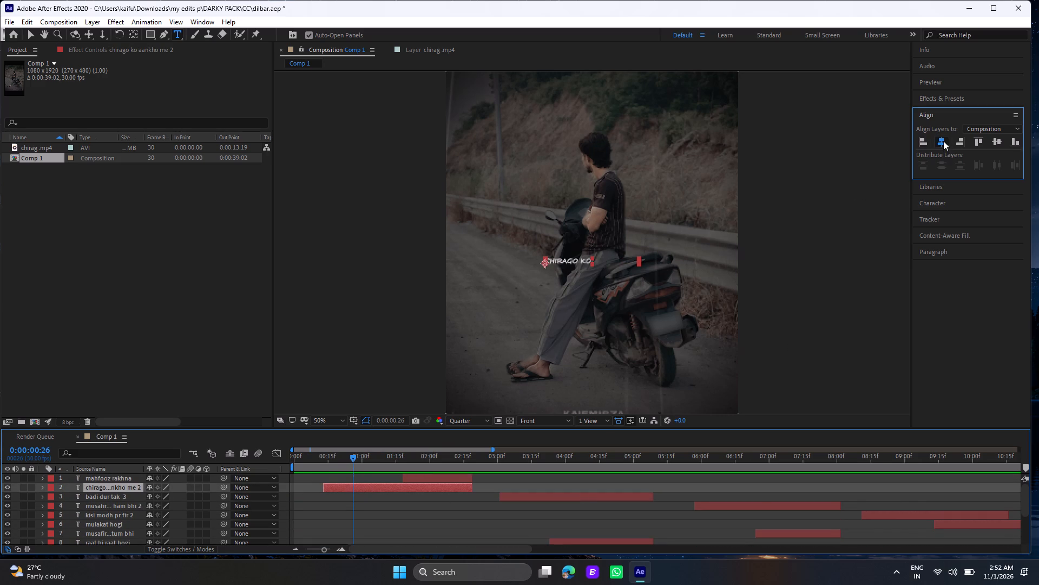
# Centre the mahfooz rakhna layer horizontally in the composition, with the time indicator at 0:00:02:04.
pyautogui.click(439, 459)
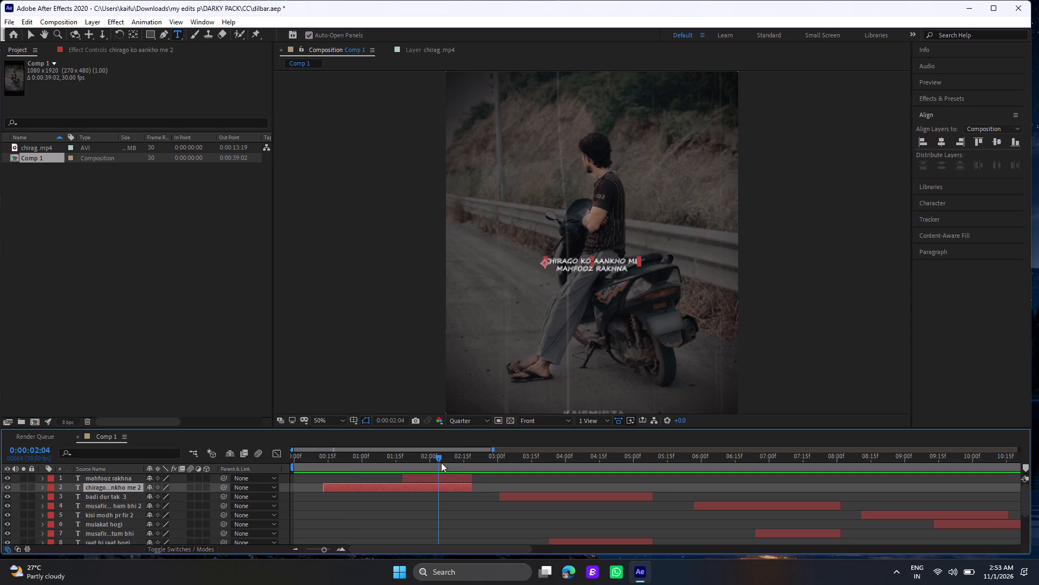
pyautogui.click(444, 476)
pyautogui.doubleClick(944, 138)
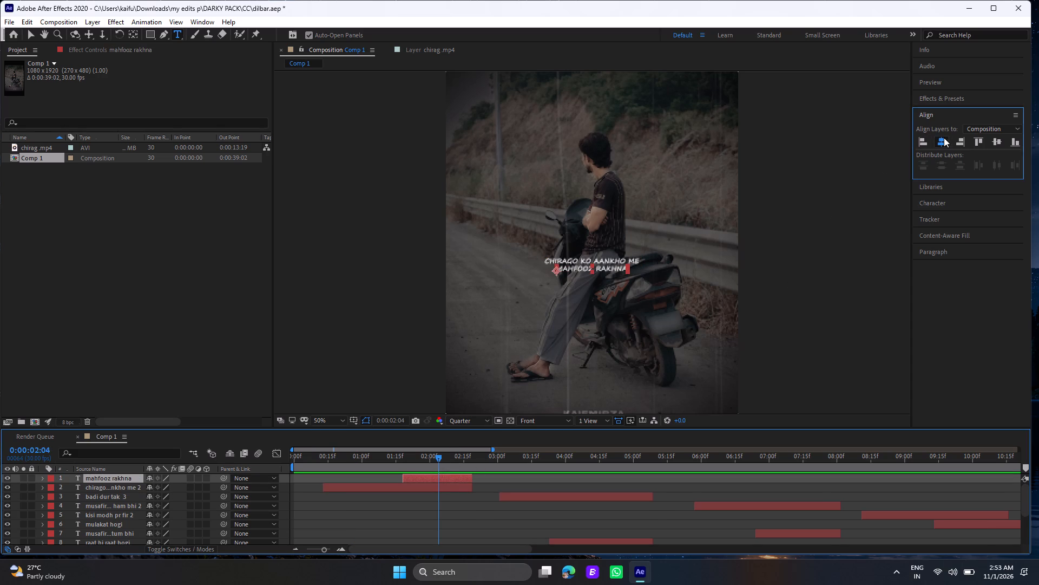
# At 0:00:04:02, centre the badi dur tak 3 and raat hi raat hogi layers horizontally in the composition.
pyautogui.scroll(-1, 590, 474)
pyautogui.scroll(1, 576, 483)
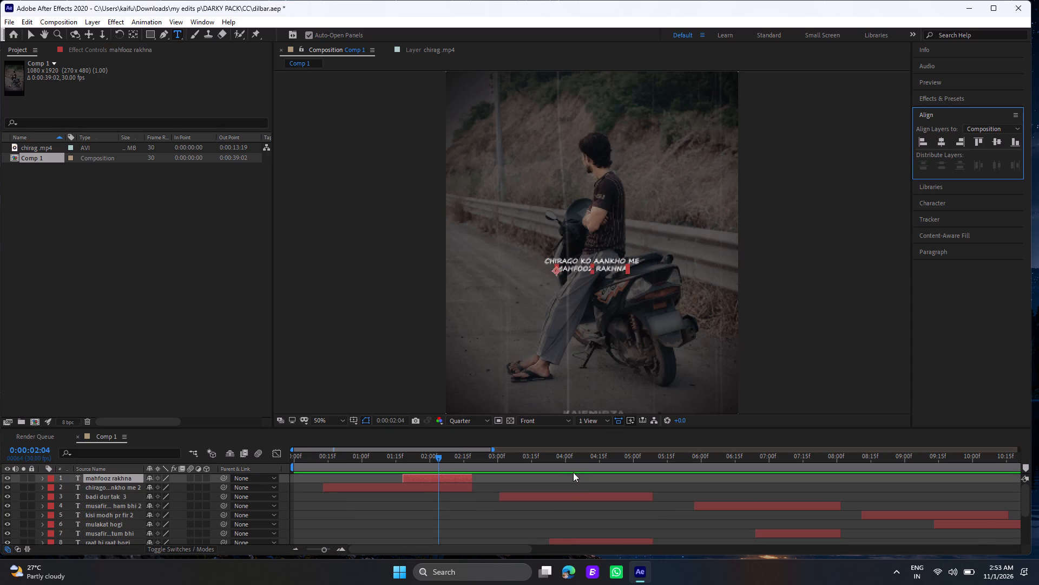
pyautogui.click(570, 467)
pyautogui.click(571, 496)
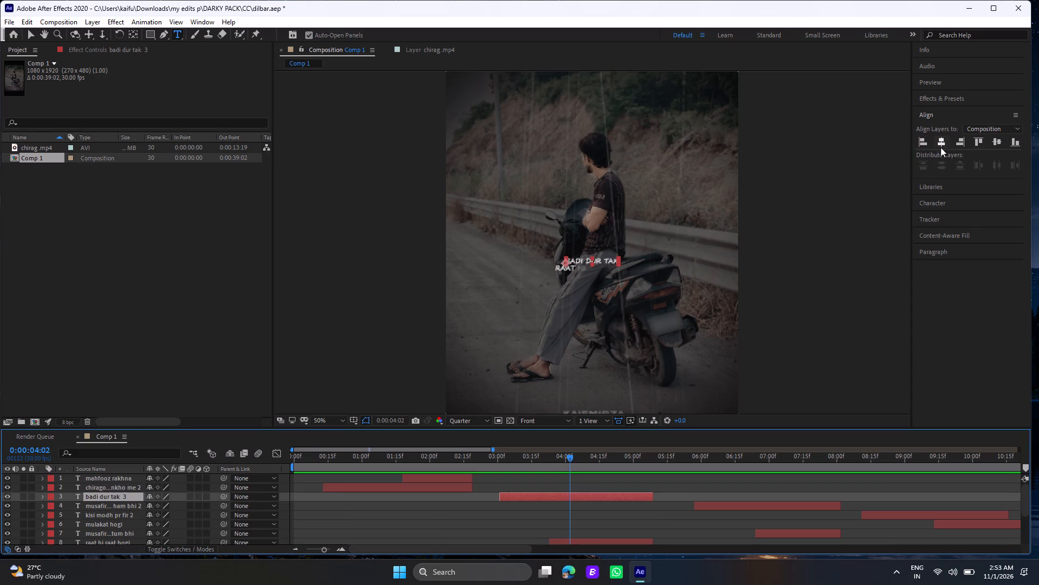
pyautogui.click(943, 138)
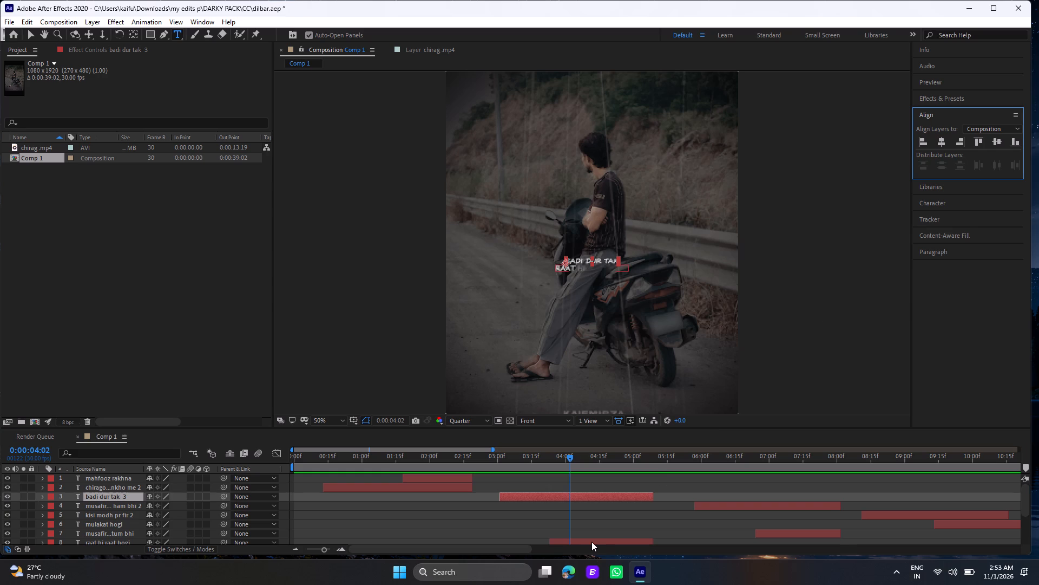
pyautogui.click(591, 542)
pyautogui.click(943, 142)
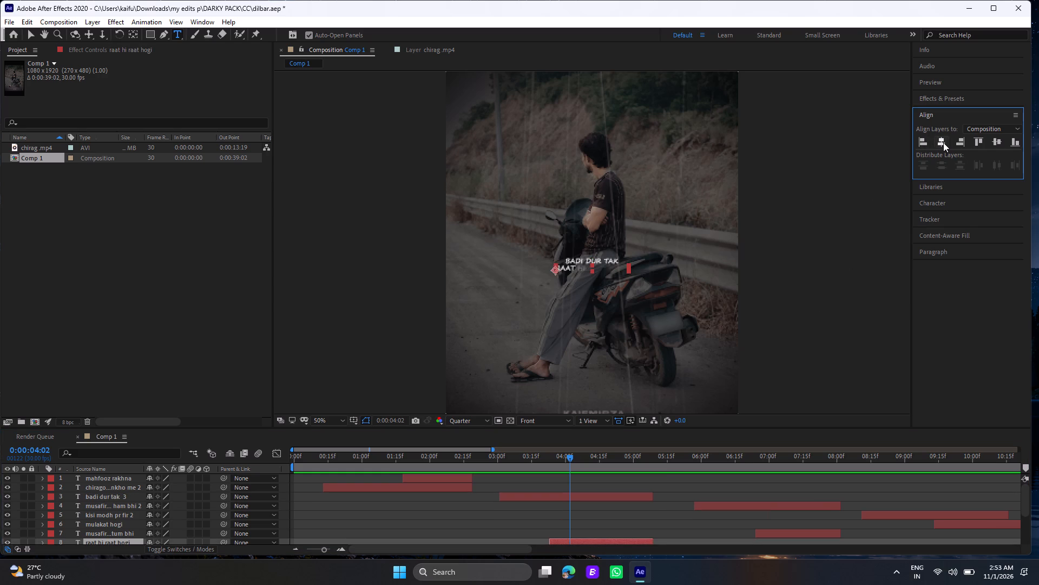
# At 0:00:07:07, centre the musafir hai ham bhi 2 and musafir ho tum bhi layers horizontally in the composition.
pyautogui.click(784, 455)
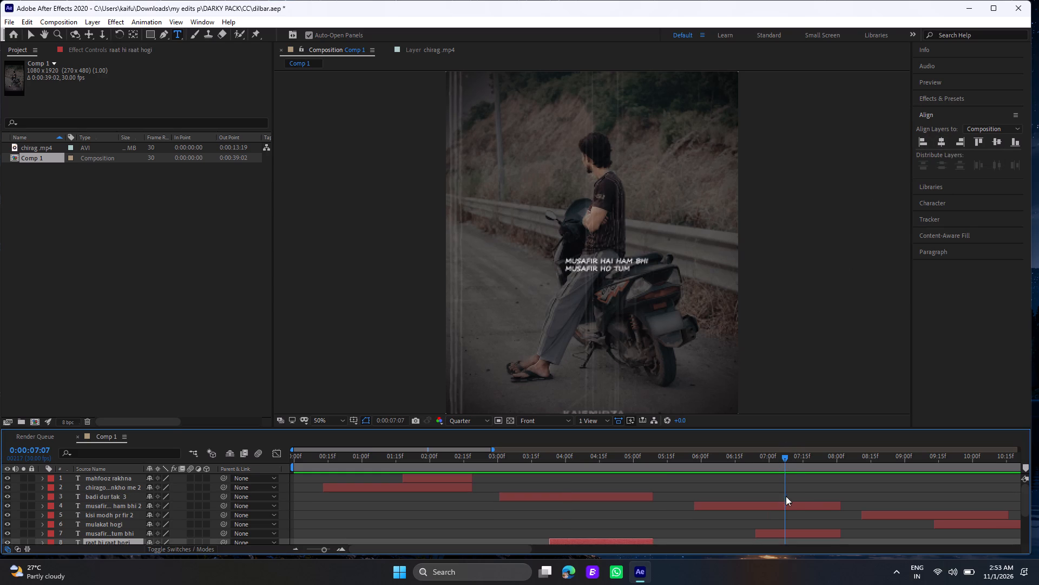
pyautogui.click(788, 504)
pyautogui.doubleClick(942, 136)
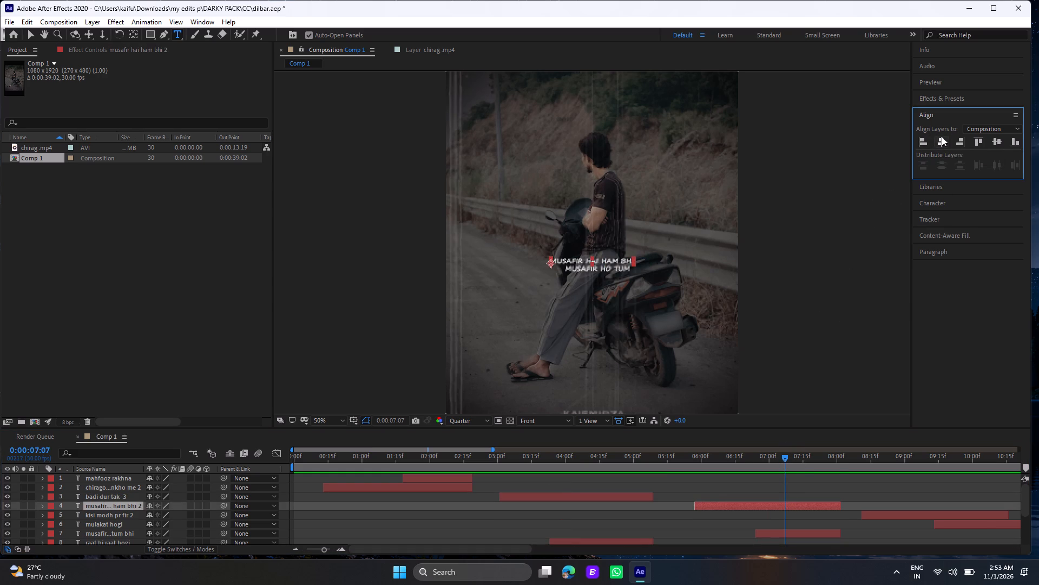
pyautogui.click(809, 532)
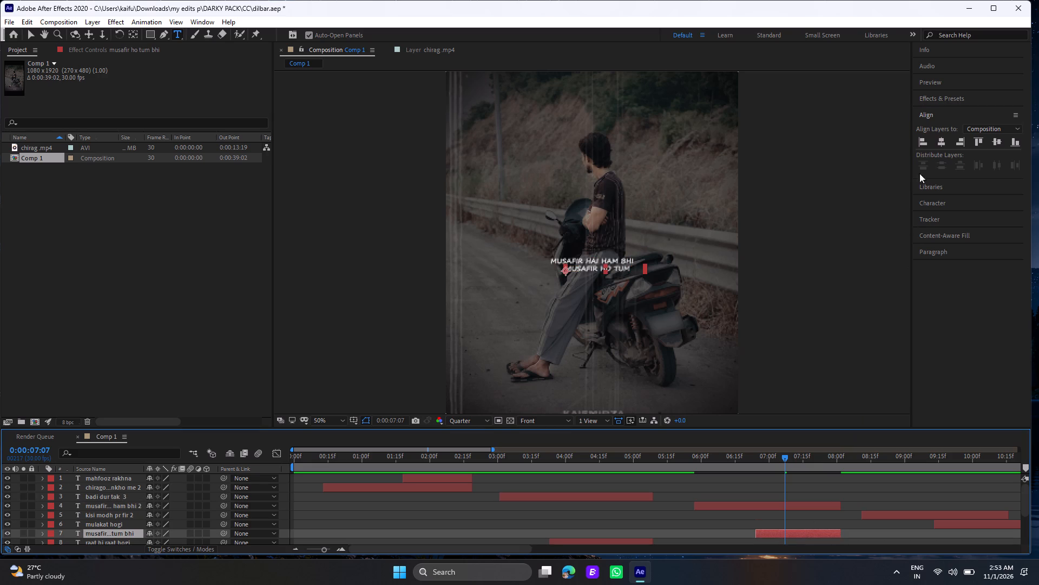
pyautogui.click(936, 139)
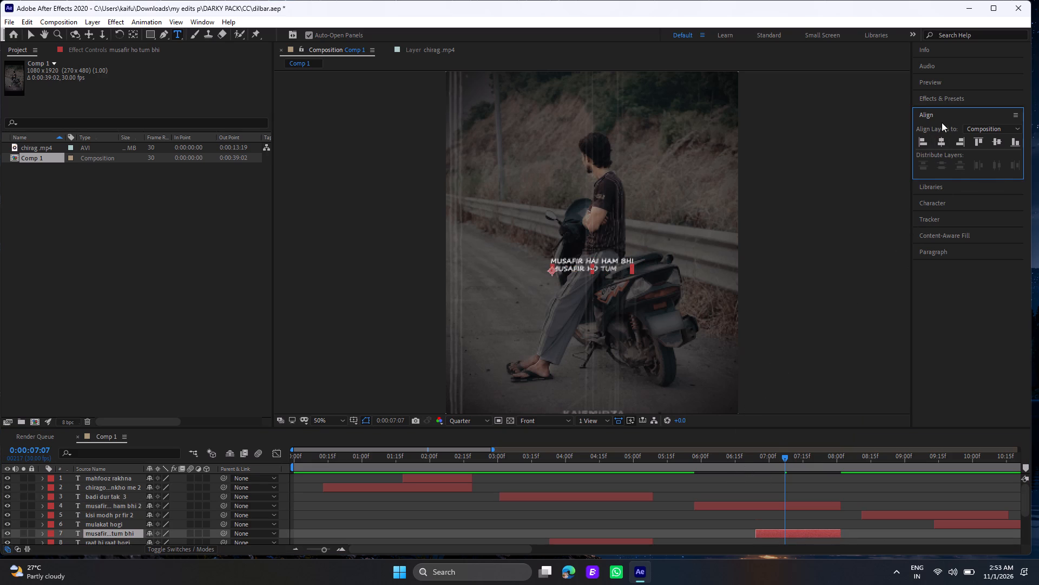
pyautogui.click(941, 138)
# Scrub past the musafir lines, and centre the kisi modh pr fir 2 and mulakat hogi layers horizontally in the composition.
pyautogui.doubleClick(694, 463)
pyautogui.moveTo(694, 463); pyautogui.dragTo(771, 473)
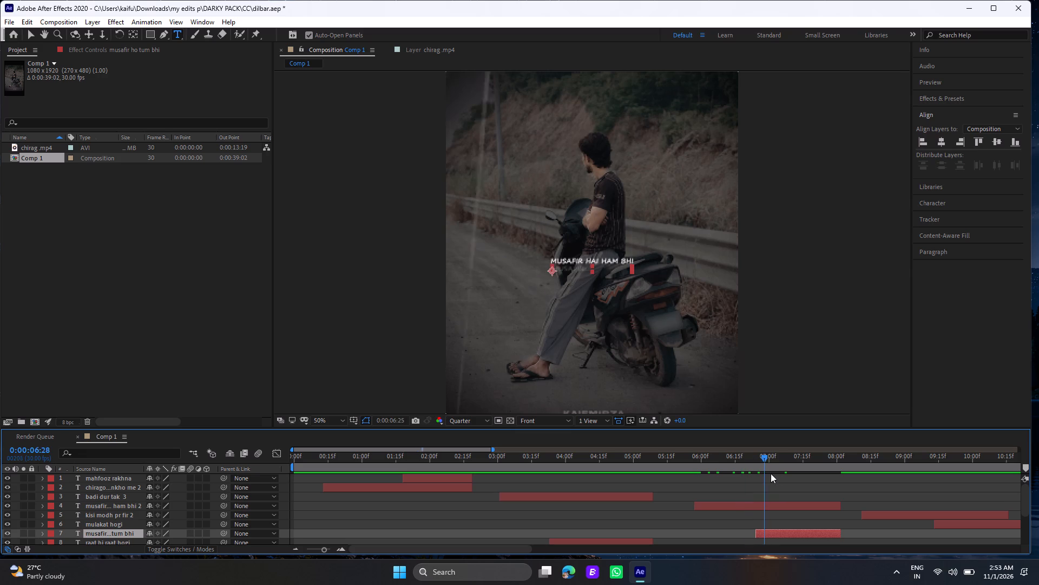
pyautogui.moveTo(771, 473); pyautogui.dragTo(870, 492)
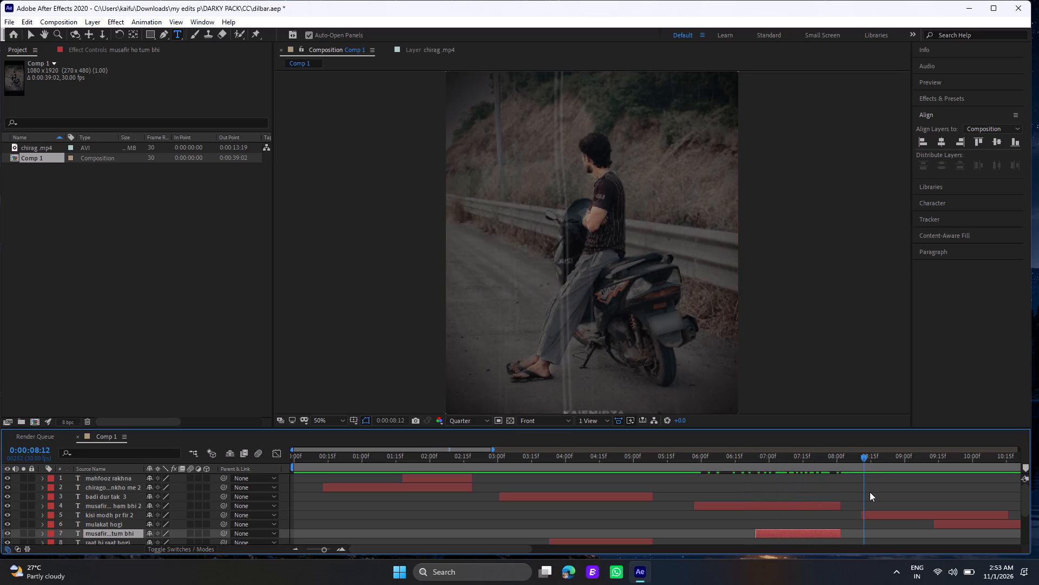
pyautogui.moveTo(870, 492); pyautogui.dragTo(878, 493)
pyautogui.click(880, 510)
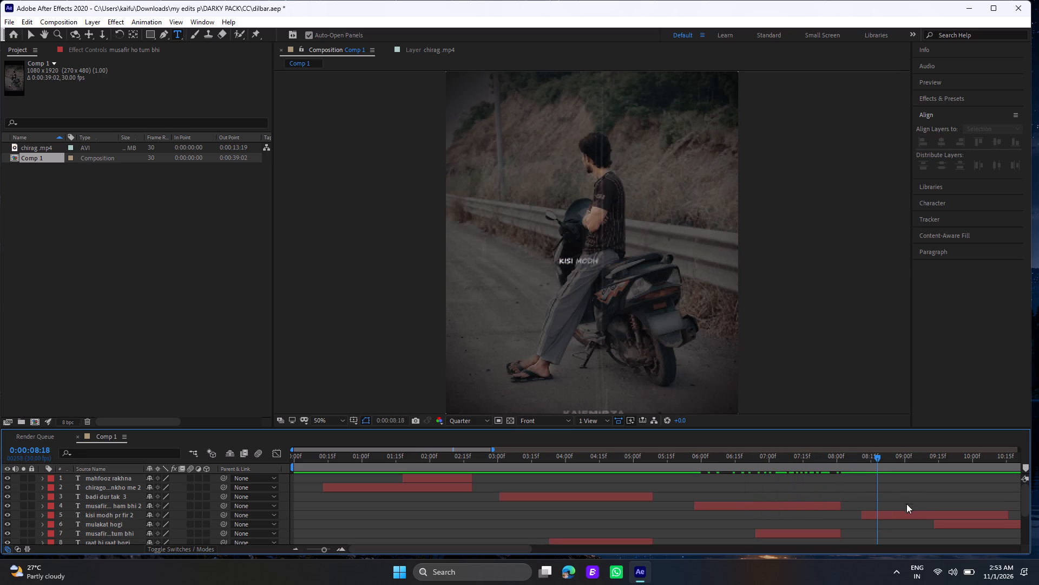
pyautogui.click(908, 514)
pyautogui.click(945, 138)
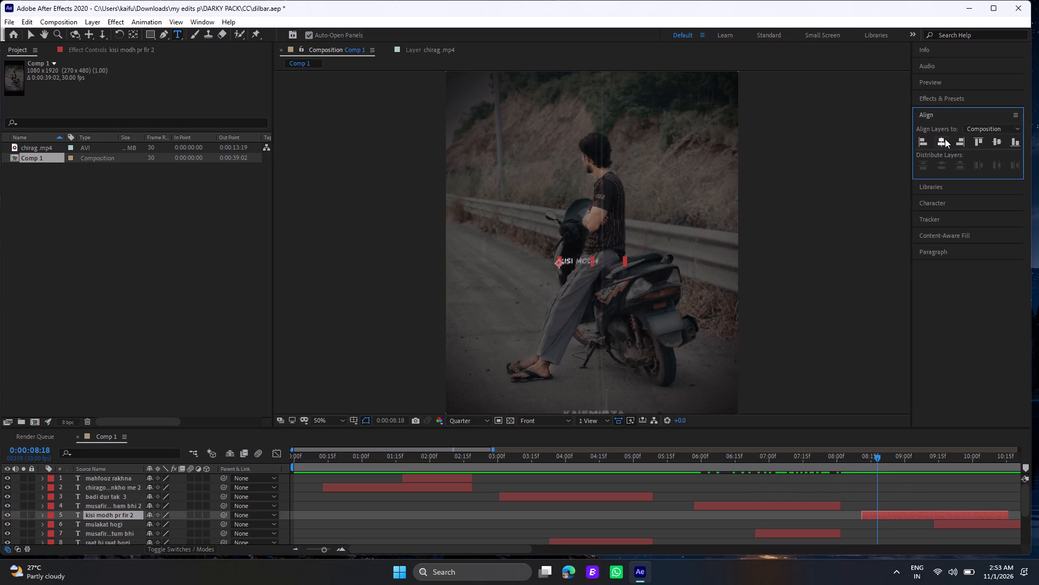
pyautogui.click(962, 461)
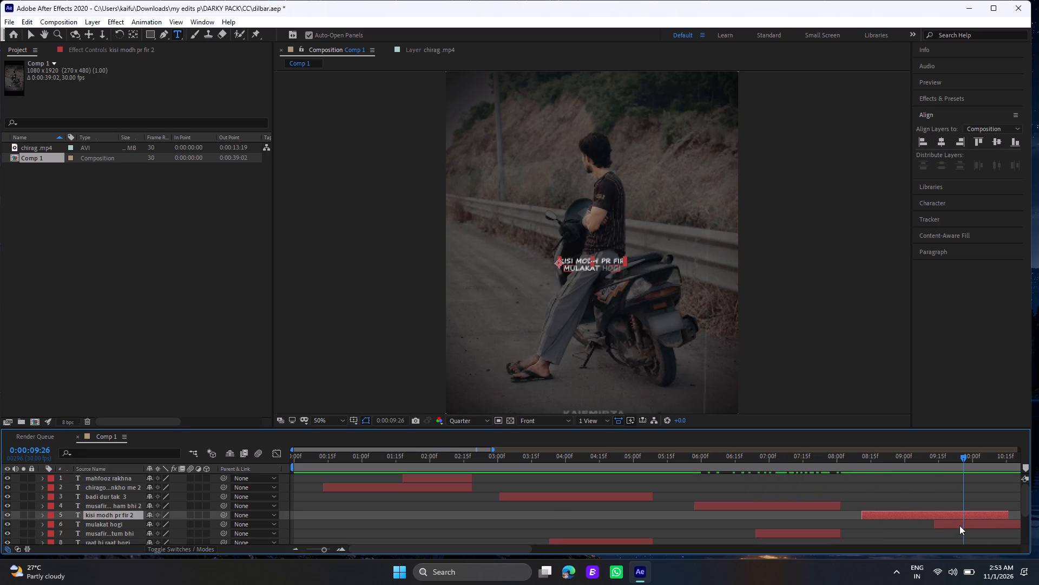
pyautogui.click(959, 525)
pyautogui.click(941, 144)
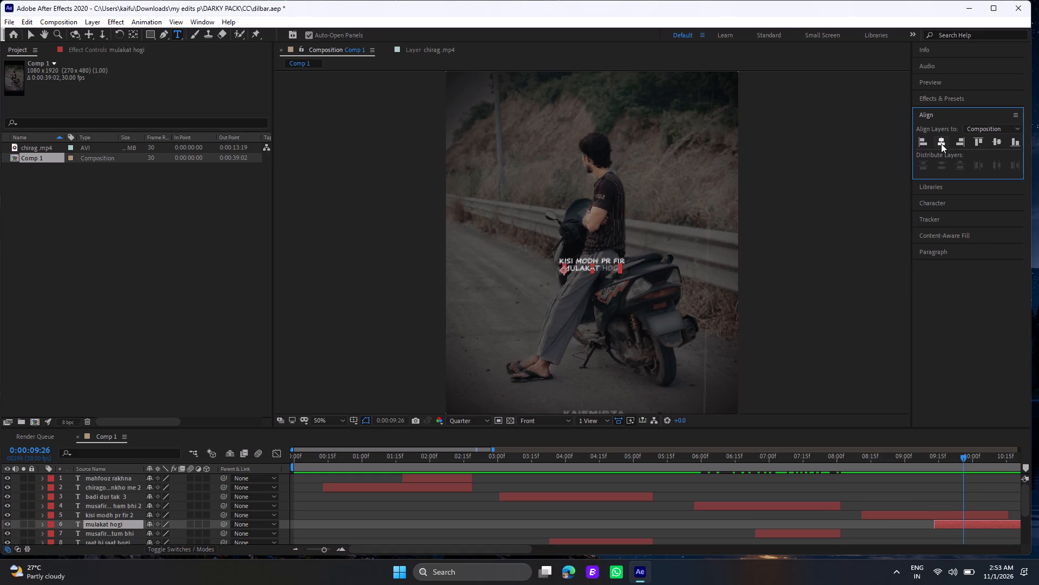
# Play back from 0:00:04:25, from 0:00:07:26 and from just after 0:00:09:00 to check the centred lyrics against the audio.
pyautogui.click(842, 458)
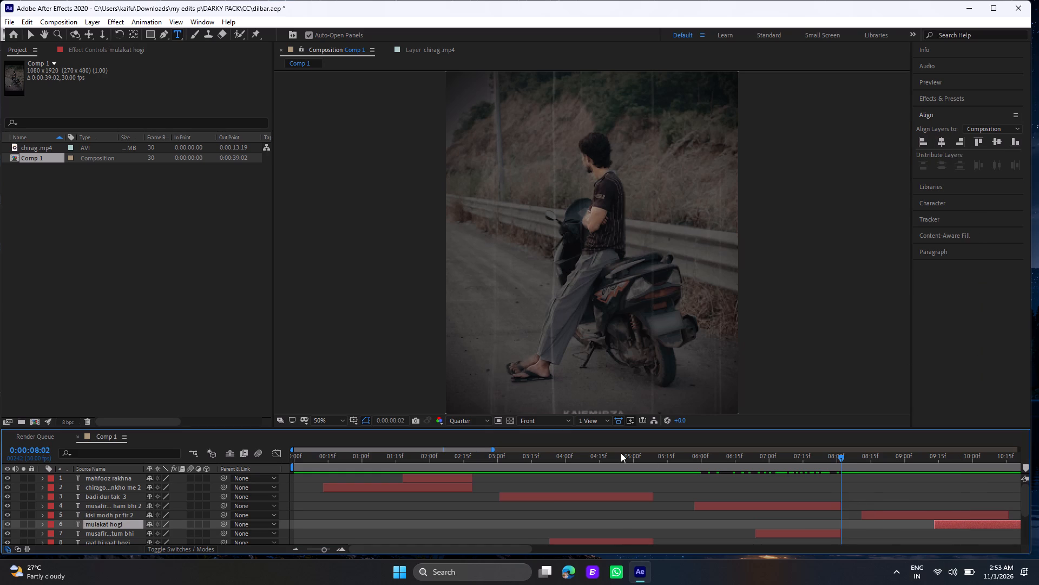
pyautogui.click(621, 453)
pyautogui.press('space')
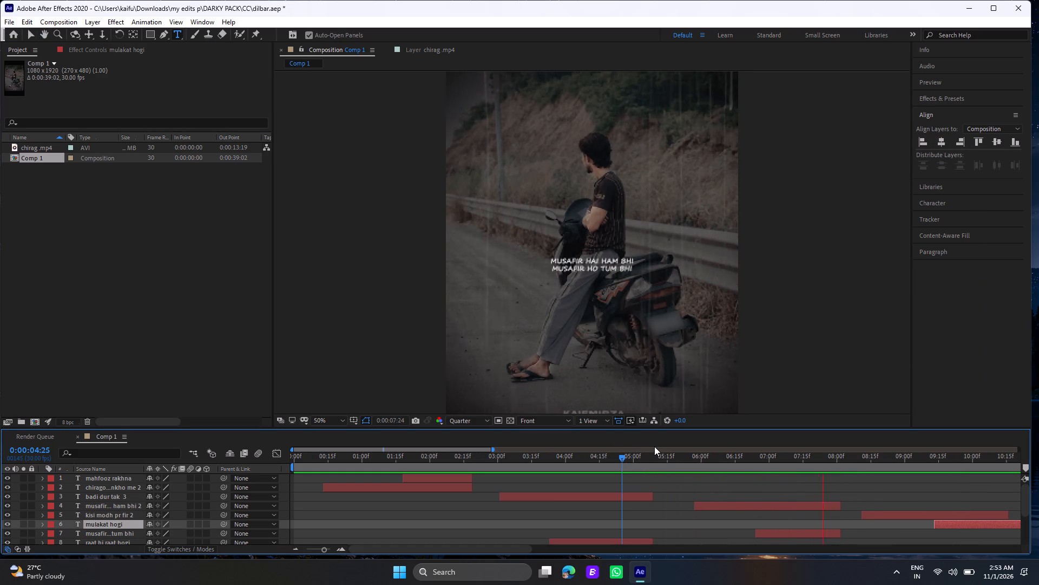
pyautogui.click(827, 460)
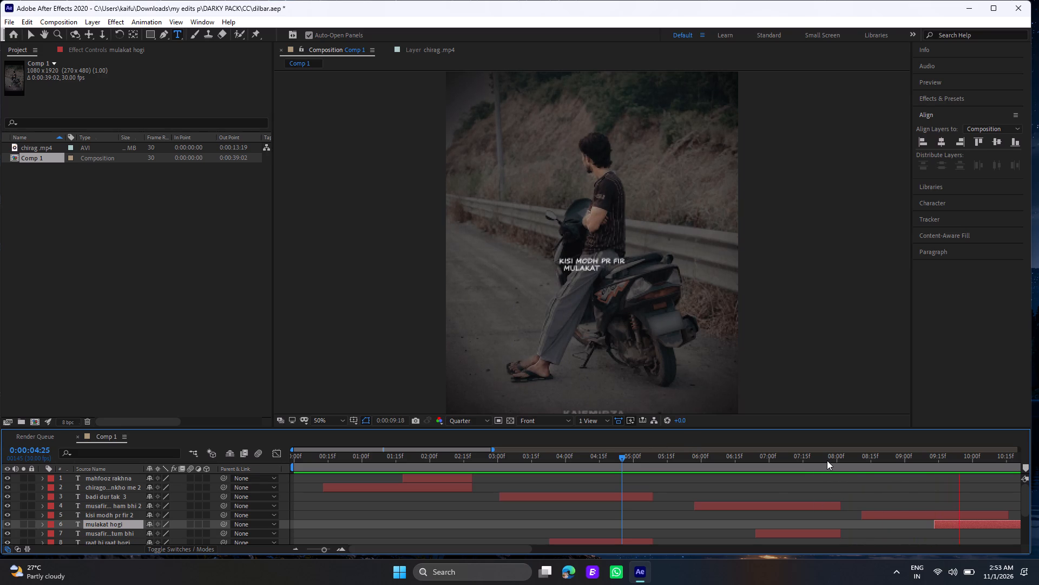
pyautogui.press('space')
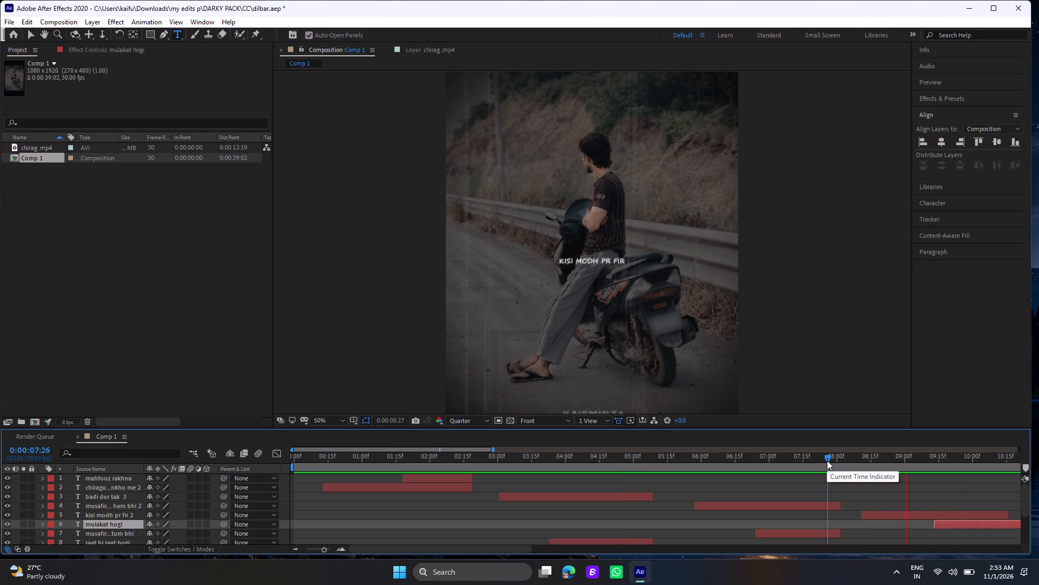
pyautogui.press('space')
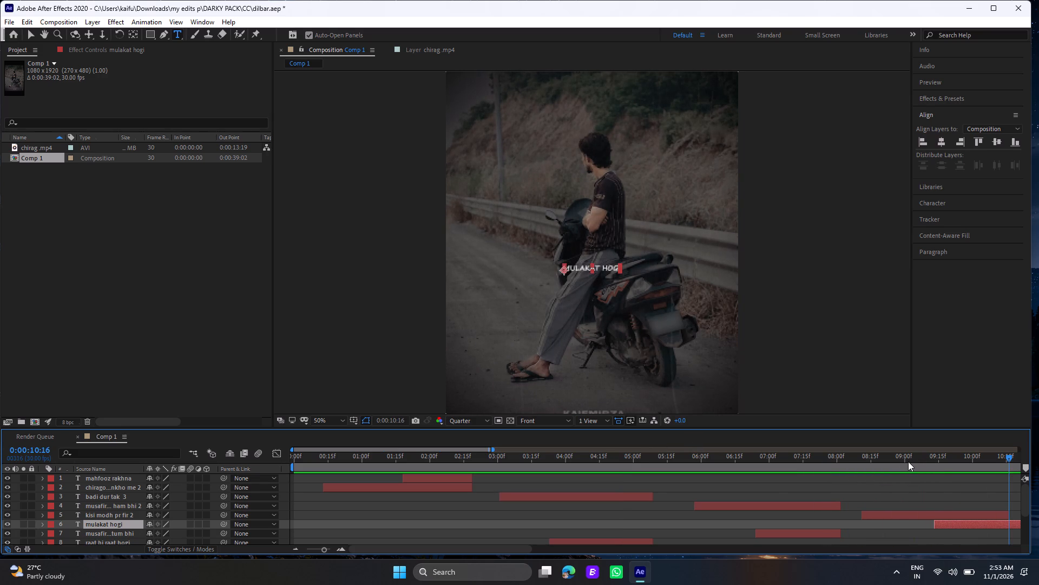
pyautogui.click(908, 461)
pyautogui.press('space')
pyautogui.press('space')
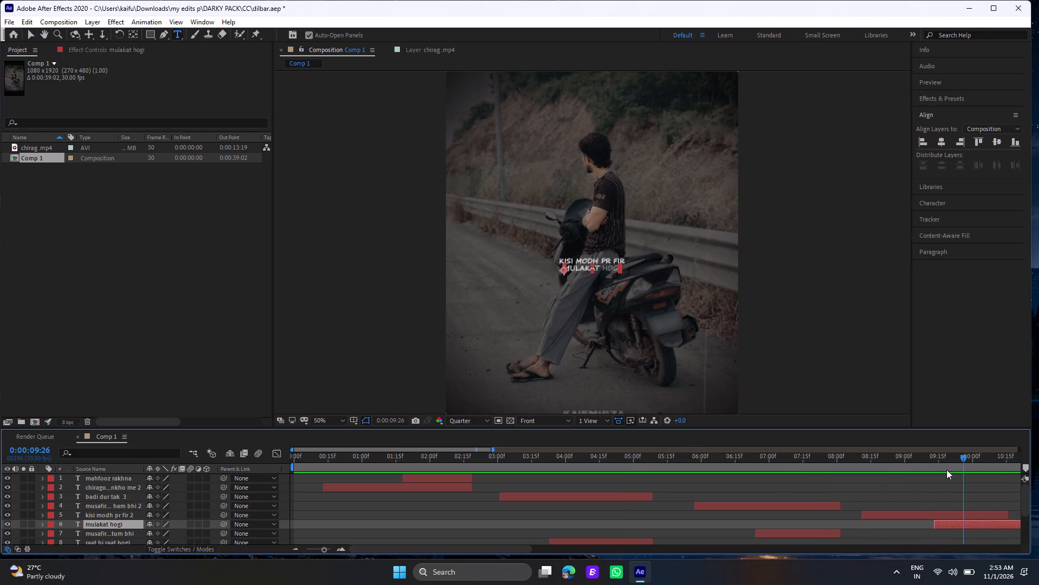
# Shift the mulakat hogi layer one frame earlier in the timeline so it starts at 0:00:09:12.
pyautogui.click(928, 458)
pyautogui.click(934, 457)
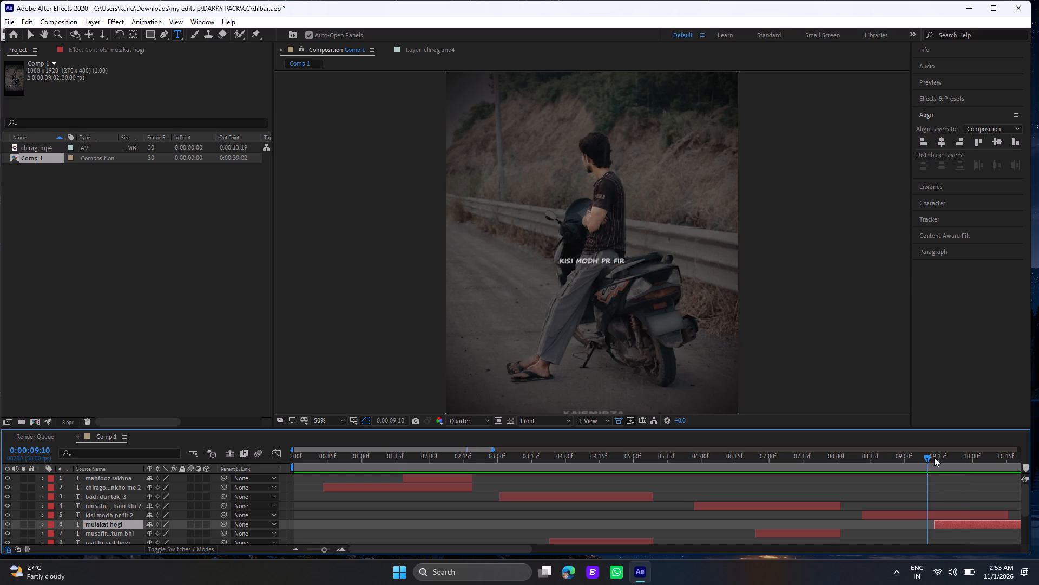
pyautogui.moveTo(329, 549); pyautogui.dragTo(341, 550)
pyautogui.moveTo(701, 523); pyautogui.dragTo(673, 523)
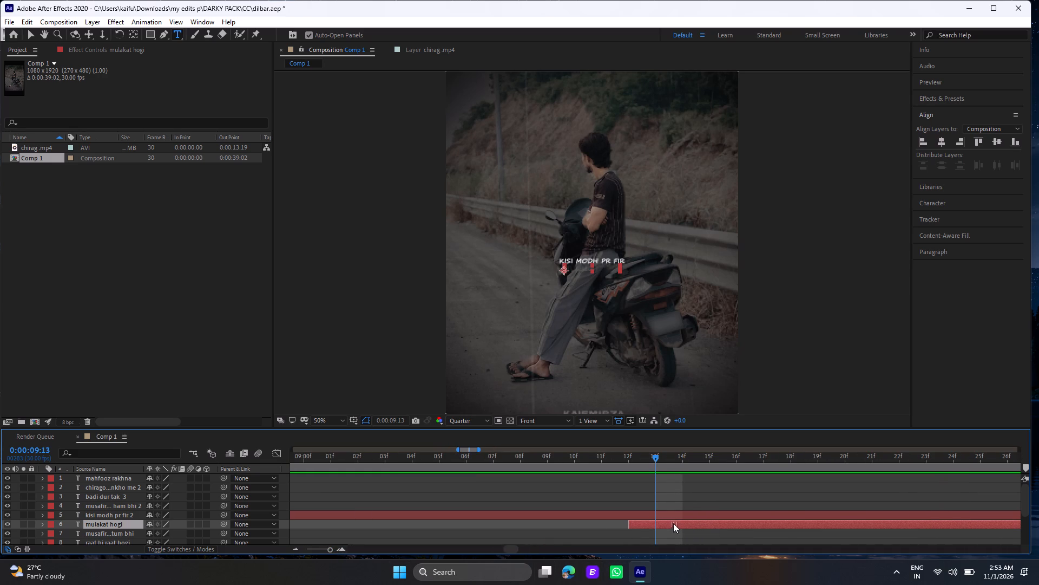
pyautogui.moveTo(673, 523); pyautogui.dragTo(673, 524)
# Play back from 0:00:09:10 and again from 0:00:11:00 to check the mulakat hogi timing against the chirag.mp4 audio.
pyautogui.click(577, 468)
pyautogui.press('space')
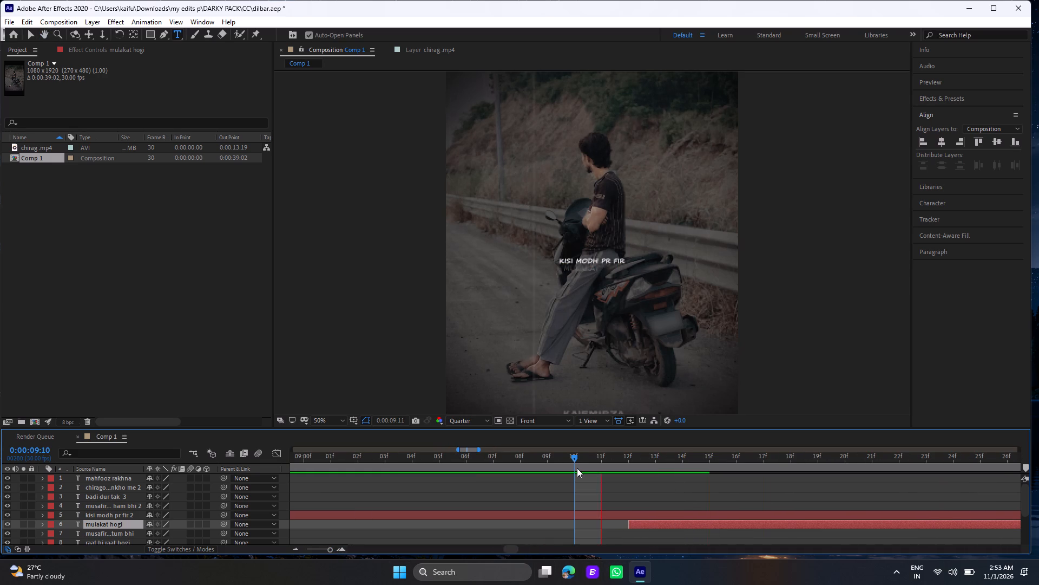
pyautogui.press('space')
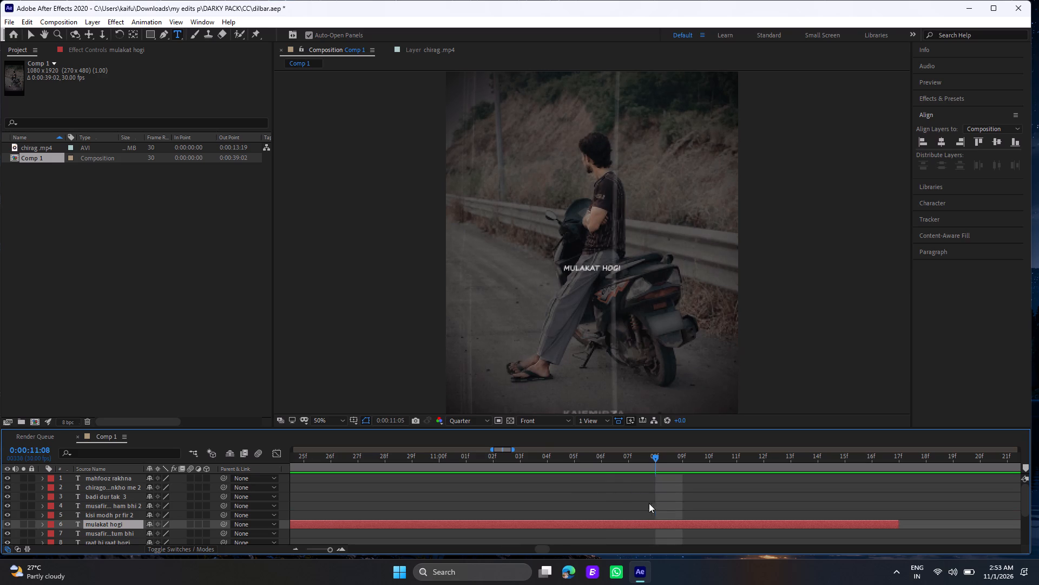
pyautogui.scroll(-2, 602, 515)
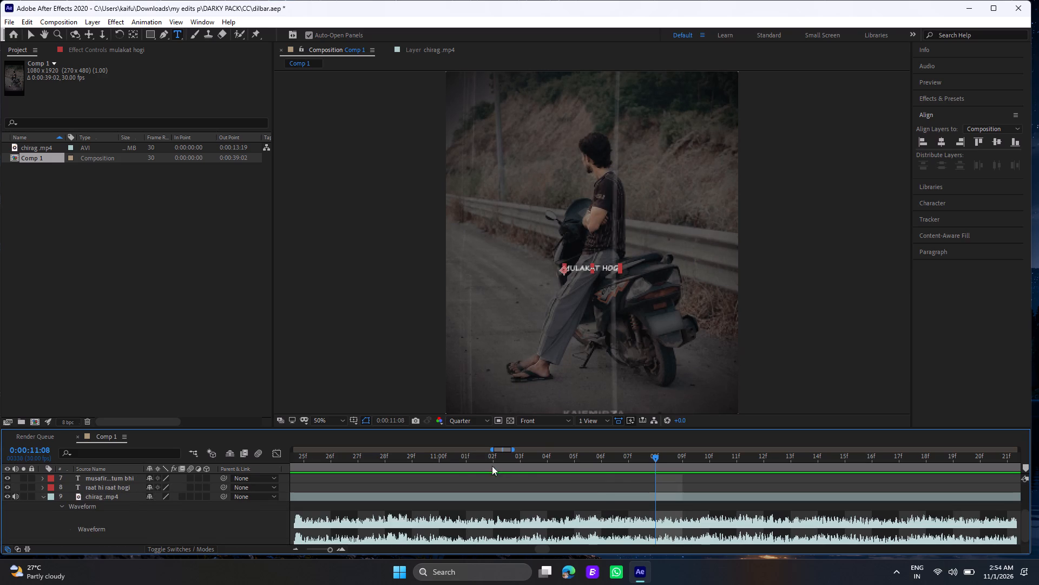
pyautogui.click(452, 463)
pyautogui.press('space')
pyautogui.press('space')
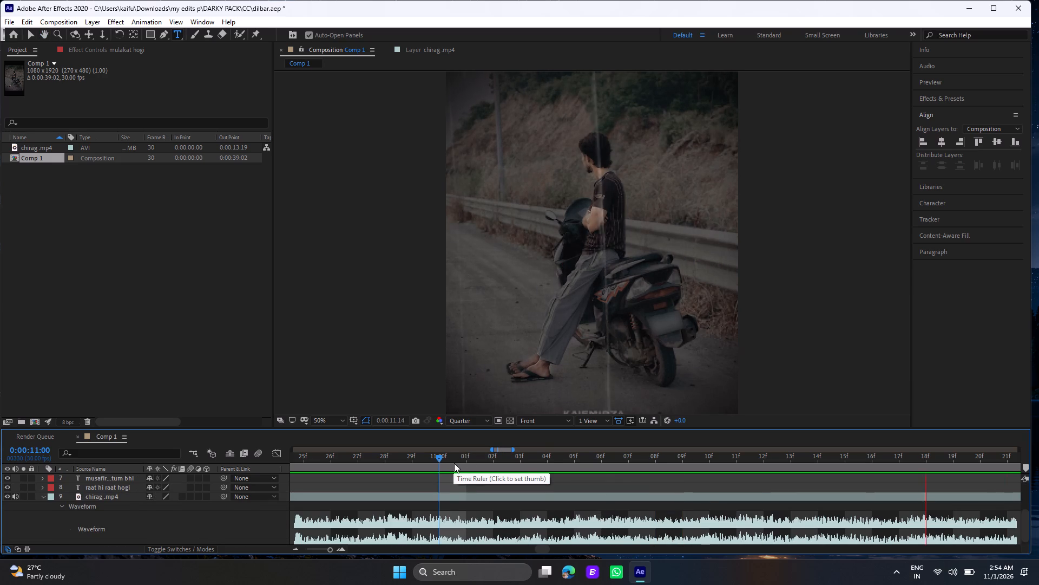
# Play back from 0:00:10:12, 0:00:08:23 and 0:00:08:04 to check how the kisi modh pr fir 2 and mulakat hogi lyrics end.
pyautogui.click(321, 549)
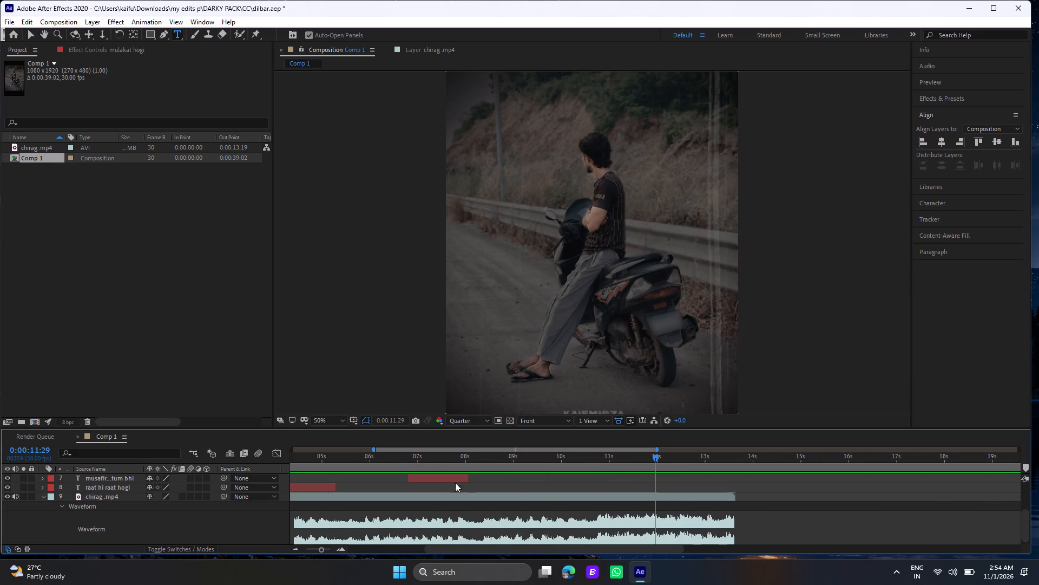
pyautogui.scroll(2, 465, 517)
pyautogui.scroll(-1, 505, 496)
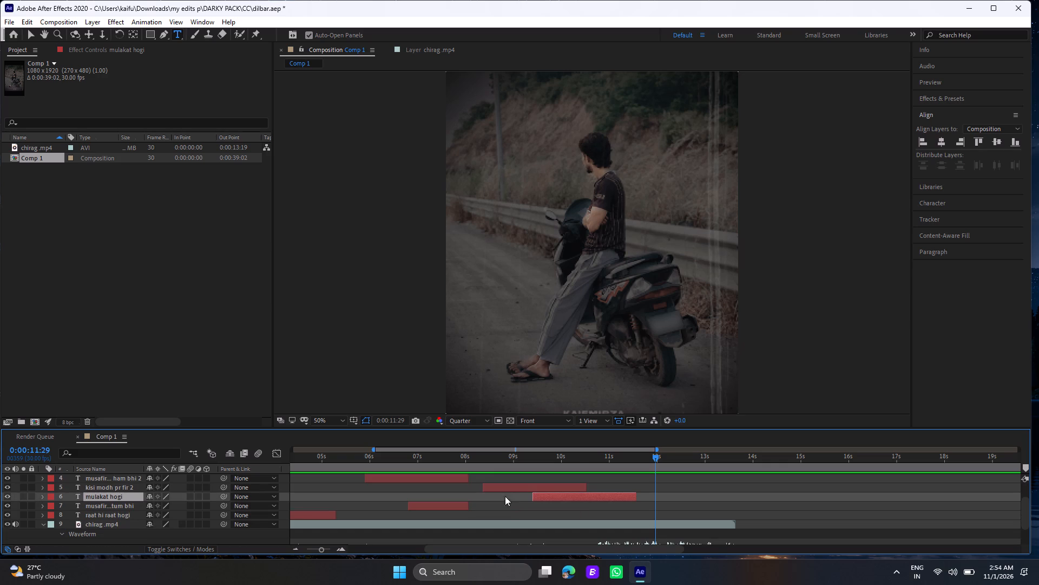
pyautogui.click(580, 466)
pyautogui.press('space')
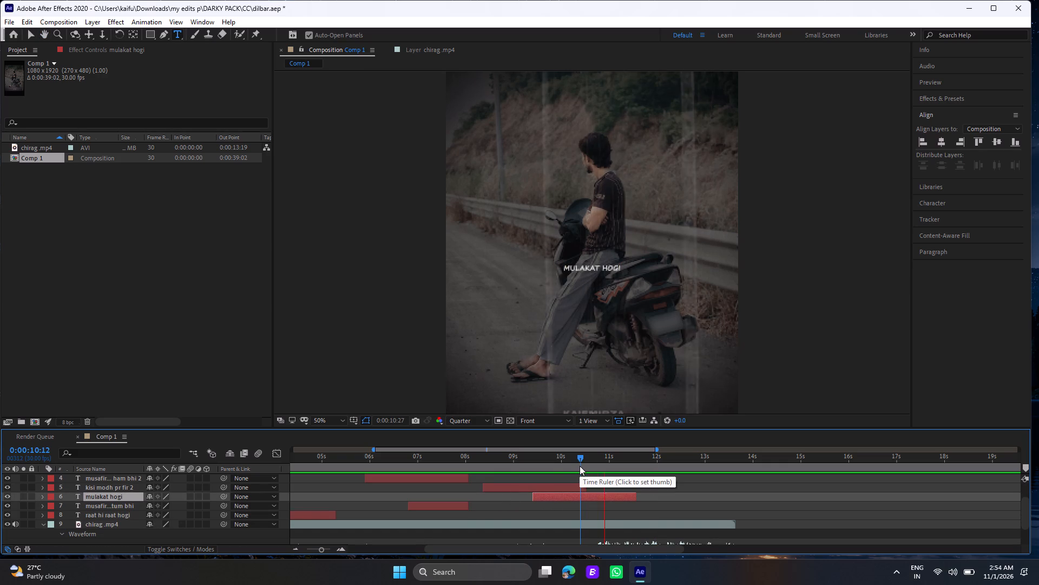
pyautogui.doubleClick(503, 463)
pyautogui.press('space')
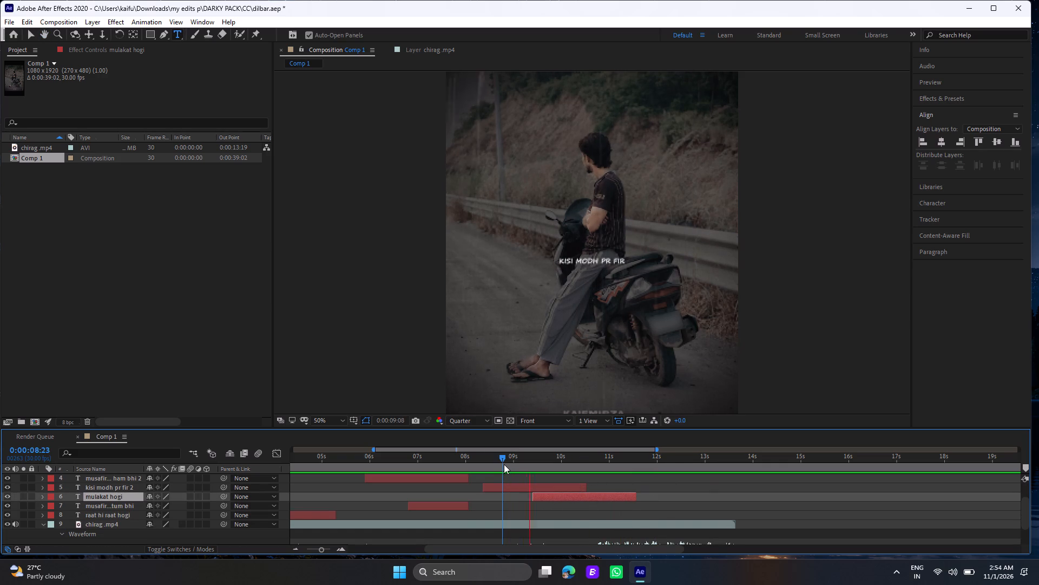
pyautogui.press('space')
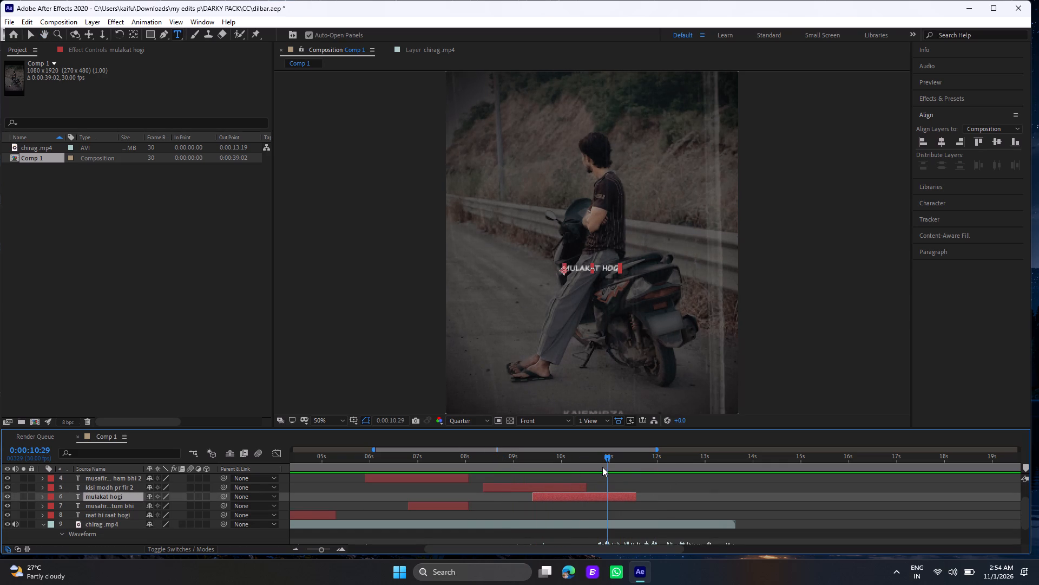
pyautogui.doubleClick(592, 460)
pyautogui.moveTo(592, 460); pyautogui.dragTo(472, 476)
pyautogui.press('space')
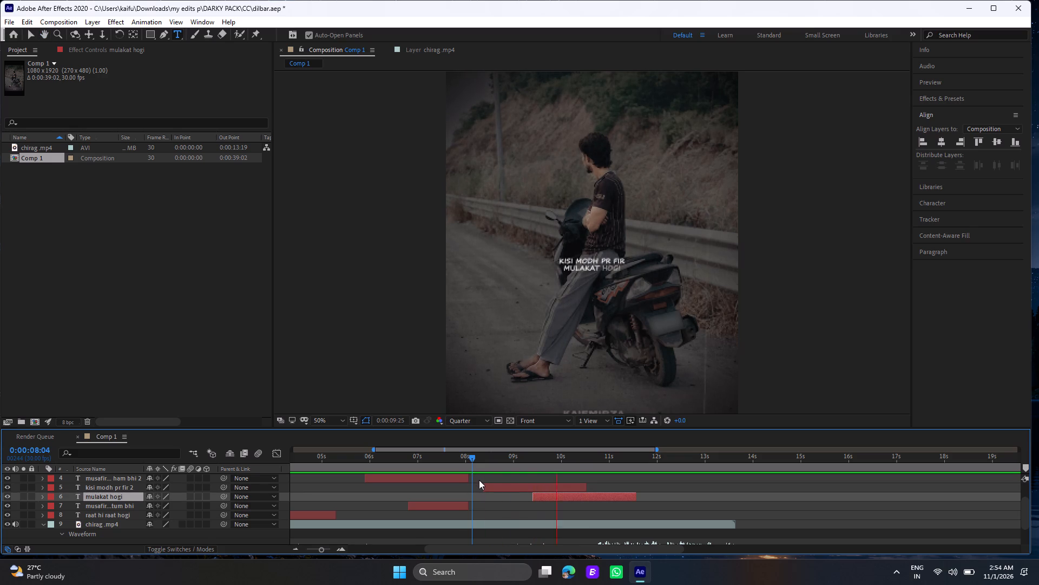
pyautogui.press('space')
# Move the current time to 0:00:10:22 and compare that point with the chirag.mp4 waveform.
pyautogui.click(587, 464)
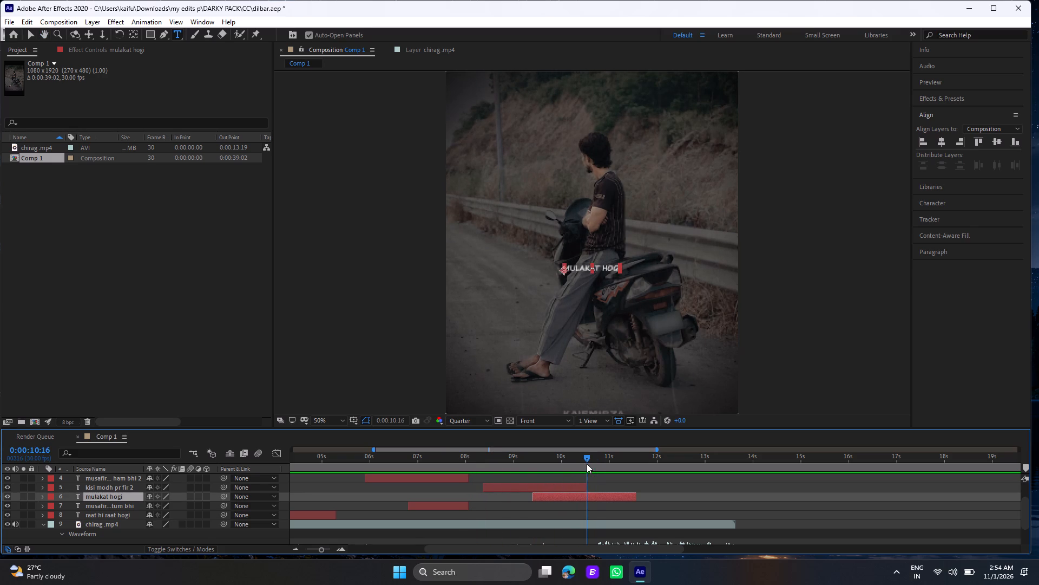
pyautogui.moveTo(587, 464); pyautogui.dragTo(597, 472)
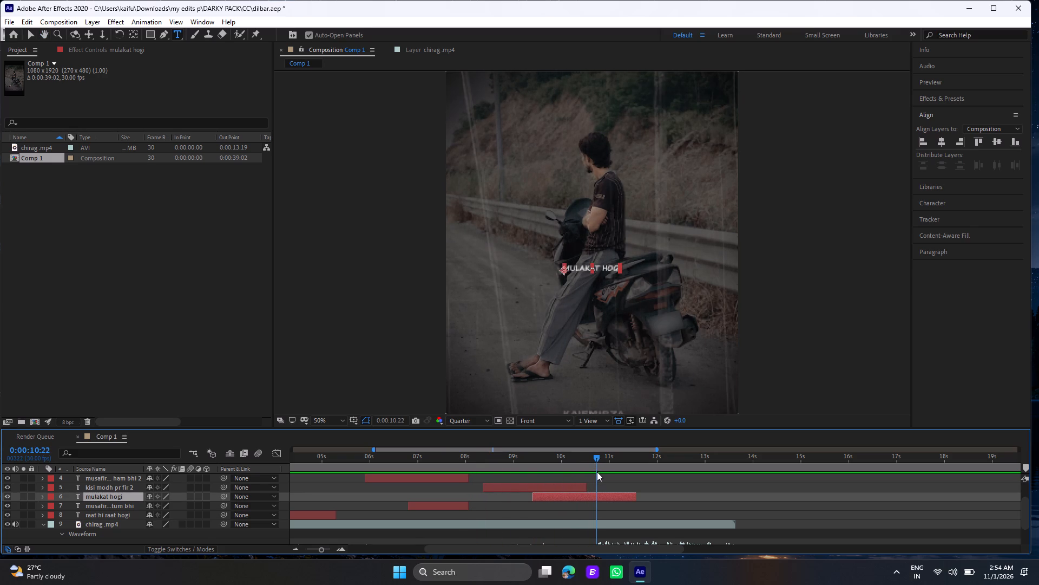
pyautogui.scroll(-1, 601, 490)
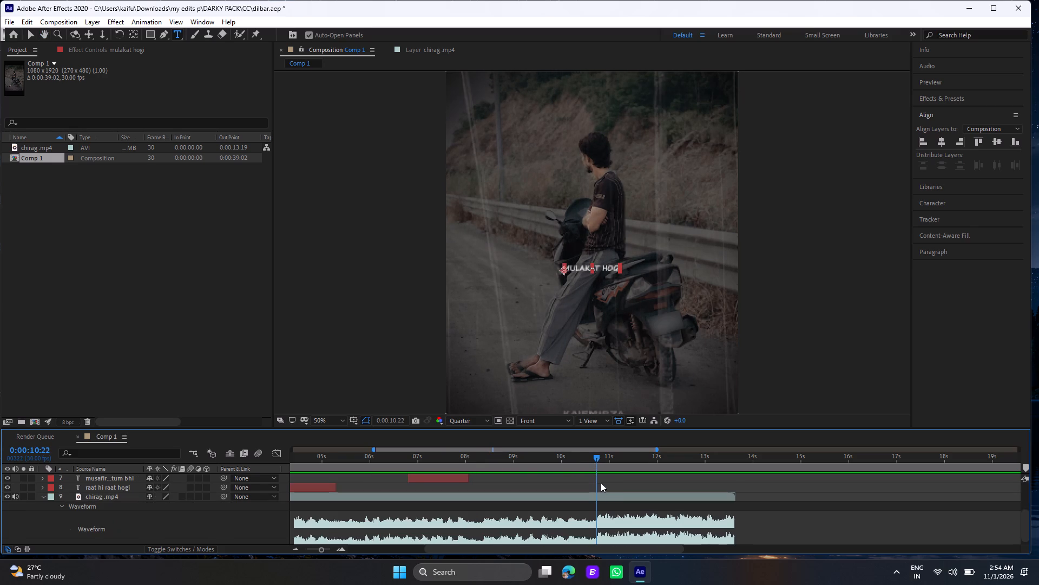
pyautogui.scroll(1, 601, 489)
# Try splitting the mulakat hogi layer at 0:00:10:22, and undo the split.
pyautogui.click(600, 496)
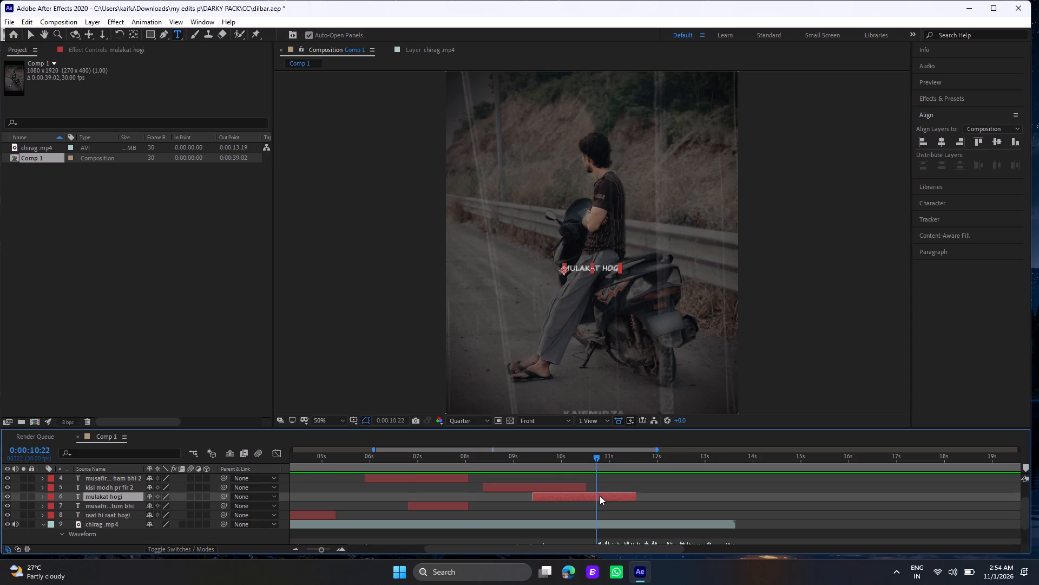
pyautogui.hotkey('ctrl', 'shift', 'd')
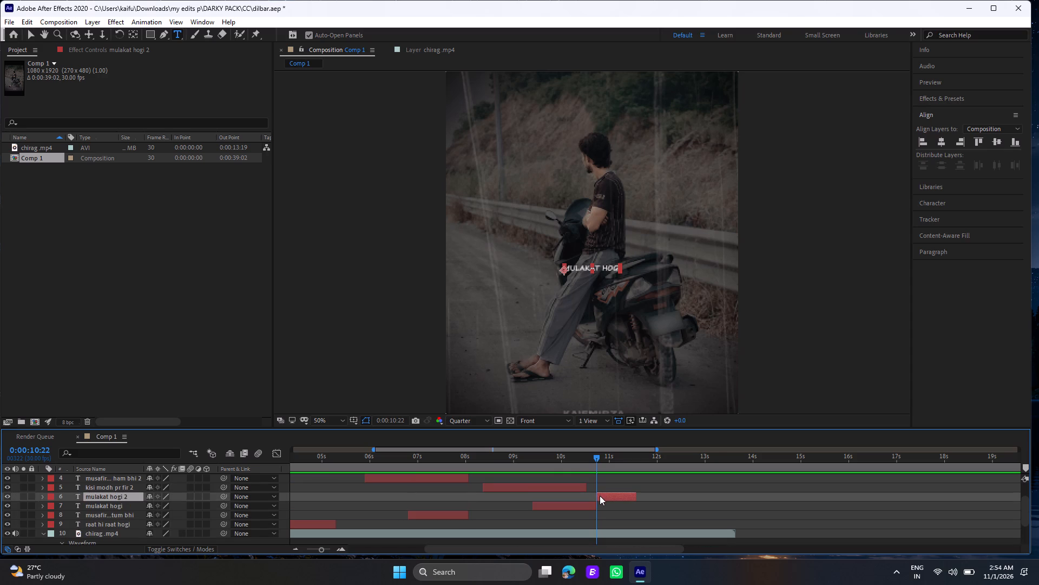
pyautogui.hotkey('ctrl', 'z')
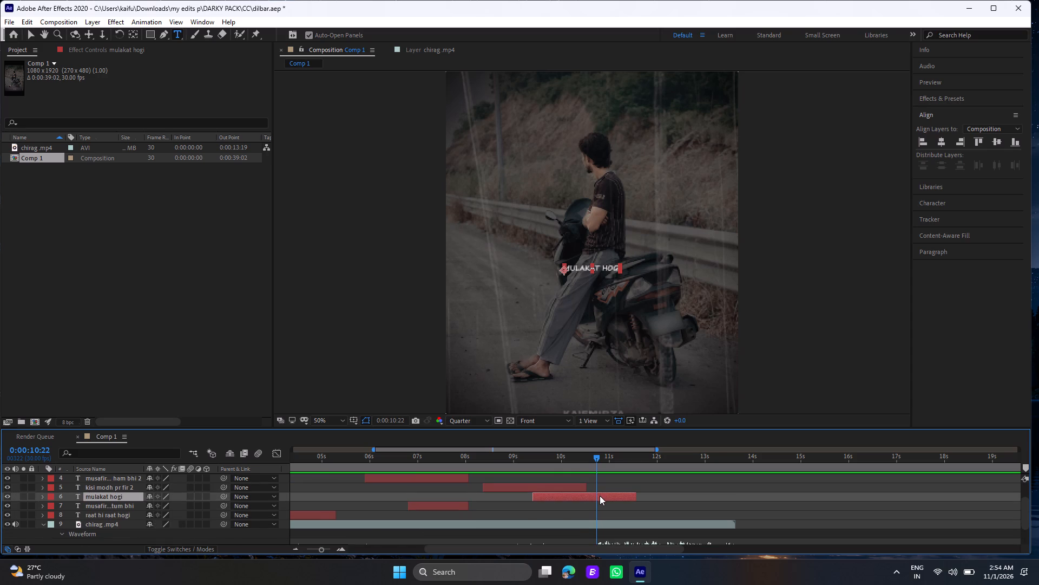
# Reveal the mulakat hogi layer's keyframes and move its two Opacity keyframes earlier, to 0:00:10:13 and 0:00:10:21.
pyautogui.press('u')
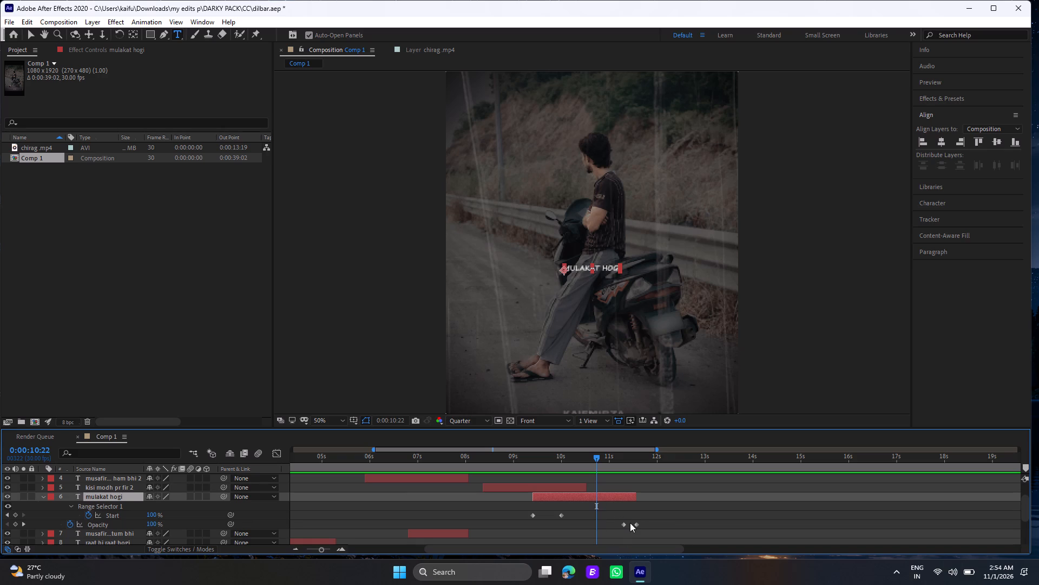
pyautogui.moveTo(642, 522); pyautogui.dragTo(613, 526)
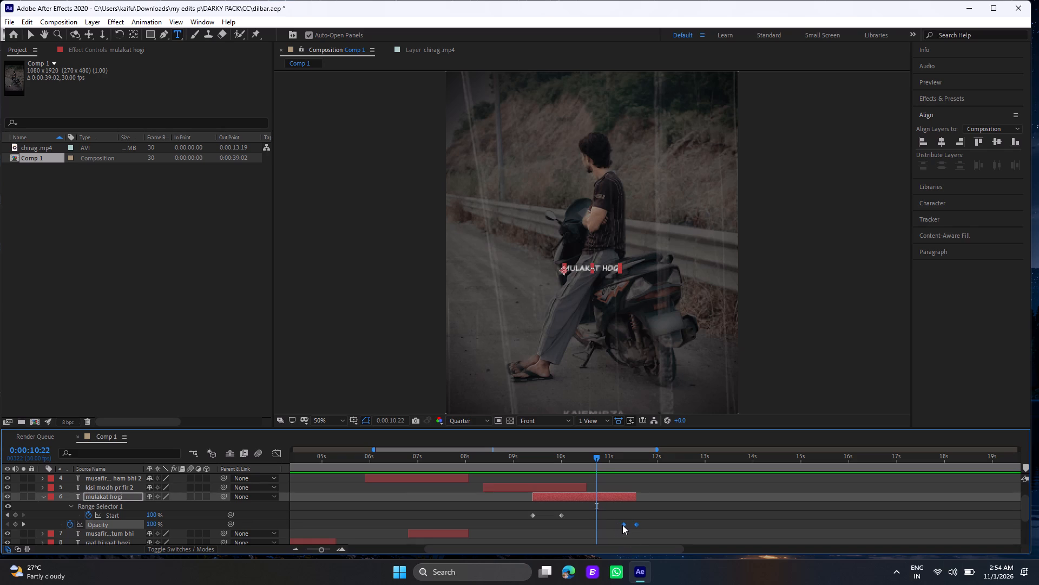
pyautogui.moveTo(622, 525); pyautogui.dragTo(581, 528)
# Extend the end of the kisi modh pr fir 2 layer to the current time at 0:00:10:22.
pyautogui.moveTo(587, 488); pyautogui.dragTo(598, 490)
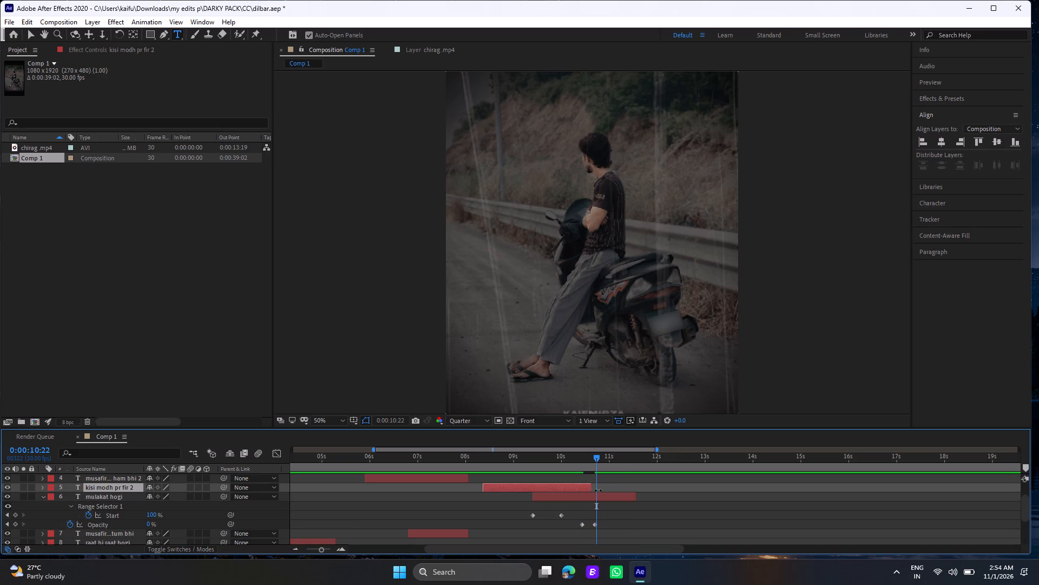
pyautogui.moveTo(598, 490); pyautogui.dragTo(597, 490)
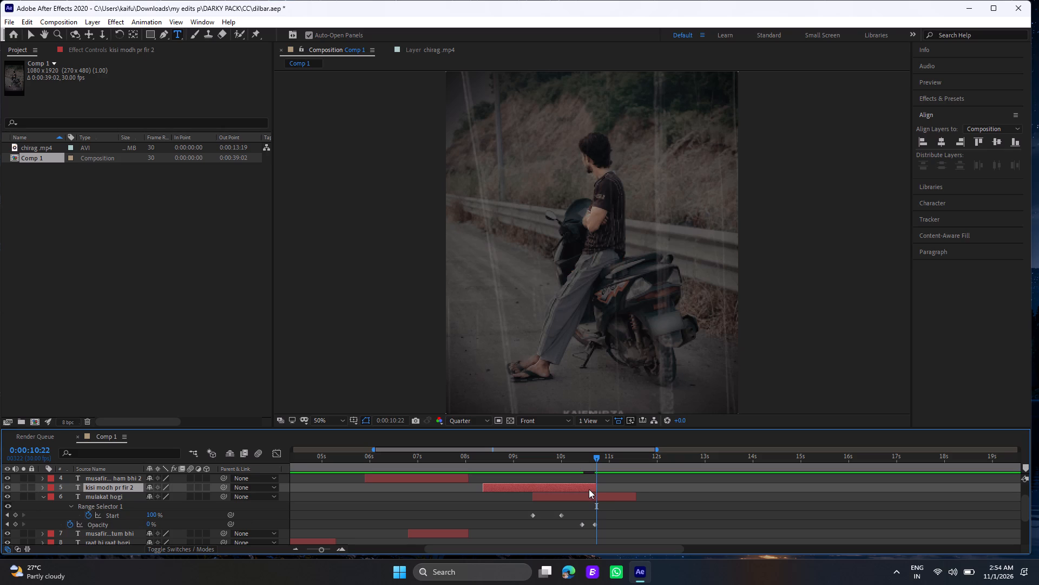
# Reveal the kisi modh pr fir 2 layer's keyframes and move its two Opacity keyframes to 0:00:10:14 and 0:00:10:22.
pyautogui.click(589, 489)
pyautogui.press('u')
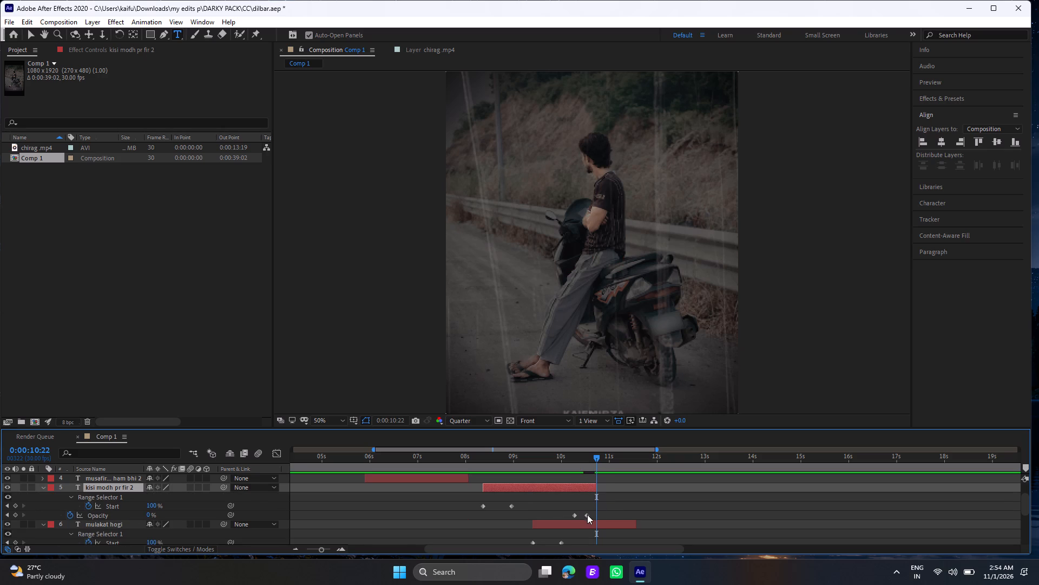
pyautogui.moveTo(594, 514); pyautogui.dragTo(575, 514)
pyautogui.click(575, 514)
pyautogui.moveTo(566, 513); pyautogui.dragTo(568, 514)
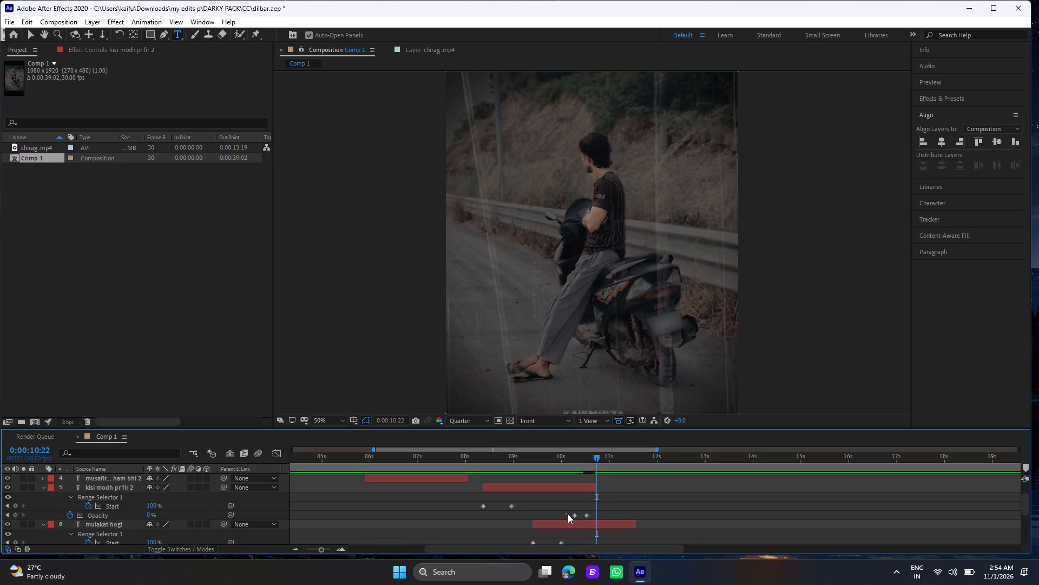
pyautogui.moveTo(568, 514); pyautogui.dragTo(591, 517)
pyautogui.moveTo(584, 515); pyautogui.dragTo(589, 516)
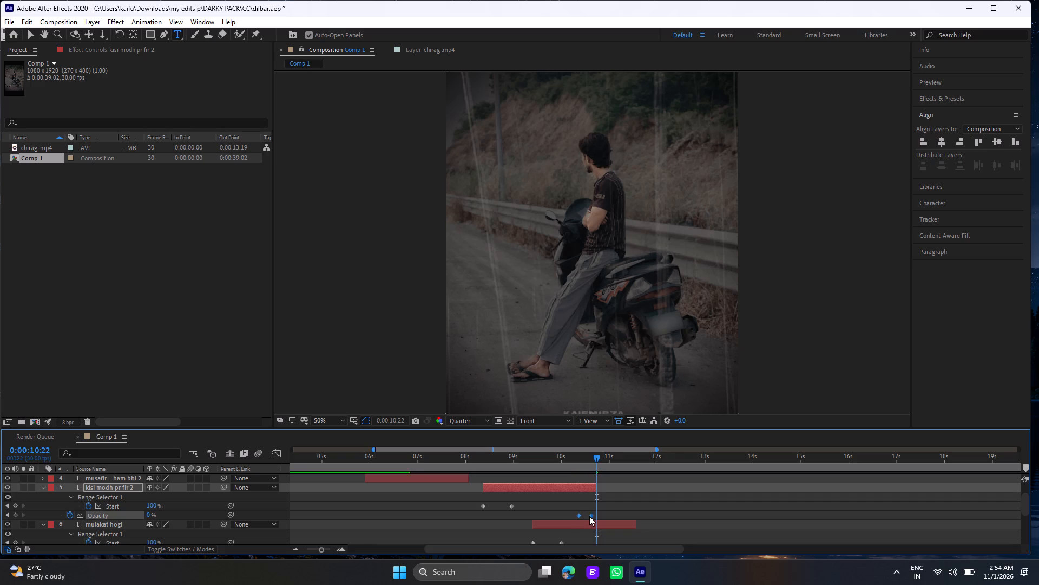
pyautogui.moveTo(589, 516); pyautogui.dragTo(593, 518)
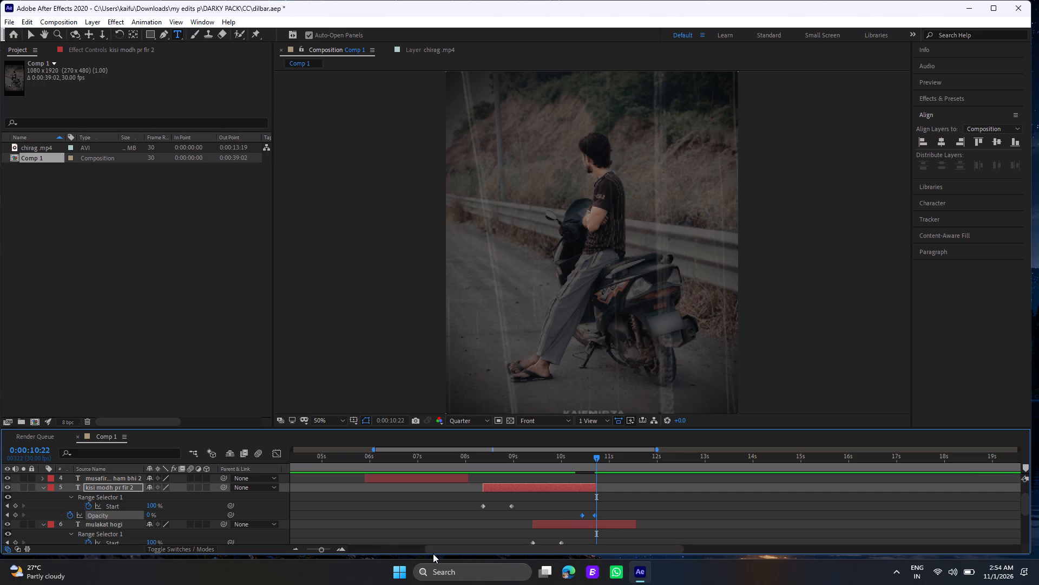
pyautogui.moveTo(330, 549); pyautogui.dragTo(353, 550)
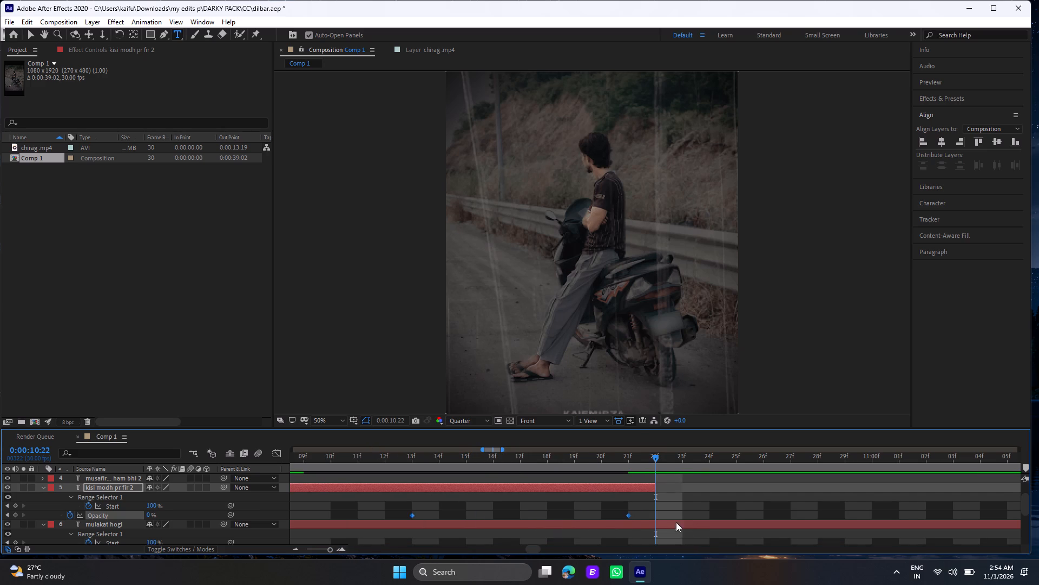
pyautogui.moveTo(630, 514); pyautogui.dragTo(653, 518)
# Shift the mulakat hogi layer's two Opacity keyframes one frame later, to 0:00:10:14 and 0:00:10:22.
pyautogui.scroll(-1, 630, 517)
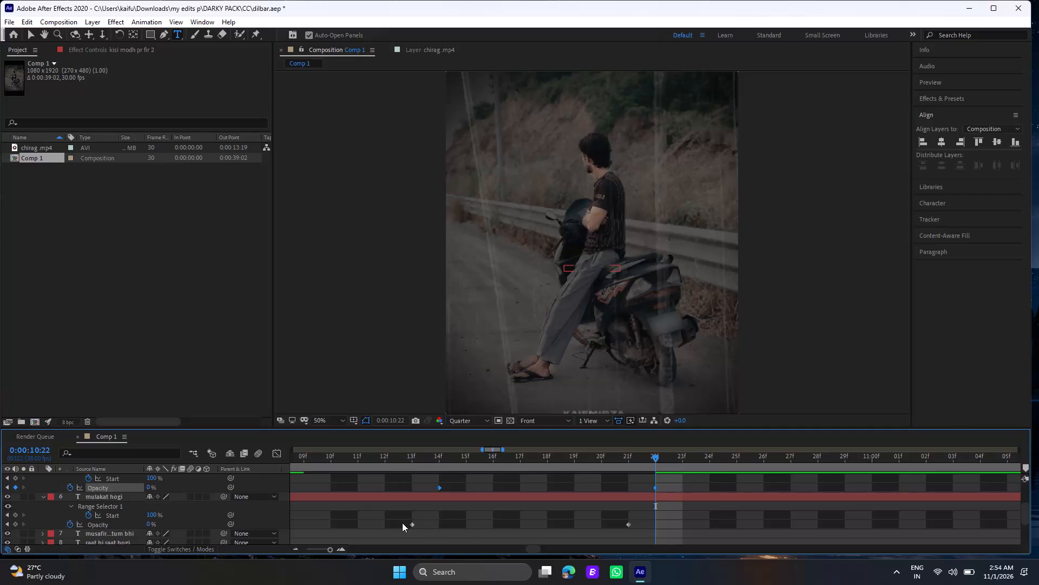
pyautogui.moveTo(402, 522); pyautogui.dragTo(633, 526)
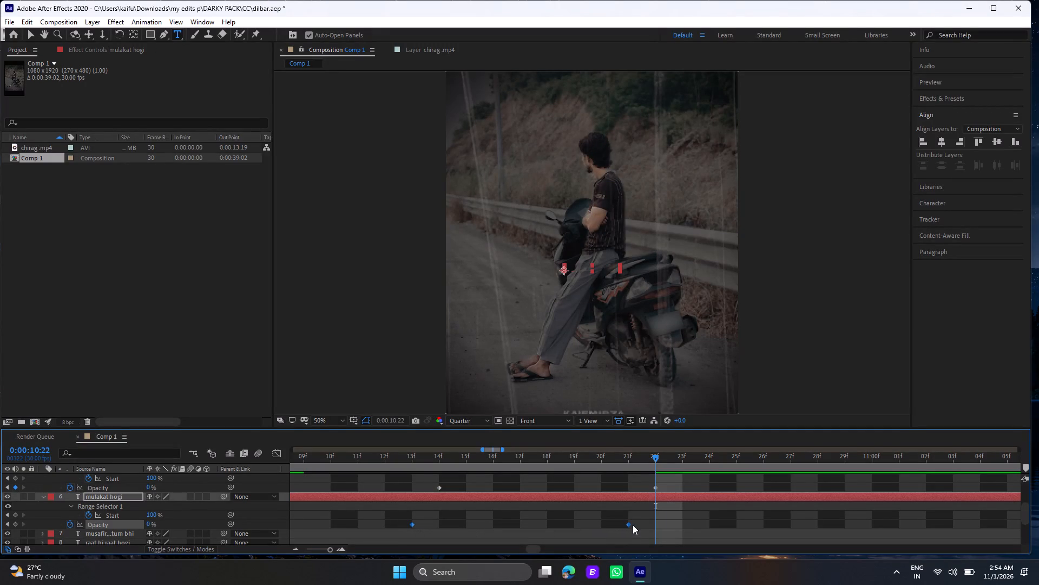
pyautogui.moveTo(627, 525); pyautogui.dragTo(647, 527)
pyautogui.click(647, 527)
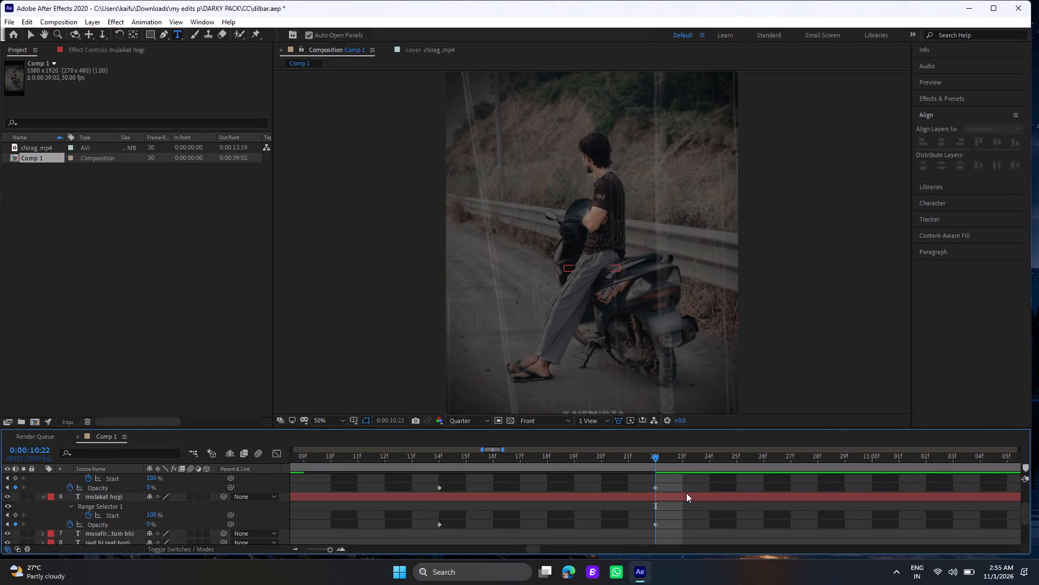
# Split the mulakat hogi layer at 0:00:10:22 and delete the part after the split.
pyautogui.click(681, 495)
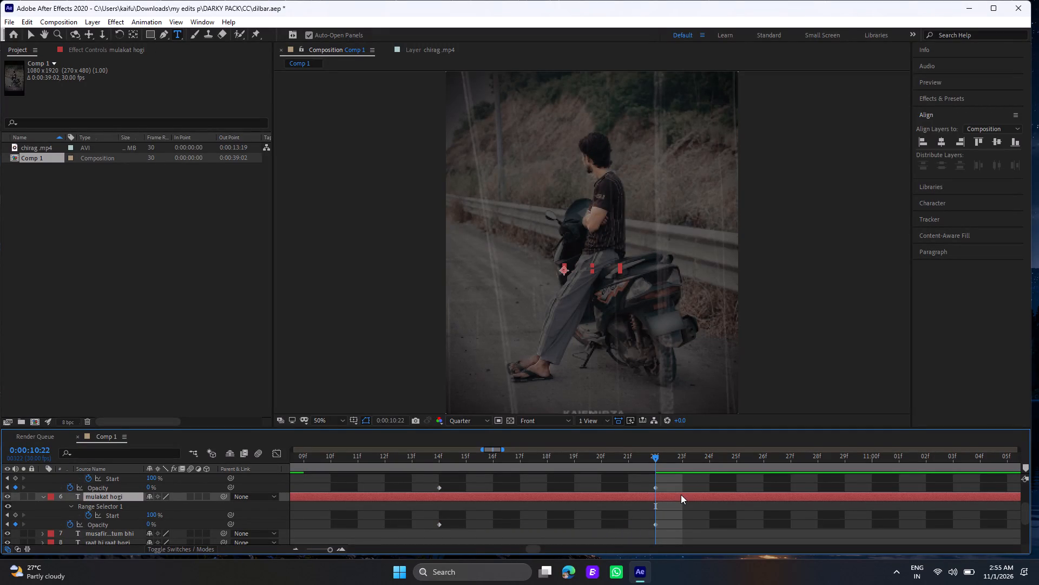
pyautogui.hotkey('ctrl', 'shift', 'd')
pyautogui.press('Delete')
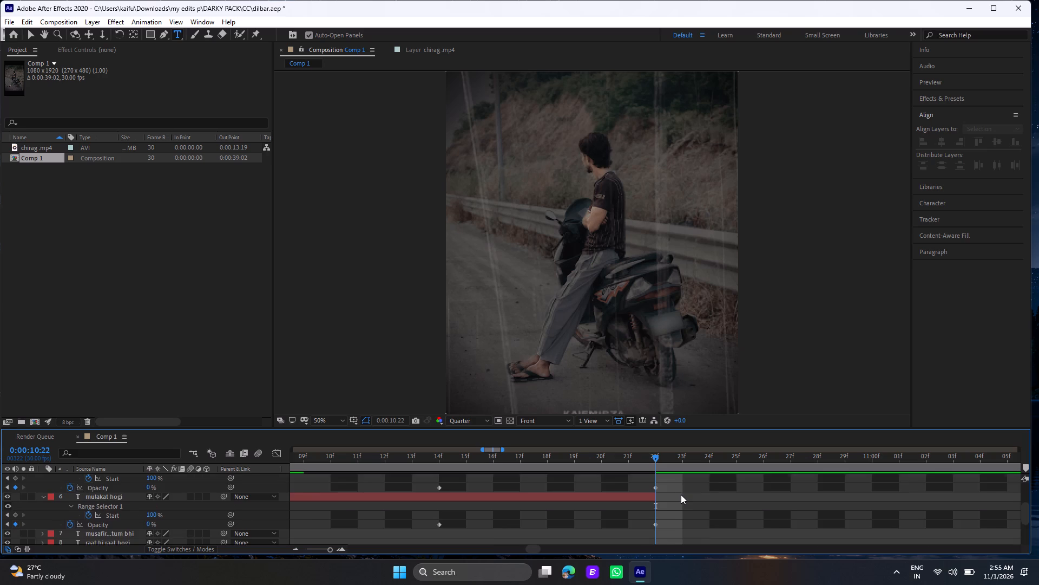
# Collapse the revealed properties of the kisi modh pr fir 2 and mulakat hogi layers and the chirag.mp4 waveform.
pyautogui.scroll(1, 681, 495)
pyautogui.click(593, 486)
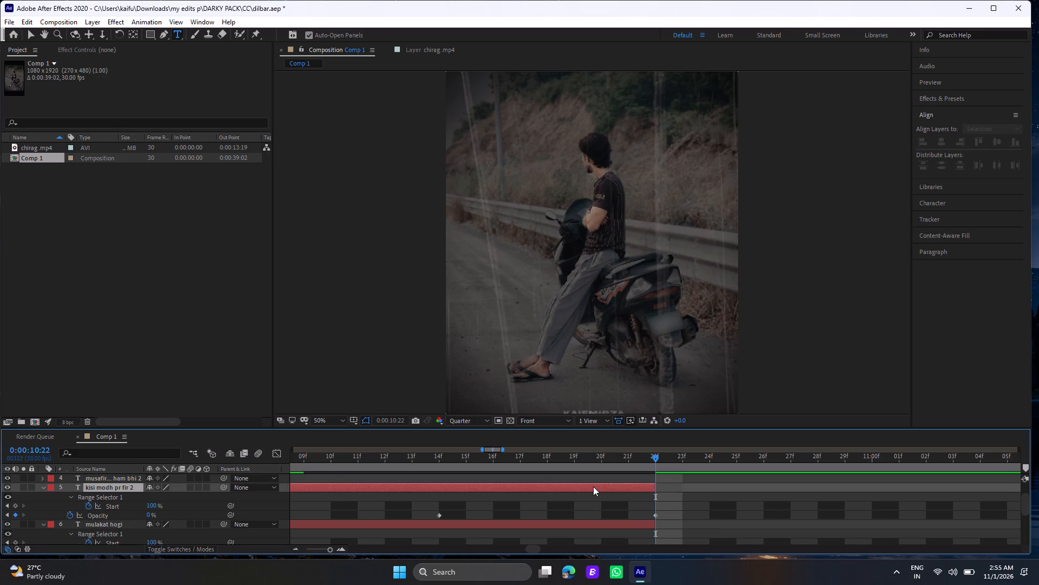
pyautogui.press('u')
pyautogui.click(596, 497)
pyautogui.press('u')
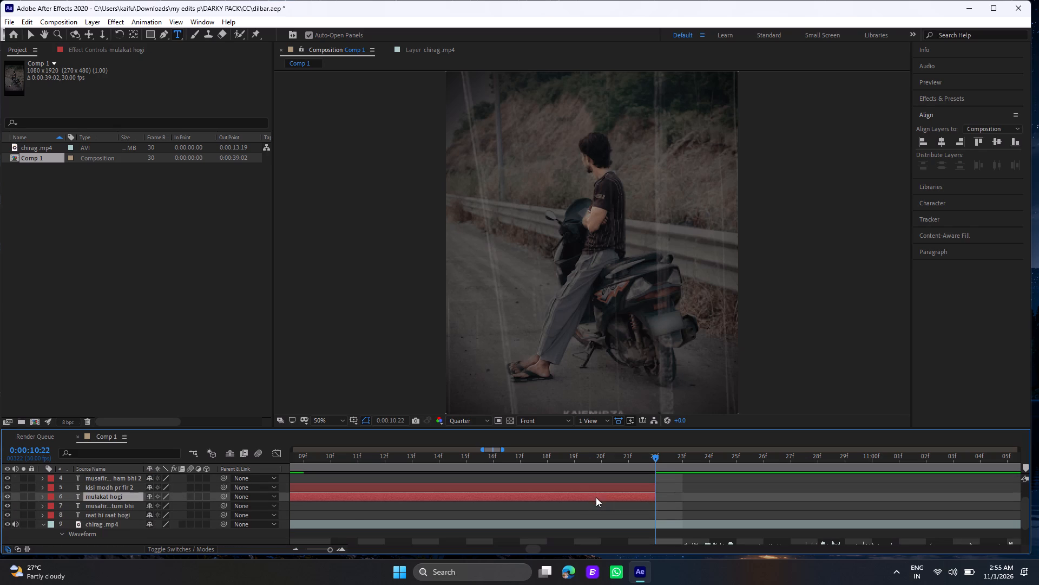
pyautogui.click(630, 524)
pyautogui.press('u')
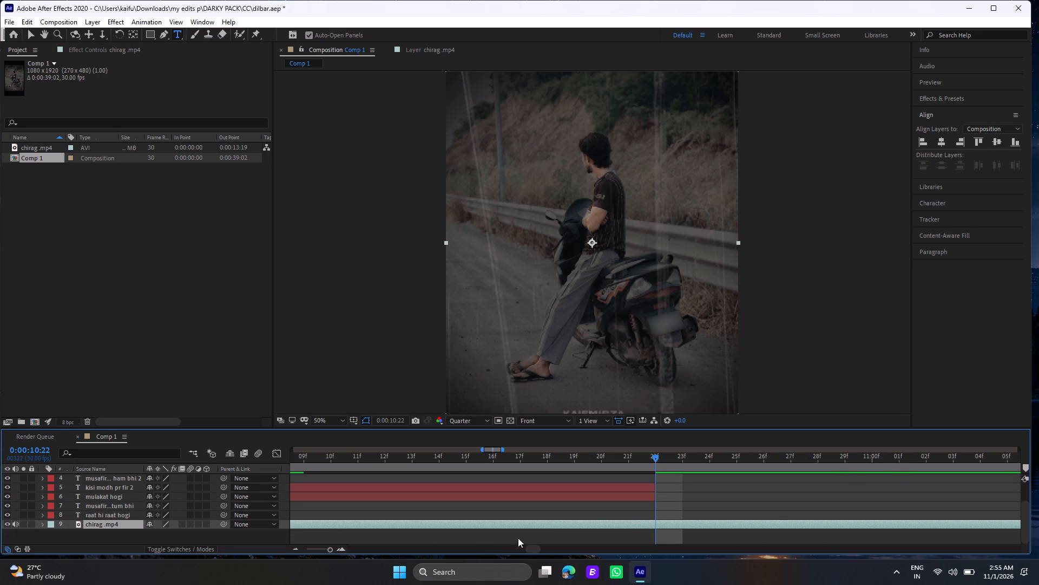
# Show the whole lyric sequence in the timeline and play Comp 1 twice from 0:00:00:00 to check all lyrics against the audio.
pyautogui.scroll(-1, 568, 517)
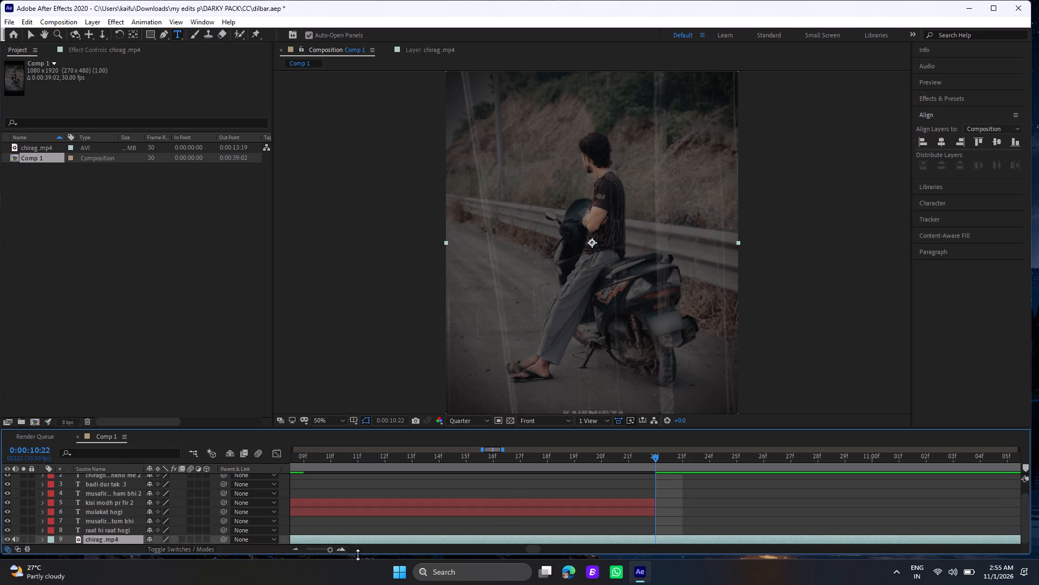
pyautogui.click(320, 548)
pyautogui.scroll(1, 327, 531)
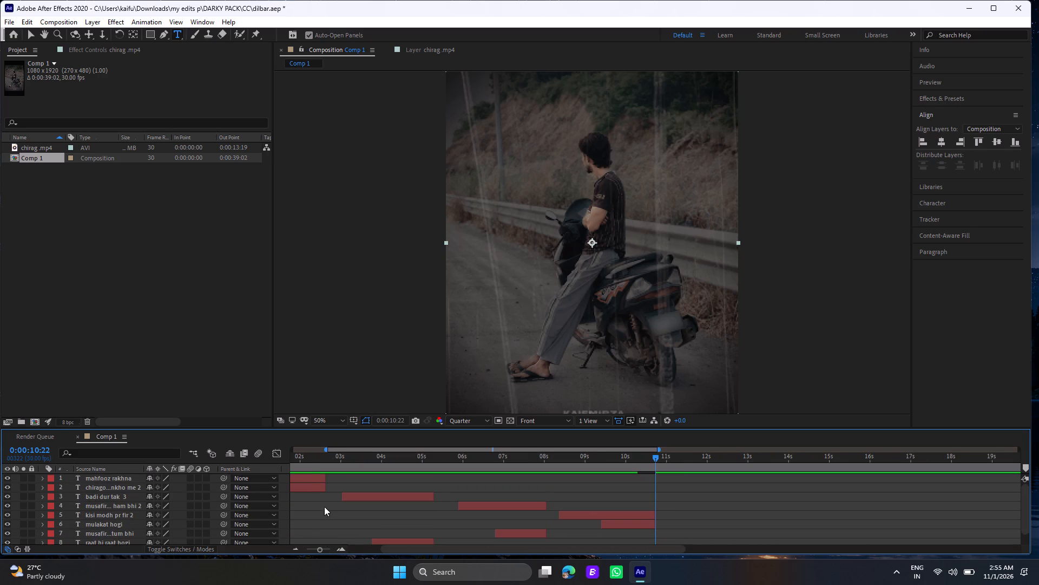
pyautogui.click(305, 462)
pyautogui.moveTo(305, 461); pyautogui.dragTo(112, 482)
pyautogui.press('space')
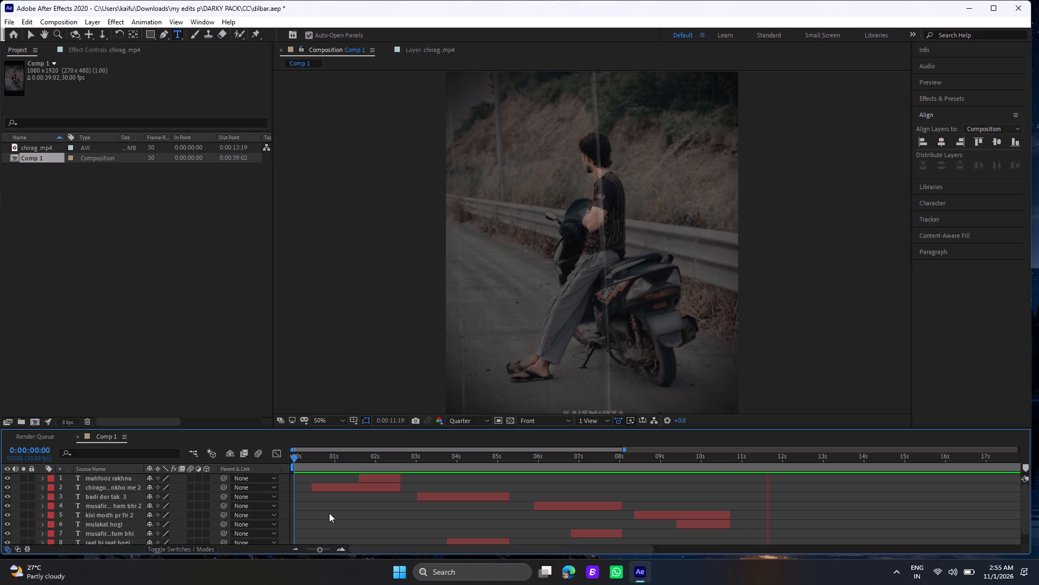
pyautogui.click(293, 454)
pyautogui.press('space')
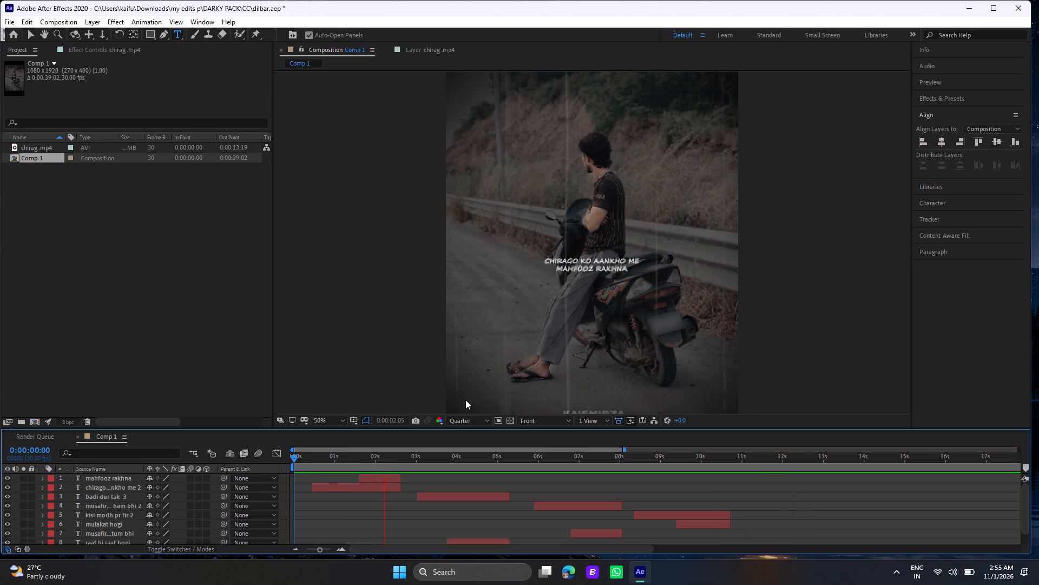
# Play Comp 1 from 0:00:00:00 and twice from 0:00:00:14 to check the lyric timing and fade-outs against the audio.
pyautogui.scroll(-1, 465, 387)
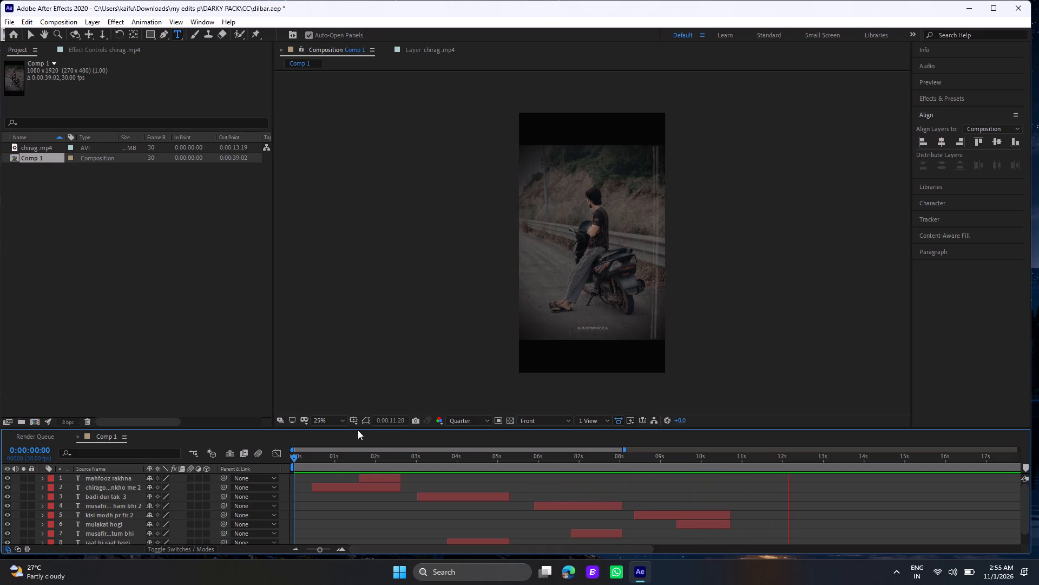
pyautogui.click(294, 459)
pyautogui.press('space')
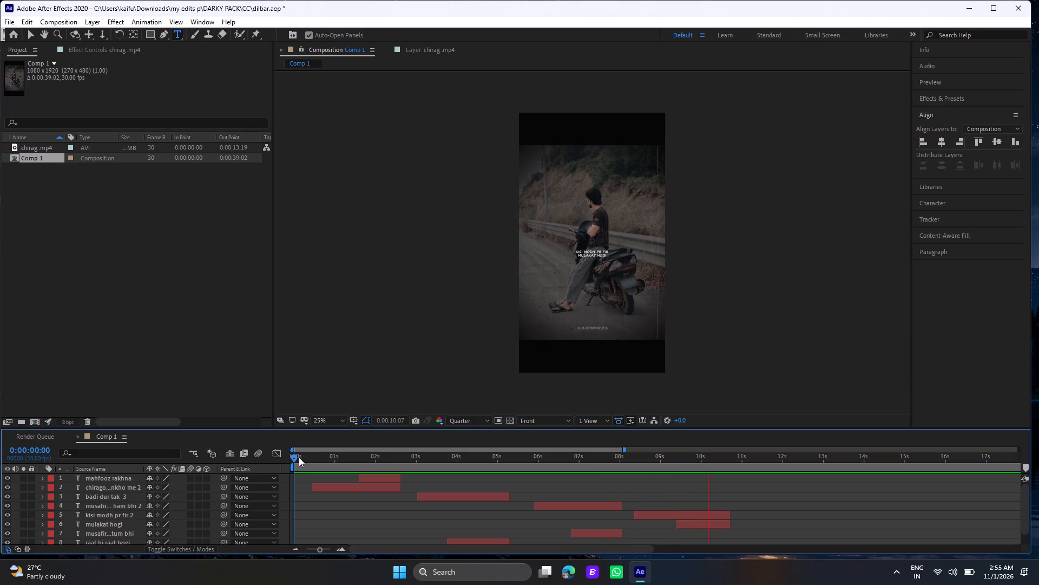
pyautogui.click(304, 456)
pyautogui.moveTo(304, 456); pyautogui.dragTo(284, 456)
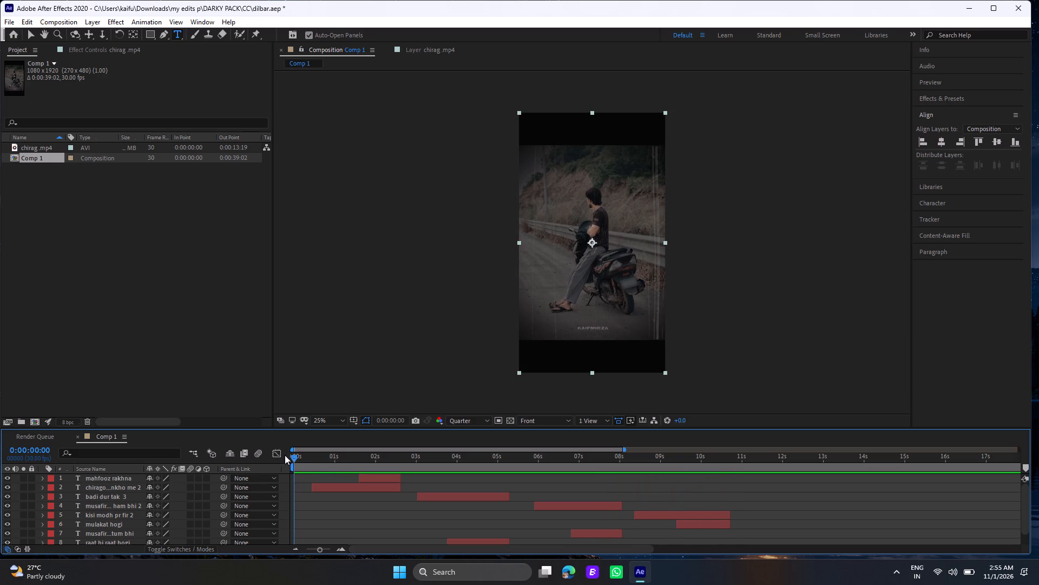
pyautogui.click(342, 487)
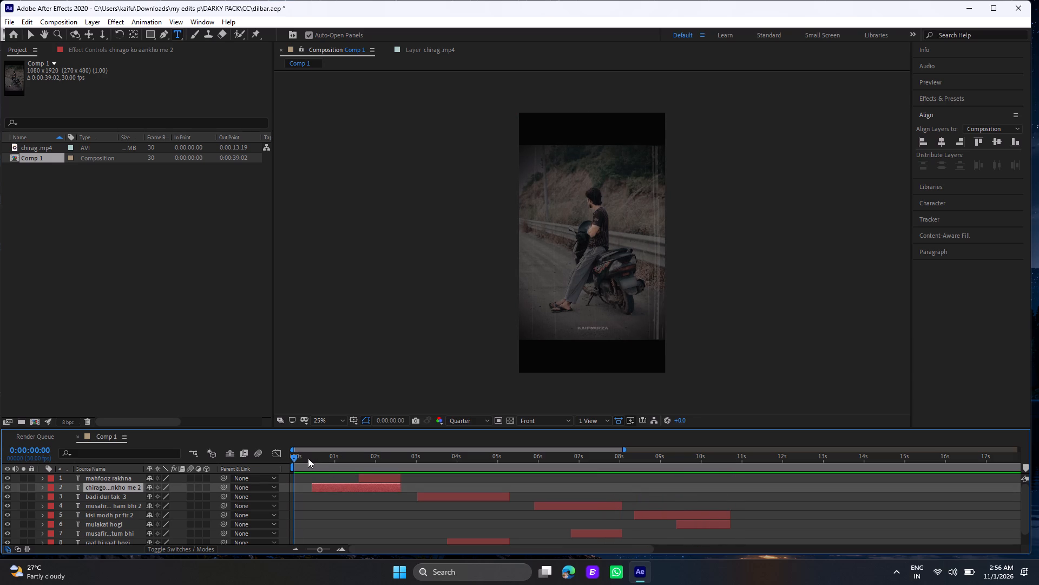
pyautogui.click(308, 457)
pyautogui.click(308, 457)
pyautogui.click(312, 460)
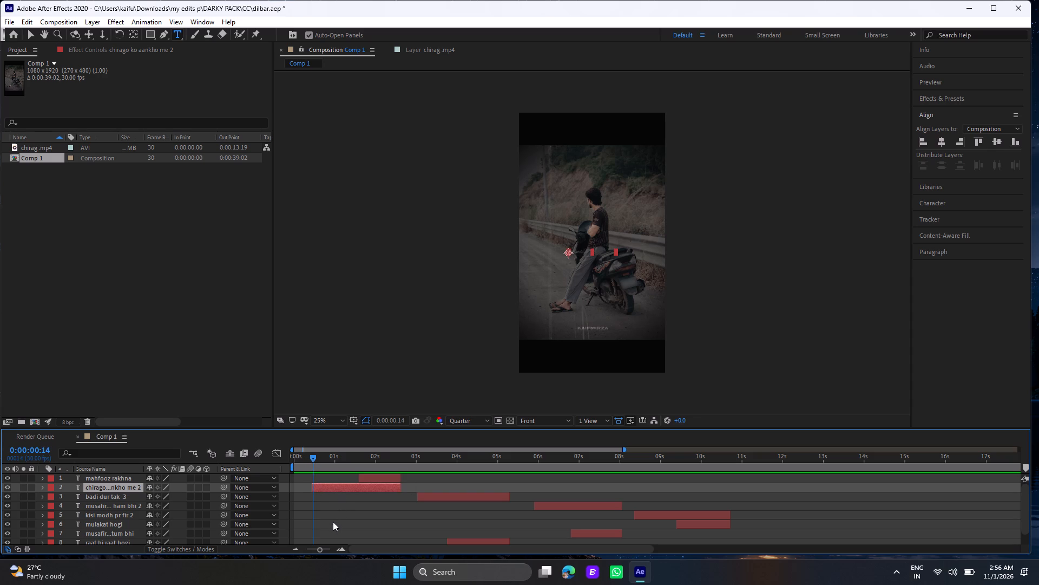
pyautogui.press('space')
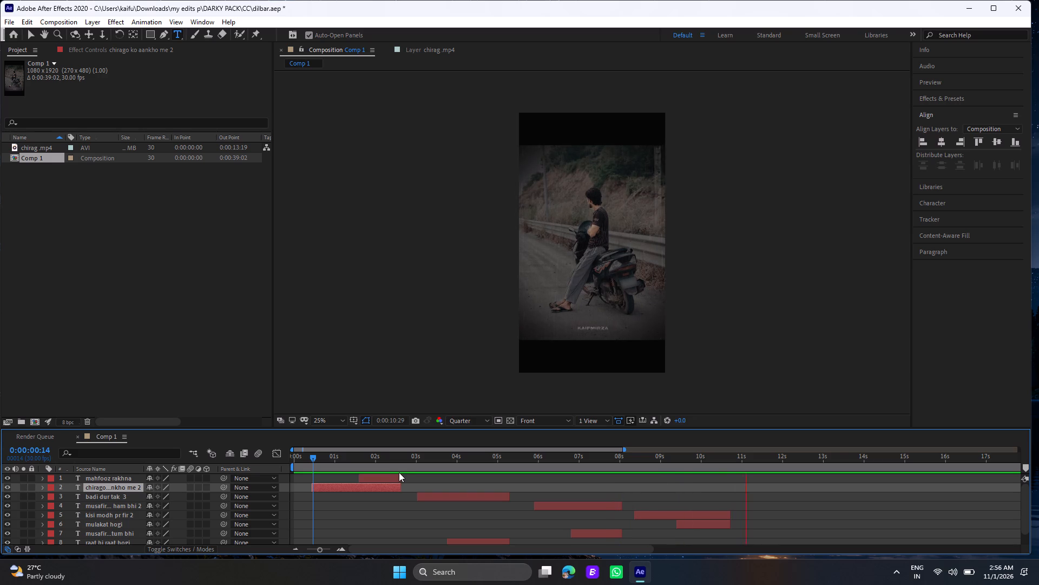
pyautogui.click(311, 457)
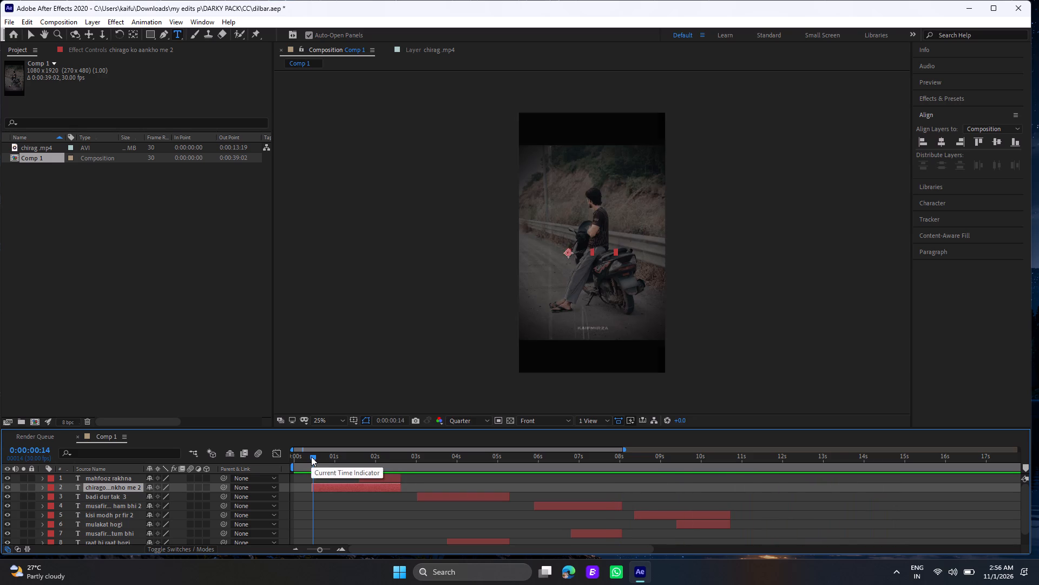
pyautogui.press('space')
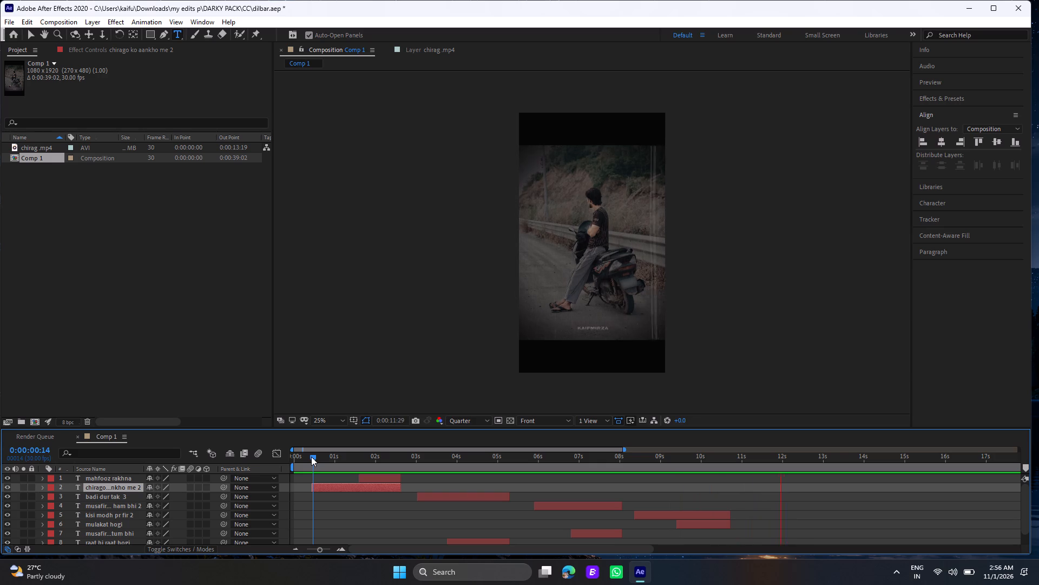
pyautogui.click(297, 456)
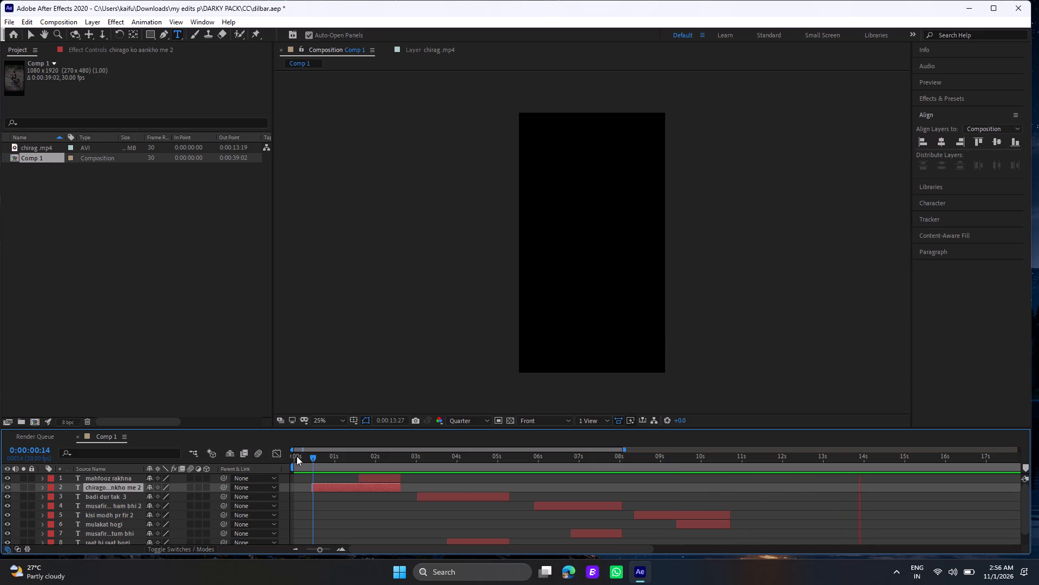
pyautogui.moveTo(297, 456); pyautogui.dragTo(285, 456)
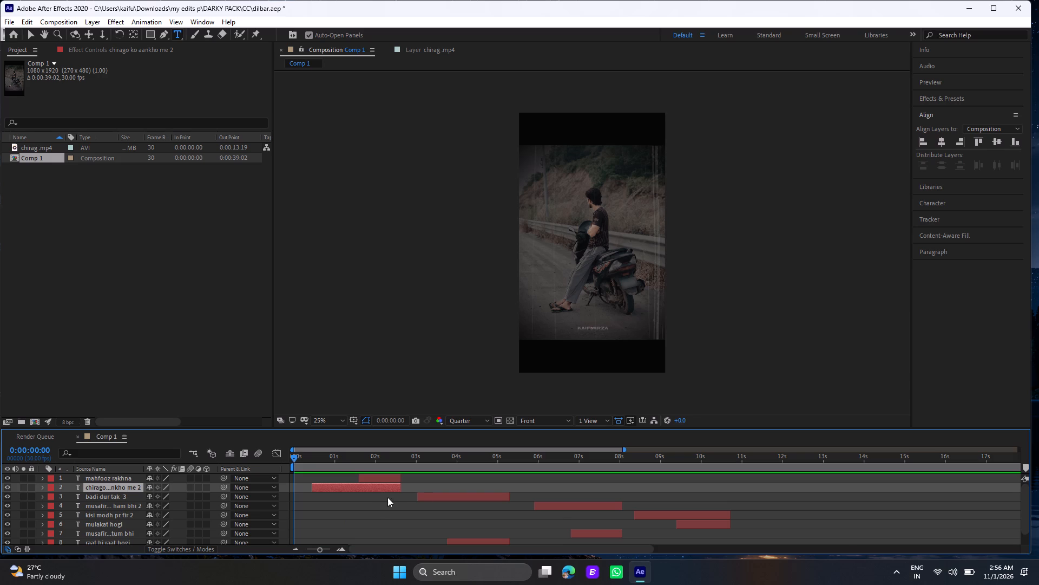
# Place the playhead on the last visible frame of the chirag.mp4 layer, at 0:00:13:18.
pyautogui.scroll(-2, 537, 500)
pyautogui.scroll(1, 544, 515)
pyautogui.click(831, 459)
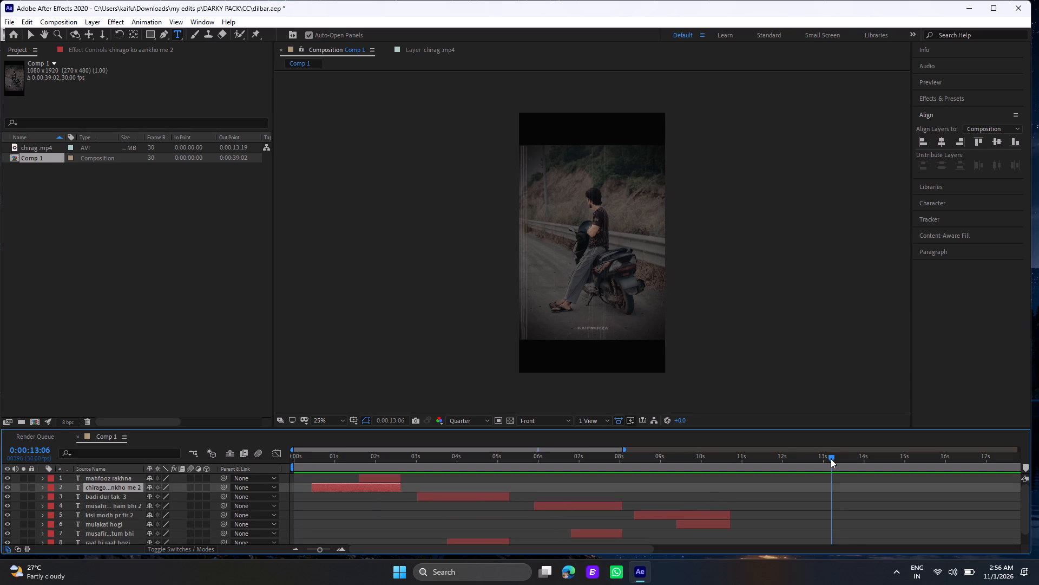
pyautogui.scroll(-1, 831, 459)
pyautogui.moveTo(830, 458); pyautogui.dragTo(848, 471)
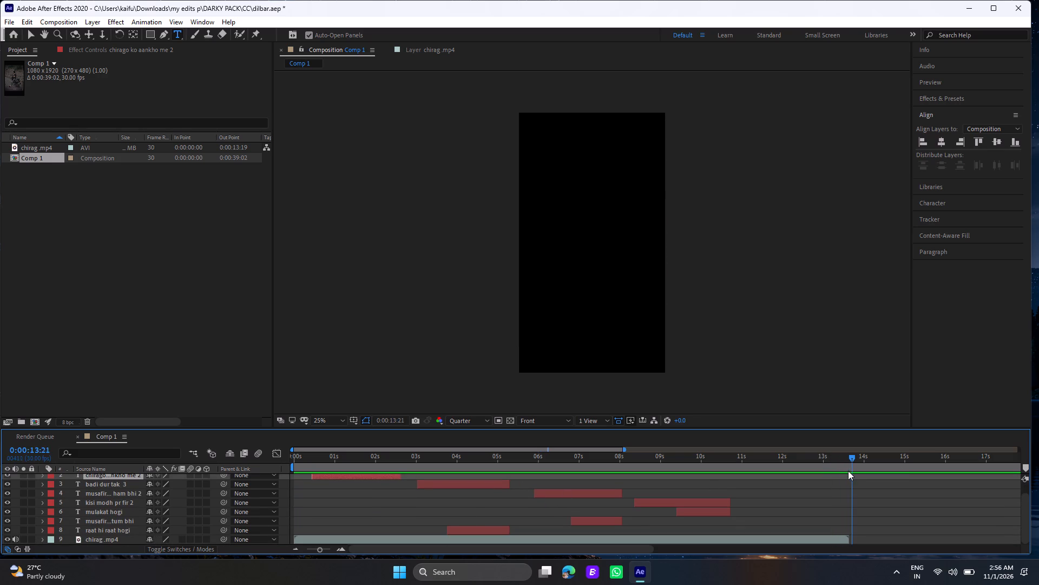
pyautogui.moveTo(848, 471); pyautogui.dragTo(847, 470)
pyautogui.moveTo(326, 549); pyautogui.dragTo(357, 550)
pyautogui.click(626, 464)
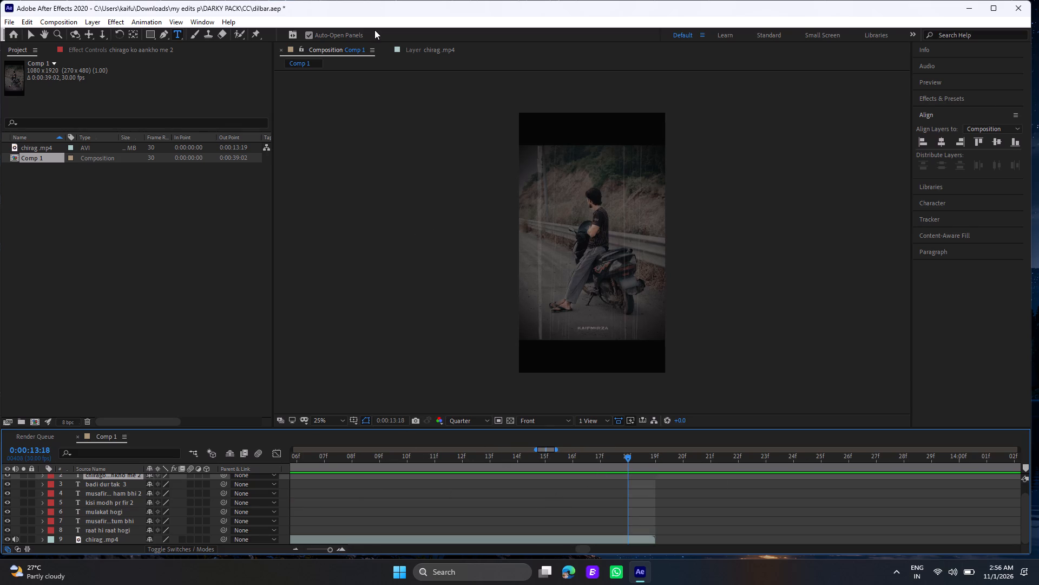
# Set Comp 1's duration to 0:00:13:18 in the composition settings.
pyautogui.click(373, 51)
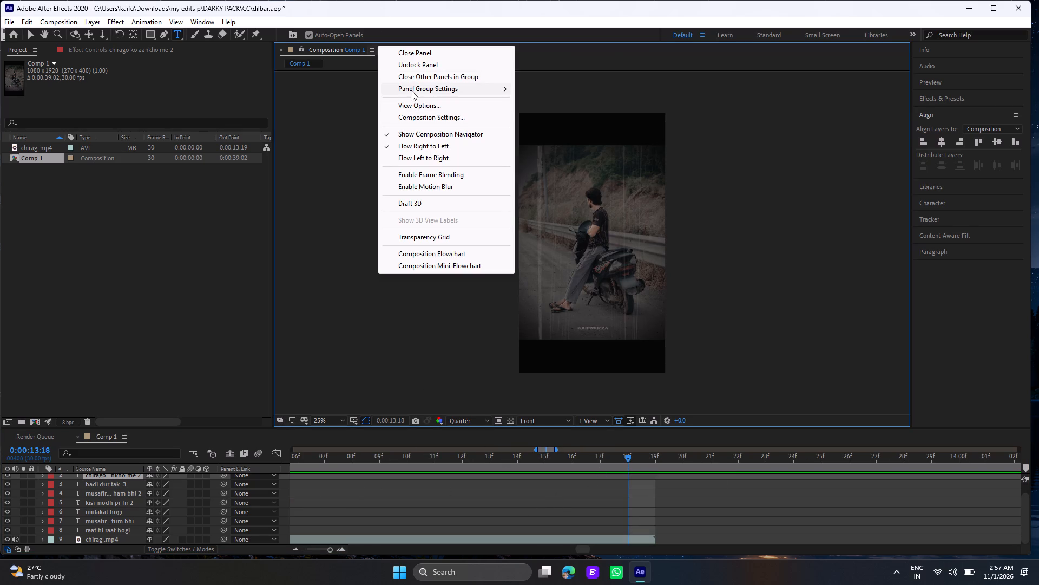
pyautogui.click(419, 116)
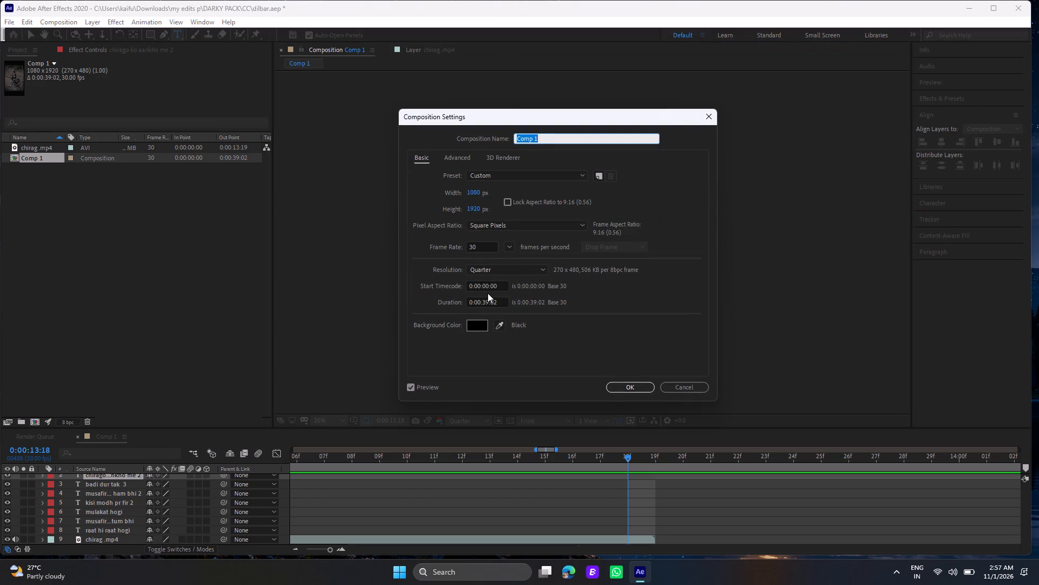
pyautogui.click(487, 303)
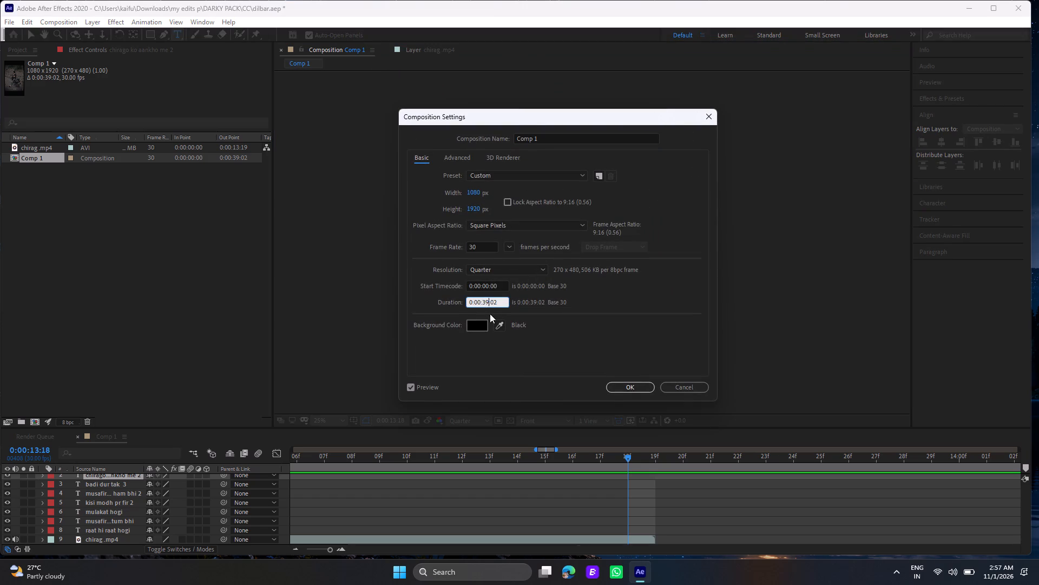
pyautogui.press('BackSpace')
pyautogui.press('BackSpace')
pyautogui.write('13')
pyautogui.press('Right')
pyautogui.press('Right')
pyautogui.press('Right')
pyautogui.press('BackSpace')
pyautogui.press('BackSpace')
pyautogui.write('18')
pyautogui.press('Return')
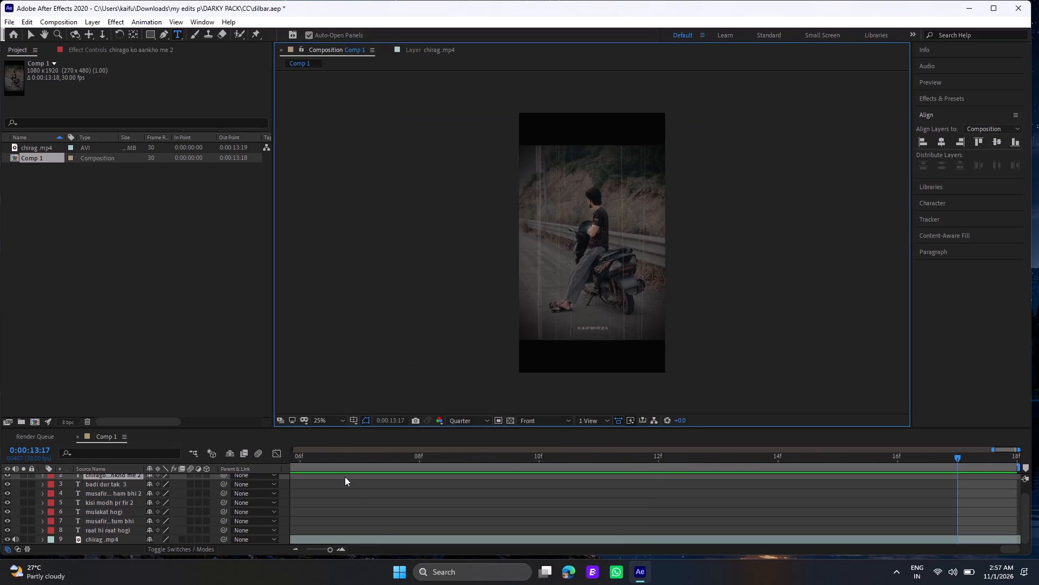
# Show the full duration of Comp 1 in the timeline and play the shortened composition from 0:00:00:00.
pyautogui.moveTo(328, 548); pyautogui.dragTo(291, 548)
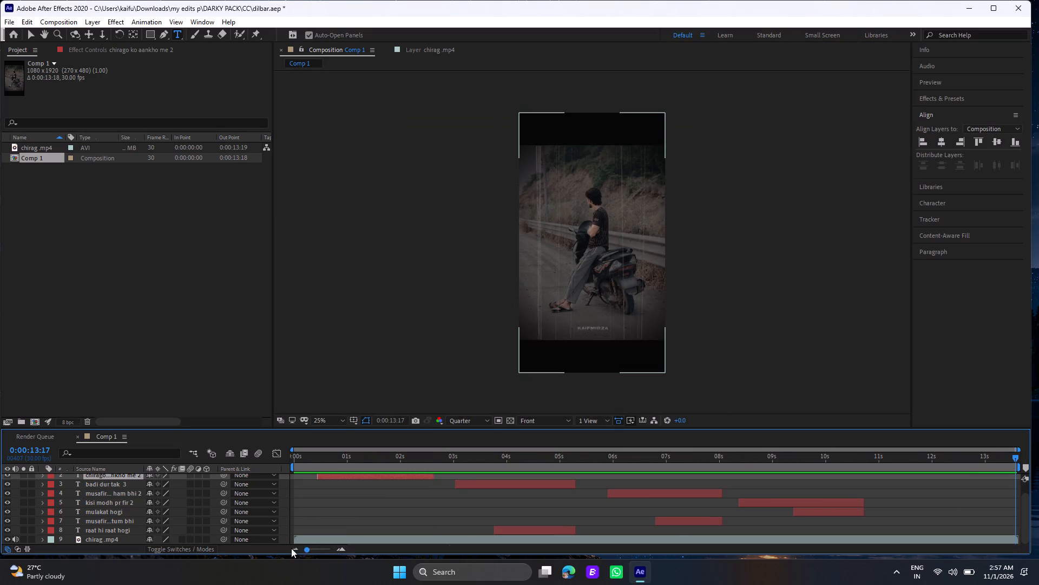
pyautogui.moveTo(291, 548); pyautogui.dragTo(287, 548)
pyautogui.click(294, 454)
pyautogui.moveTo(294, 454); pyautogui.dragTo(289, 454)
pyautogui.press('space')
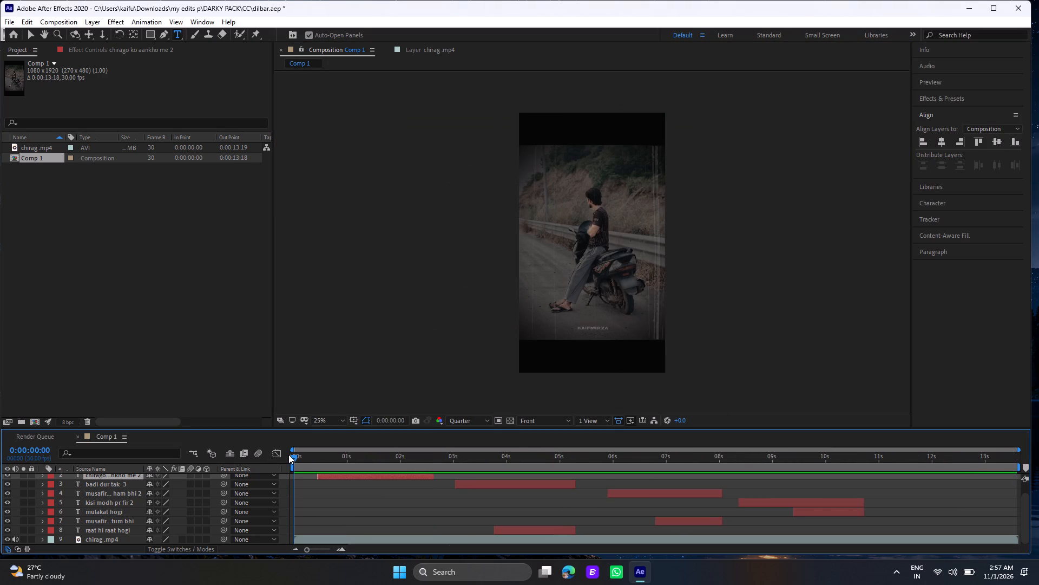
pyautogui.scroll(1, 360, 509)
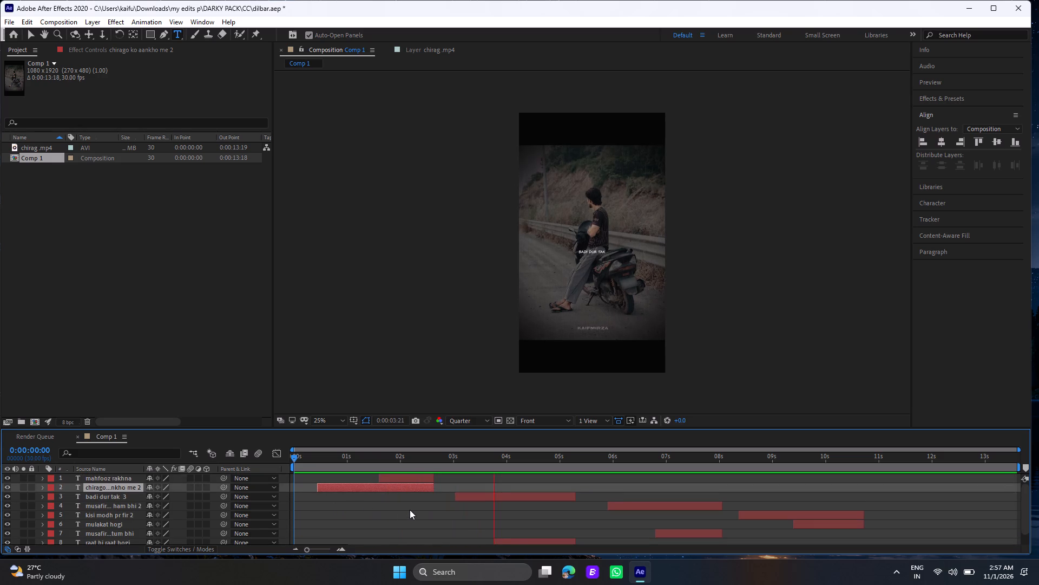
pyautogui.click(308, 453)
pyautogui.moveTo(308, 453); pyautogui.dragTo(287, 456)
# Apply the GLOW 4 animation preset from the DARKY PACK TEXT GLOWS folder to the chirago ko aankho me 2 layer at 0:00:00:13.
pyautogui.click(332, 485)
pyautogui.click(316, 456)
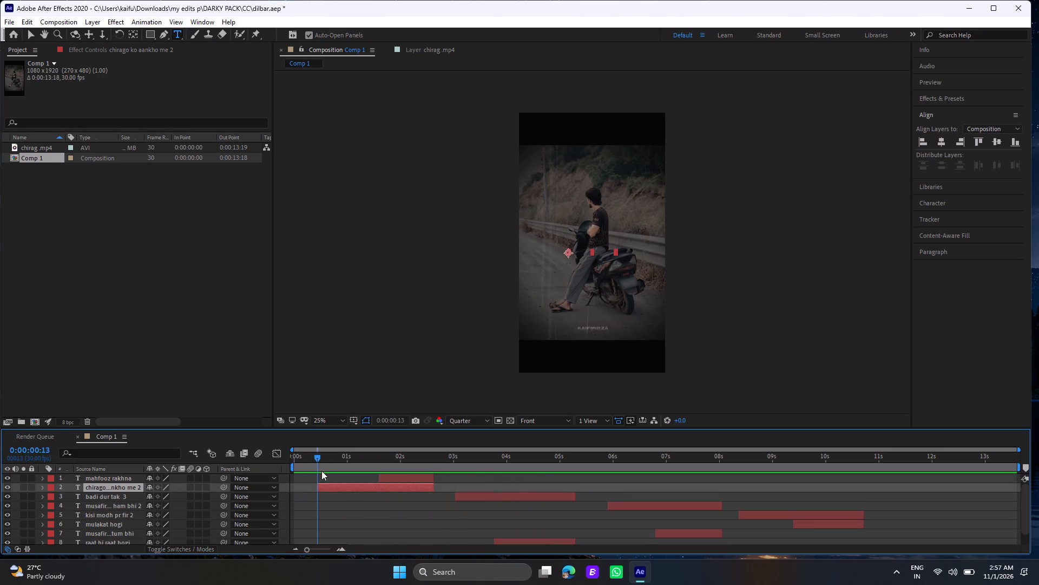
pyautogui.click(328, 484)
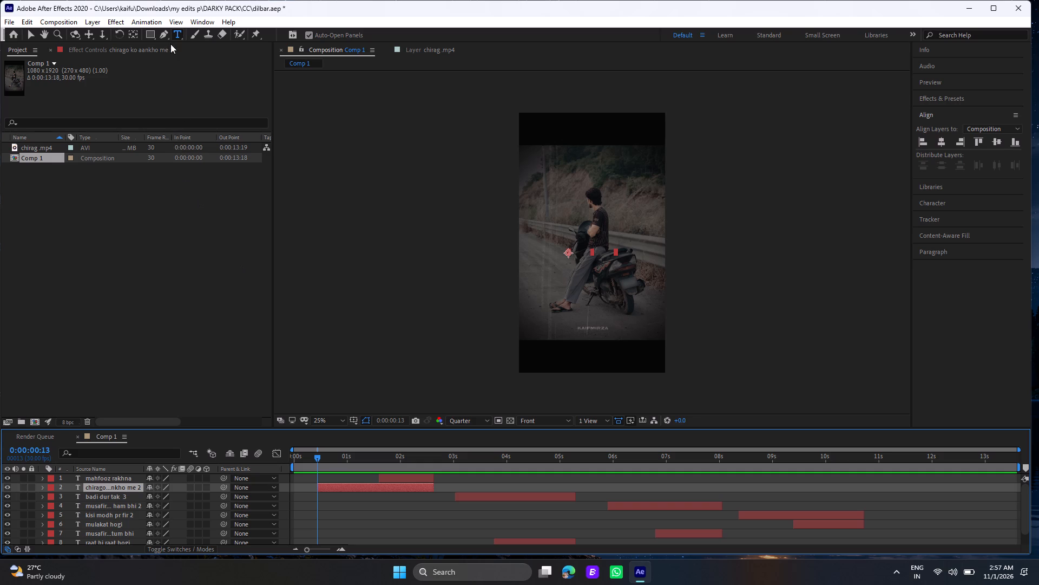
pyautogui.click(159, 22)
pyautogui.click(181, 49)
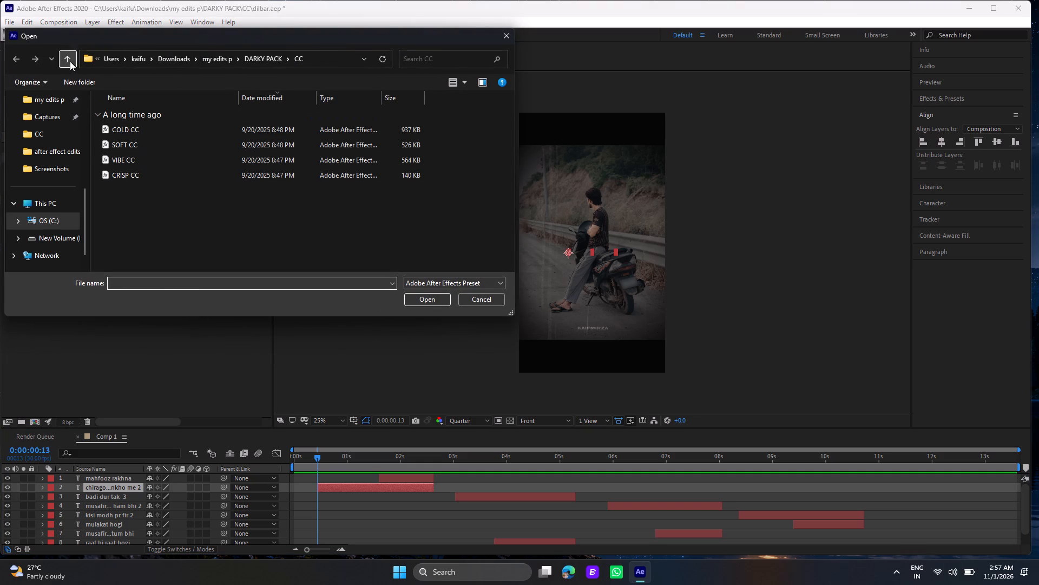
pyautogui.click(70, 61)
pyautogui.click(141, 217)
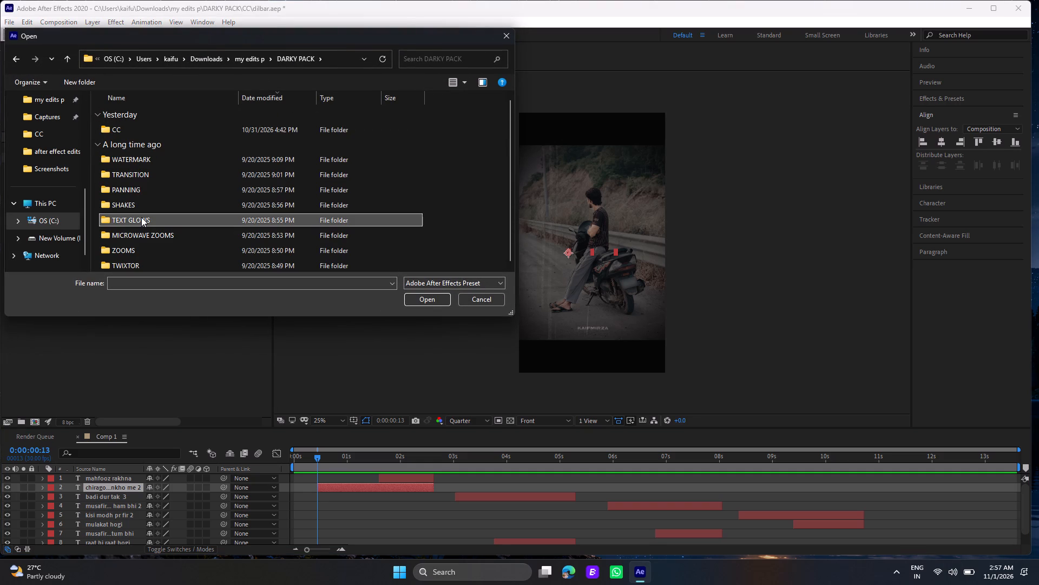
pyautogui.doubleClick(142, 219)
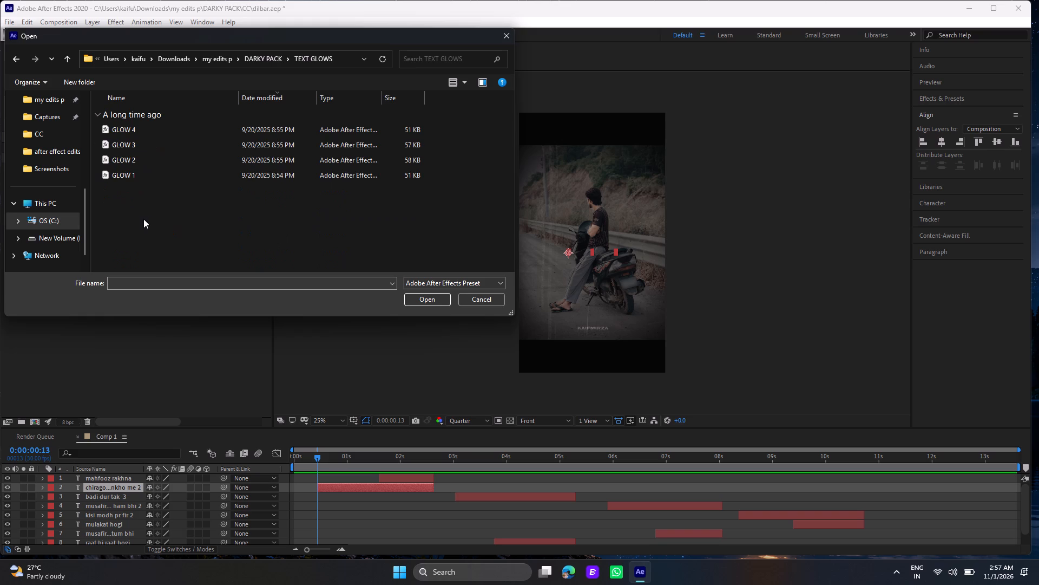
pyautogui.click(147, 134)
pyautogui.click(420, 303)
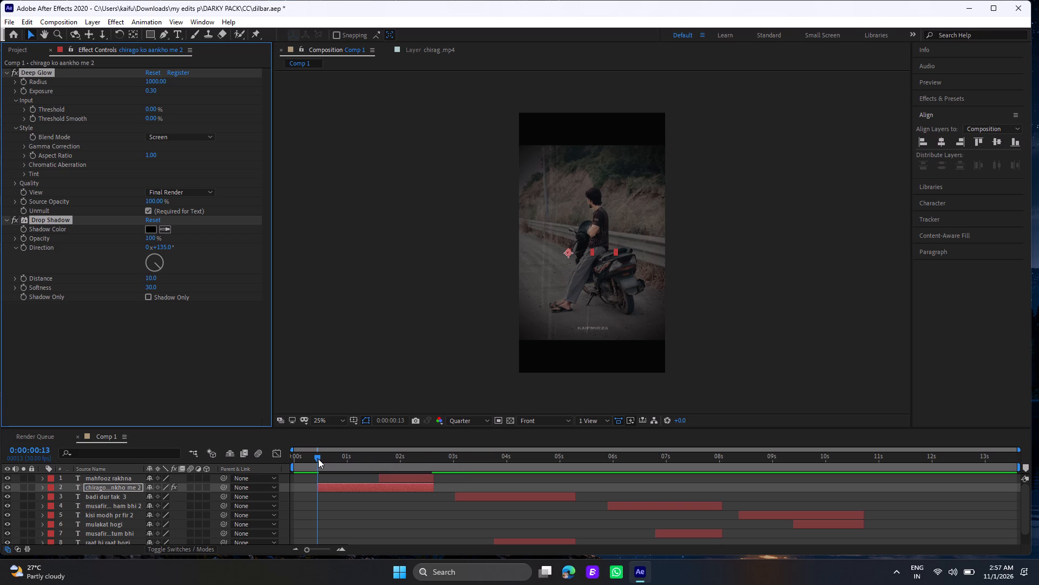
# Scrub through the chirago ko aankho me 2 layer and play from 0:00:00:06 to check the glow on its text.
pyautogui.moveTo(318, 459); pyautogui.dragTo(400, 482)
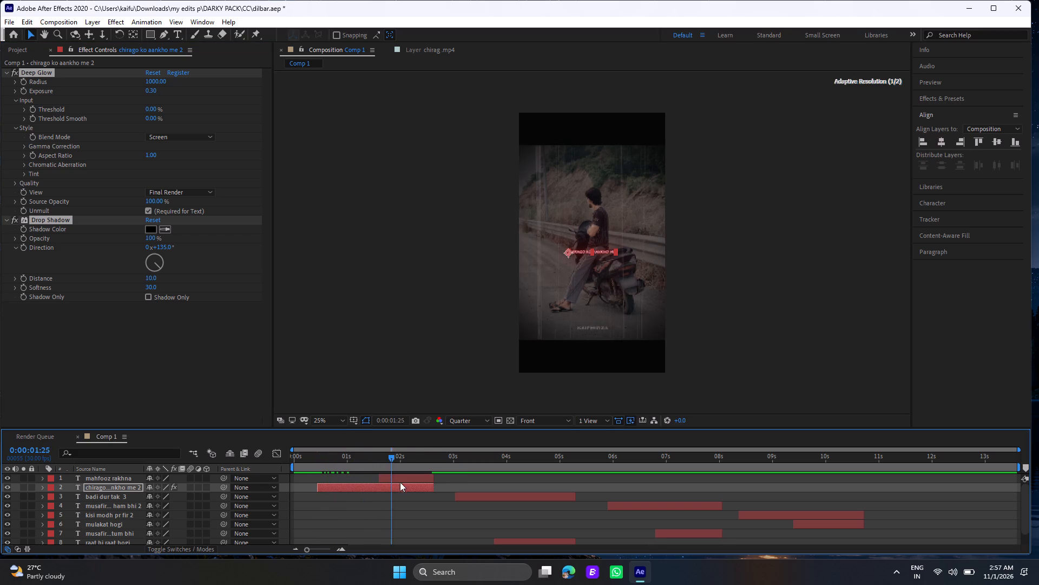
pyautogui.moveTo(400, 482); pyautogui.dragTo(438, 494)
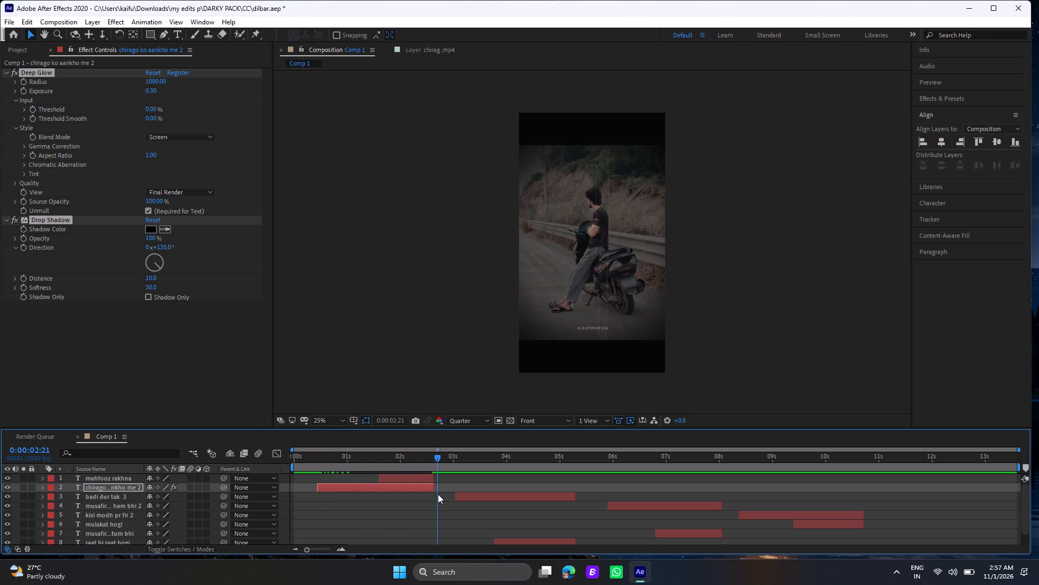
pyautogui.moveTo(438, 494); pyautogui.dragTo(404, 494)
pyautogui.click(404, 494)
pyautogui.moveTo(404, 494); pyautogui.dragTo(408, 494)
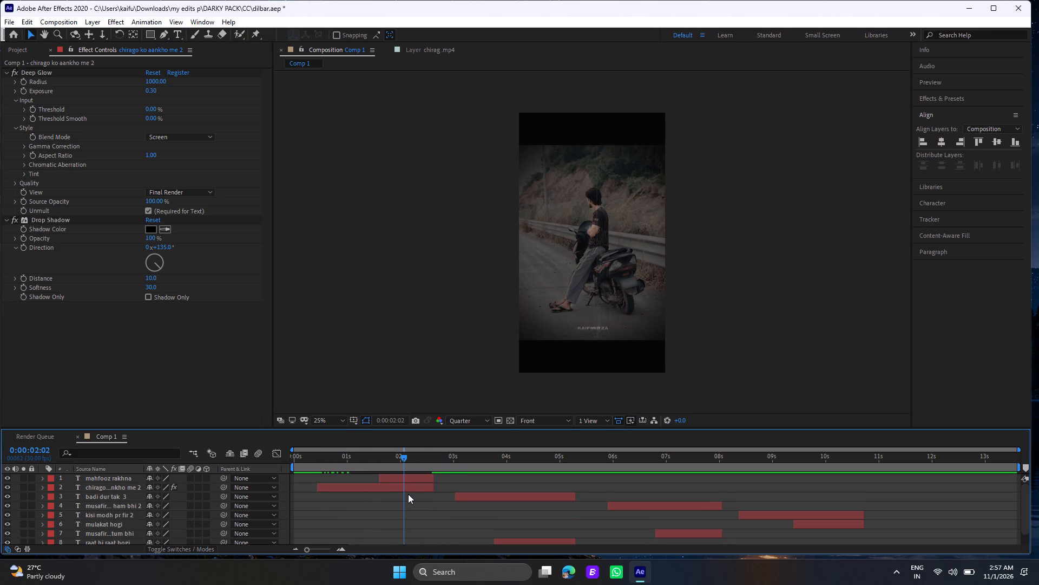
pyautogui.moveTo(408, 494); pyautogui.dragTo(398, 494)
pyautogui.moveTo(397, 494); pyautogui.dragTo(374, 490)
pyautogui.click(304, 458)
pyautogui.press('space')
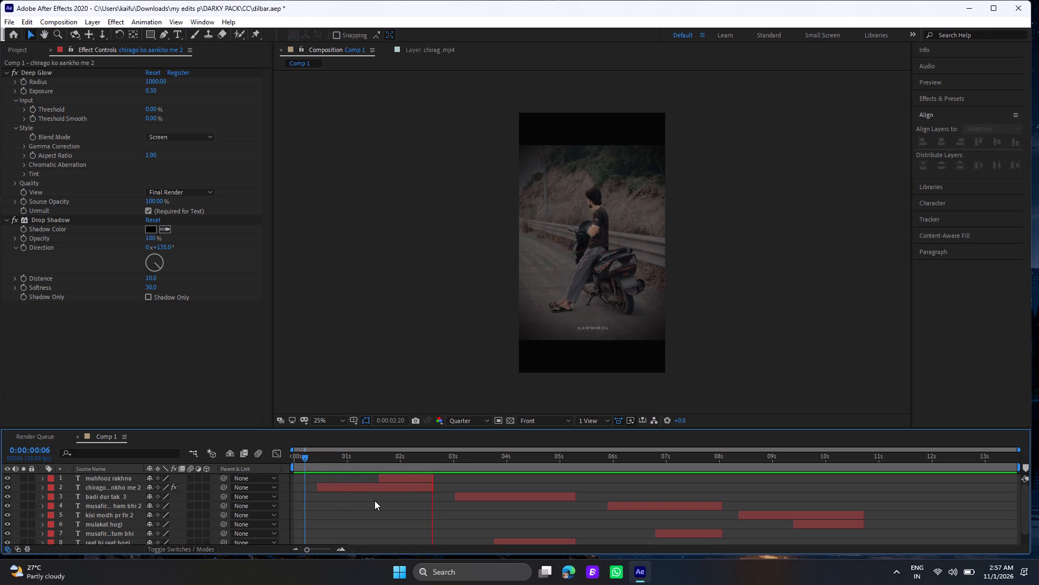
pyautogui.click(316, 456)
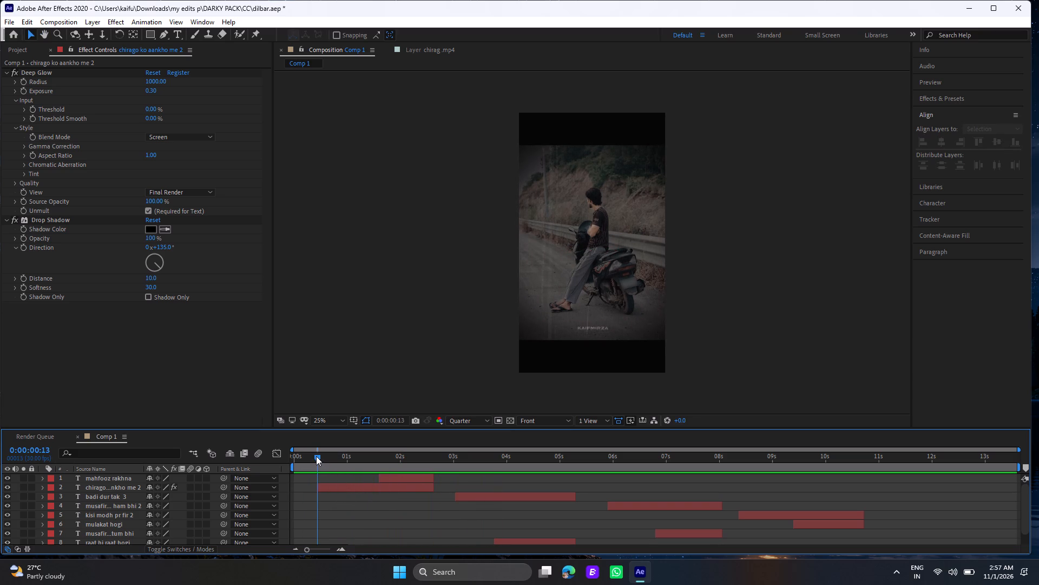
# Open the Deep Glow tint colour of the chirago ko aankho me 2 layer for editing at 0:00:01:05.
pyautogui.moveTo(316, 456); pyautogui.dragTo(355, 469)
pyautogui.click(355, 469)
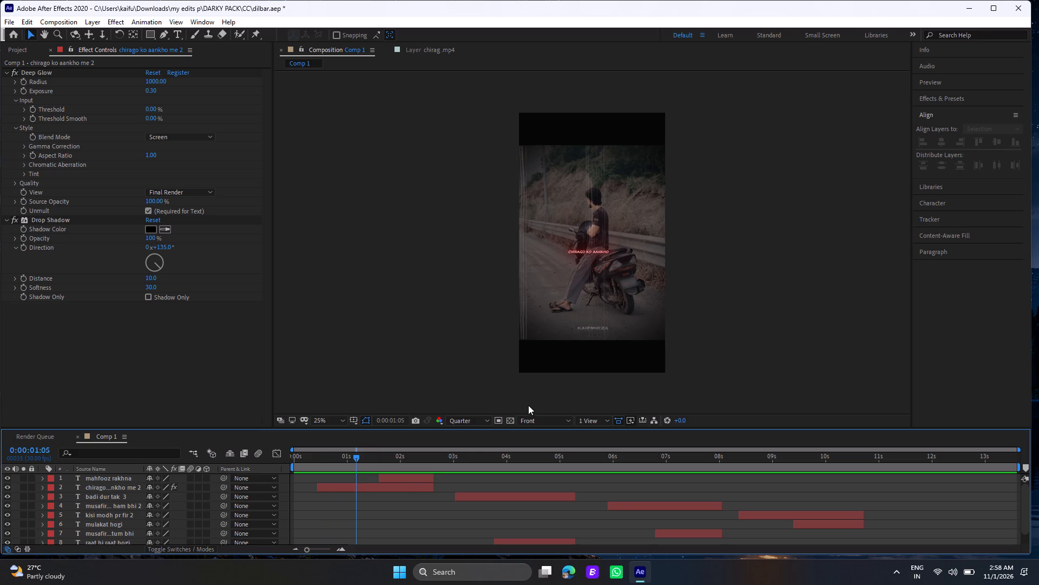
pyautogui.scroll(1, 531, 390)
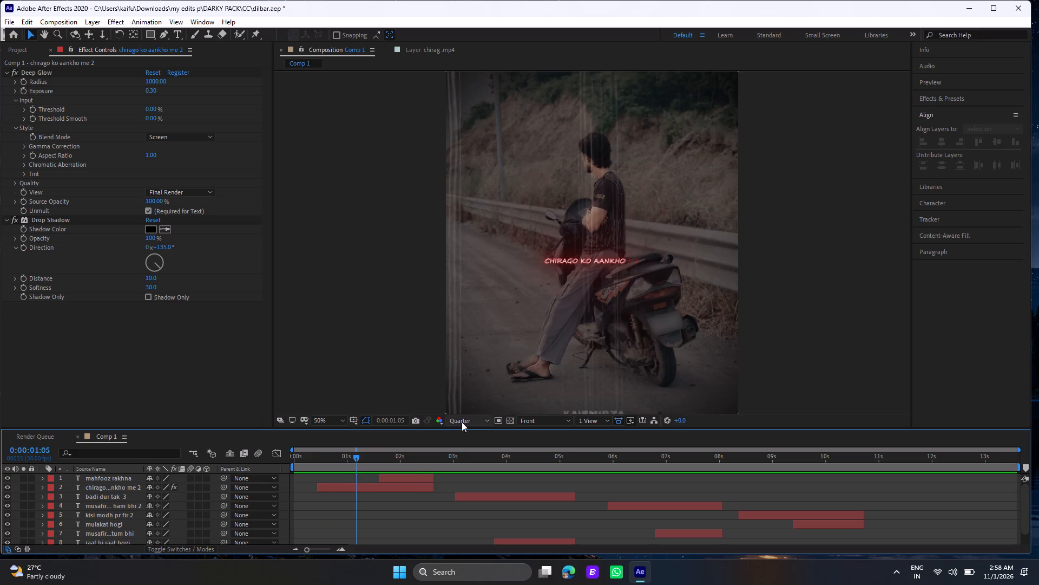
pyautogui.click(385, 487)
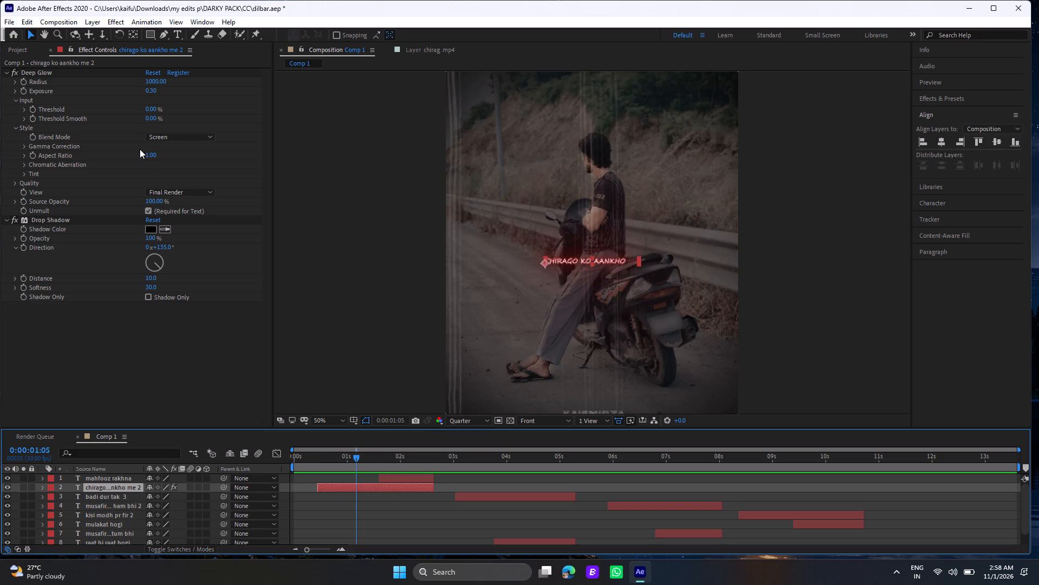
pyautogui.doubleClick(28, 171)
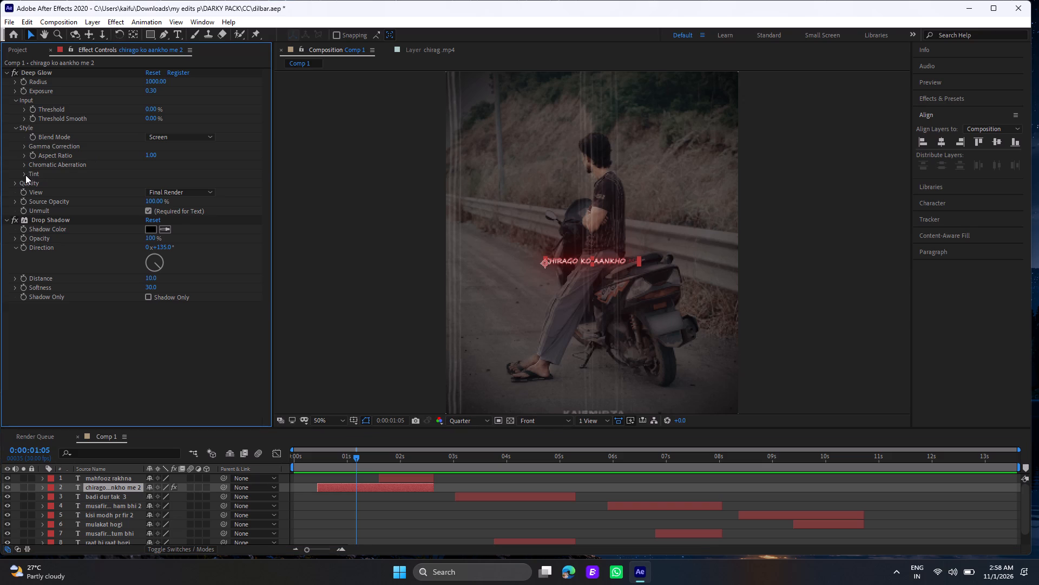
pyautogui.click(21, 175)
pyautogui.click(148, 192)
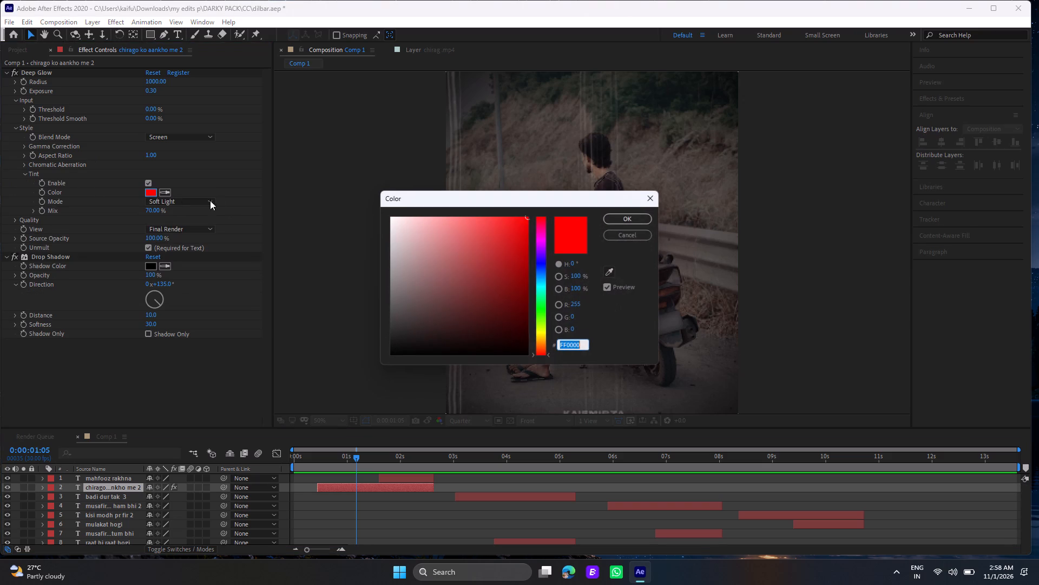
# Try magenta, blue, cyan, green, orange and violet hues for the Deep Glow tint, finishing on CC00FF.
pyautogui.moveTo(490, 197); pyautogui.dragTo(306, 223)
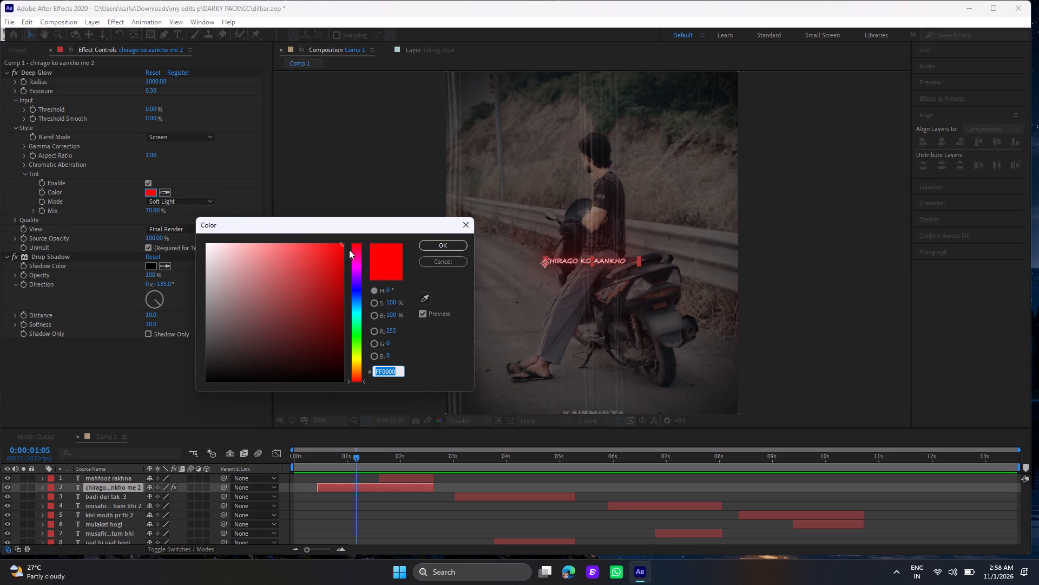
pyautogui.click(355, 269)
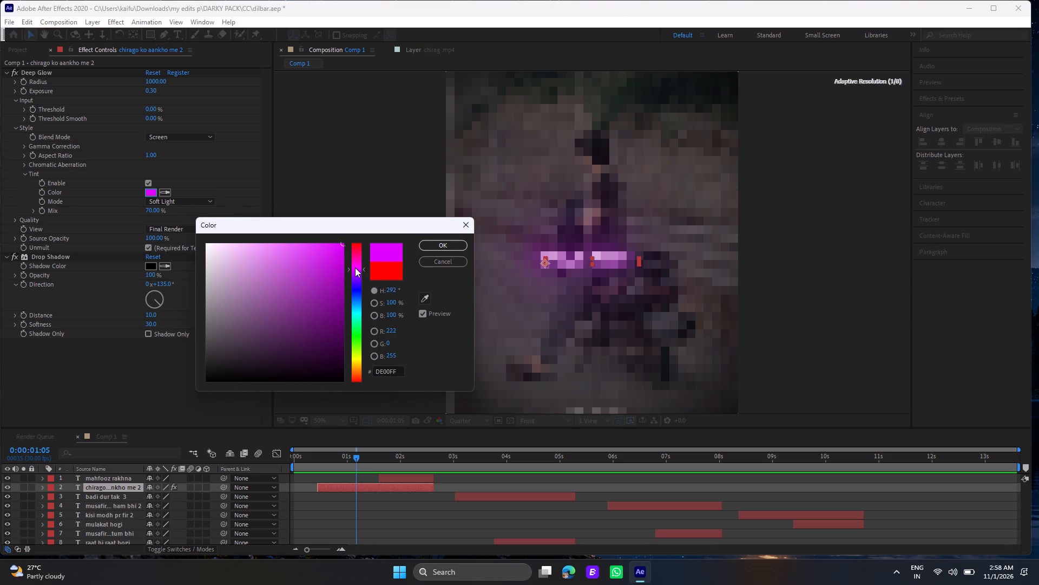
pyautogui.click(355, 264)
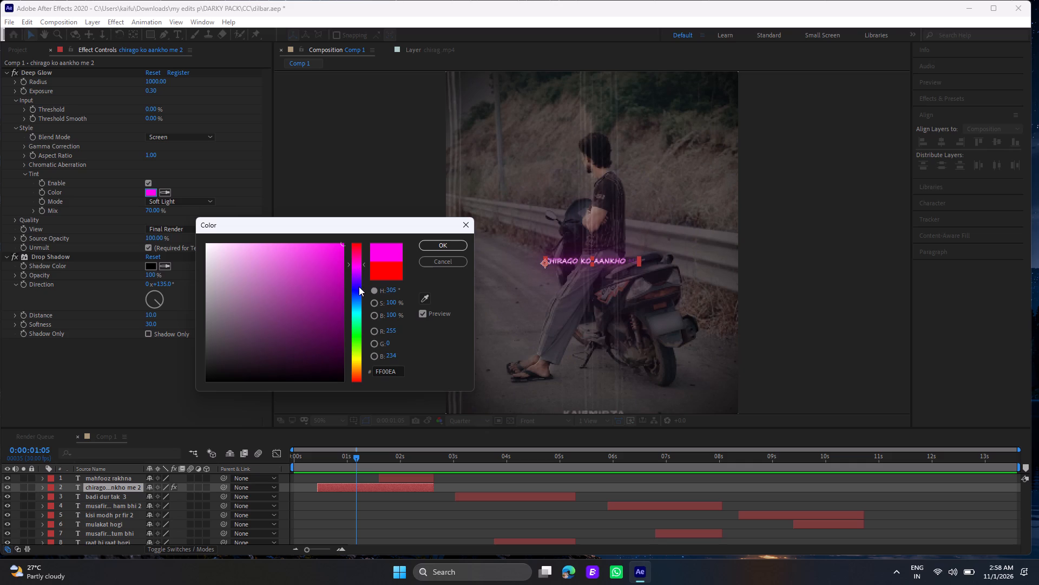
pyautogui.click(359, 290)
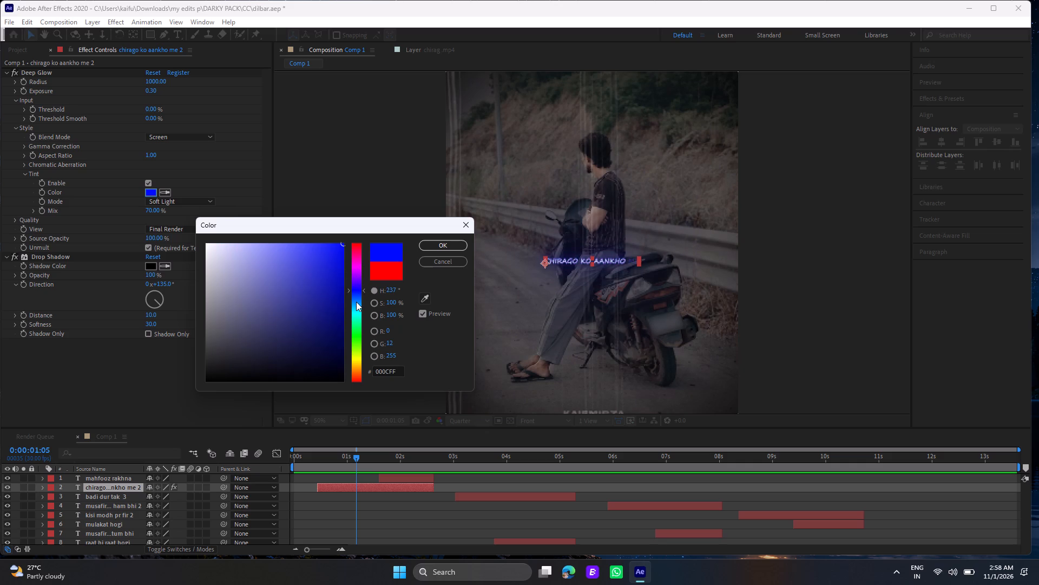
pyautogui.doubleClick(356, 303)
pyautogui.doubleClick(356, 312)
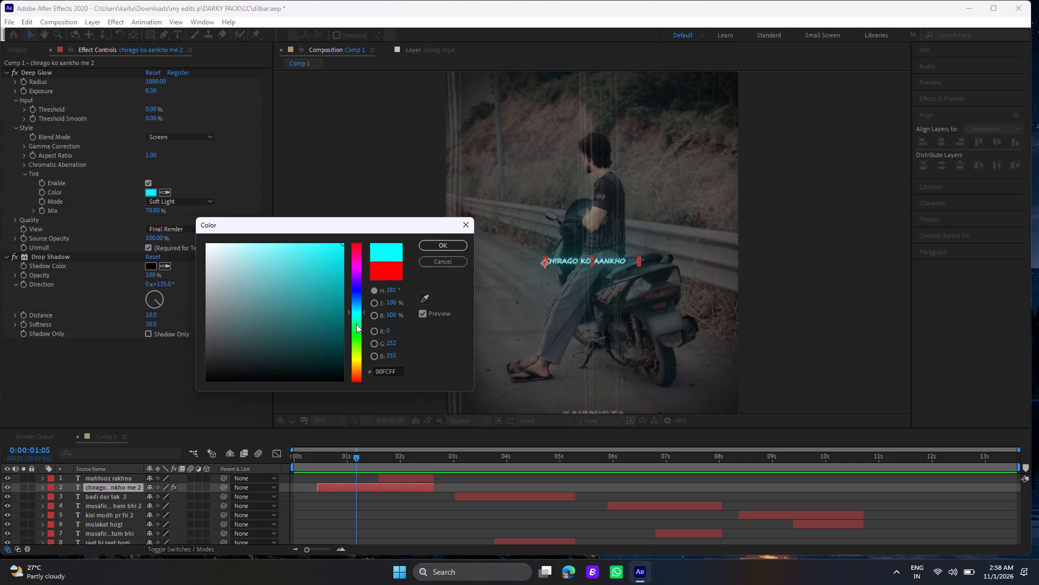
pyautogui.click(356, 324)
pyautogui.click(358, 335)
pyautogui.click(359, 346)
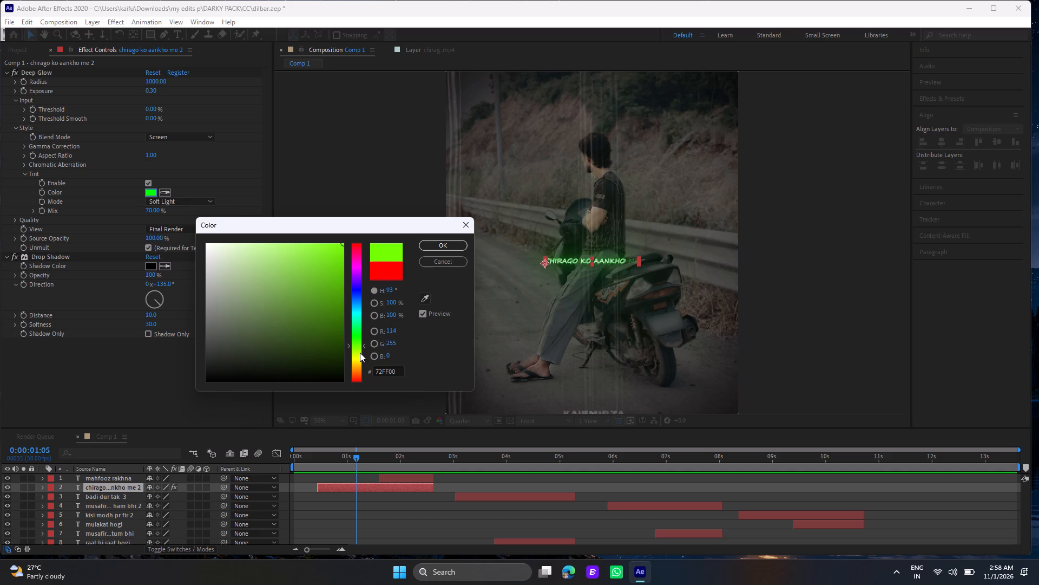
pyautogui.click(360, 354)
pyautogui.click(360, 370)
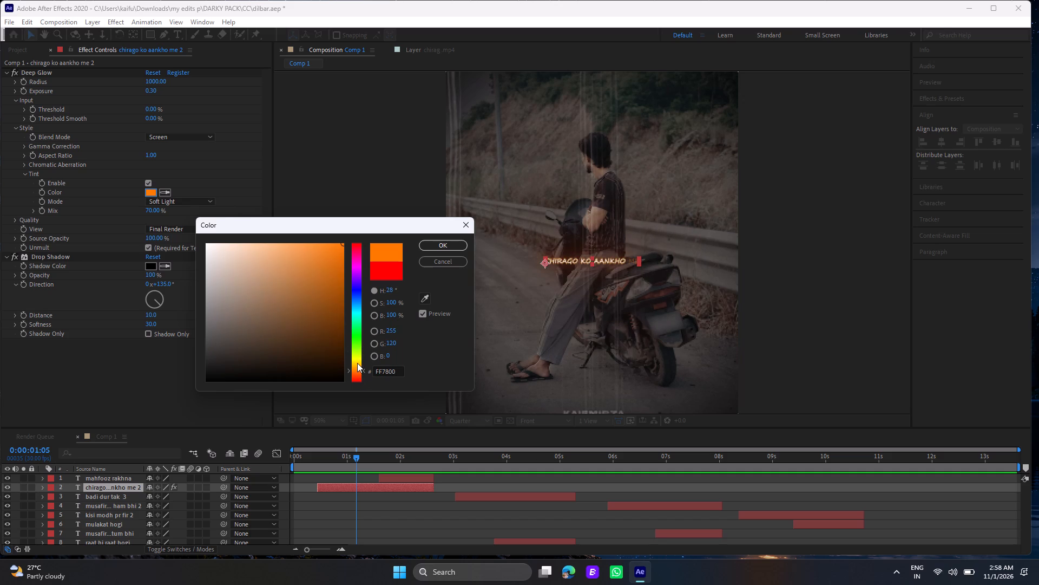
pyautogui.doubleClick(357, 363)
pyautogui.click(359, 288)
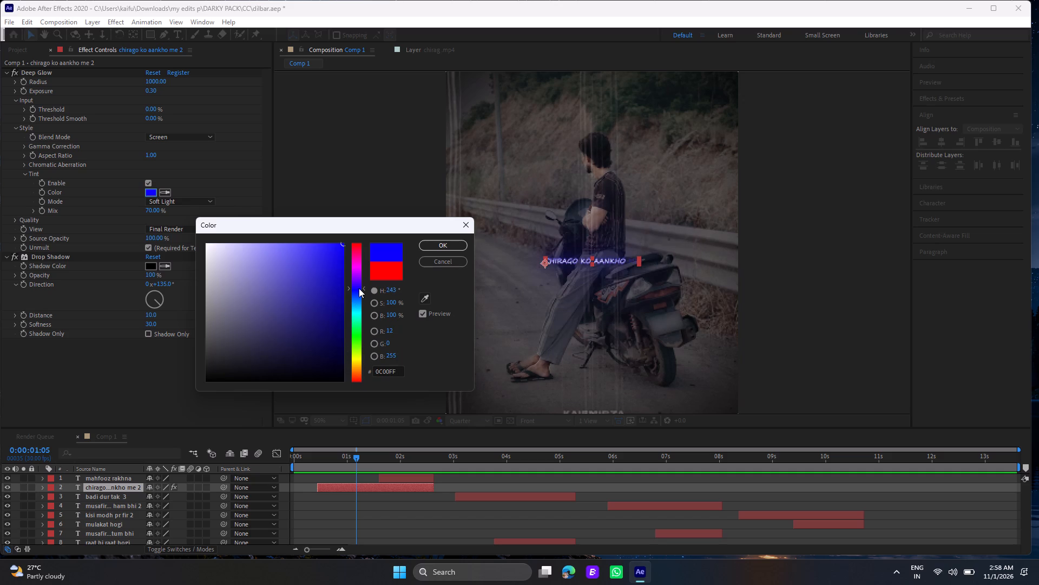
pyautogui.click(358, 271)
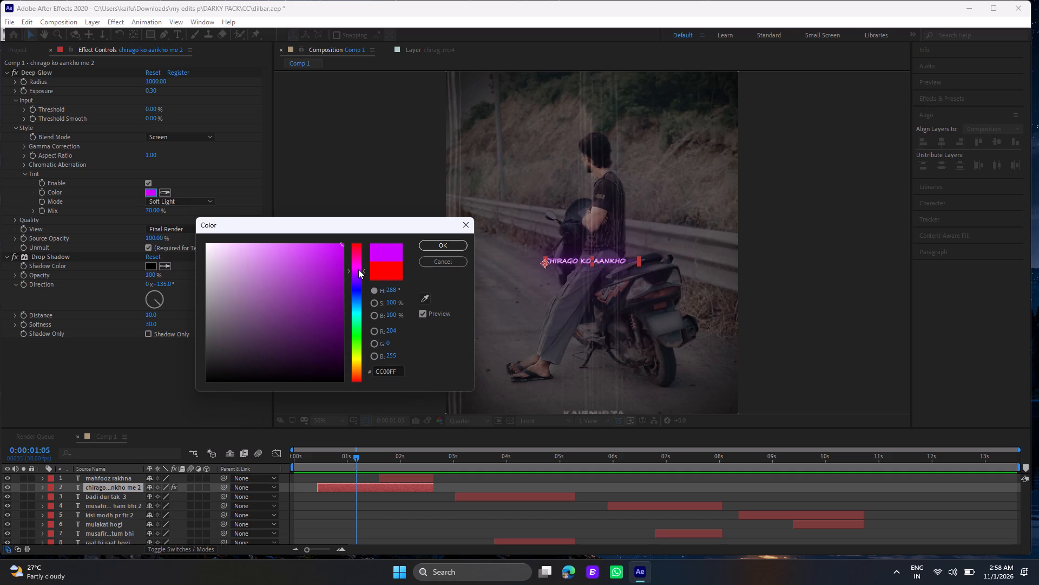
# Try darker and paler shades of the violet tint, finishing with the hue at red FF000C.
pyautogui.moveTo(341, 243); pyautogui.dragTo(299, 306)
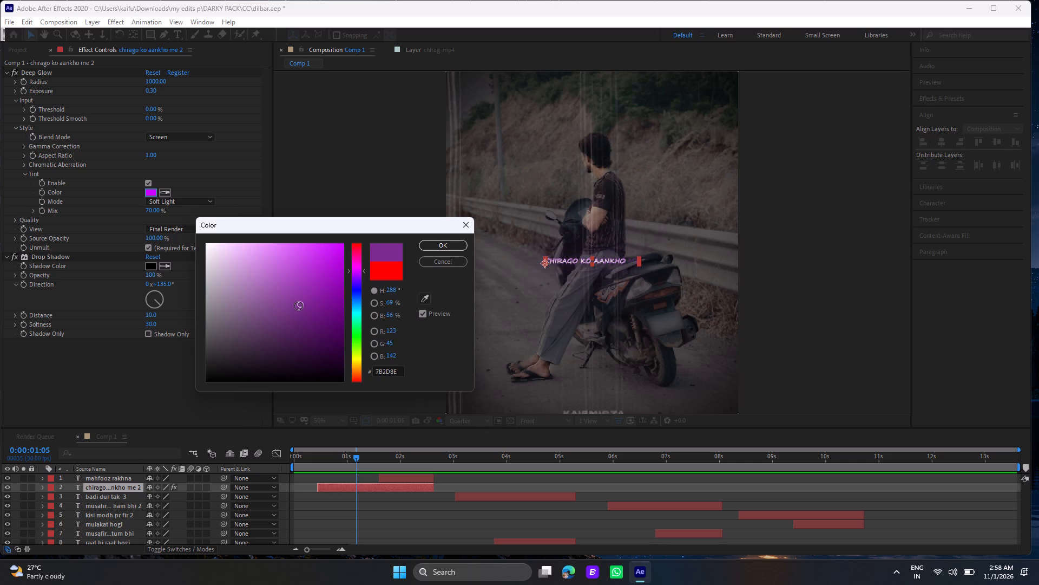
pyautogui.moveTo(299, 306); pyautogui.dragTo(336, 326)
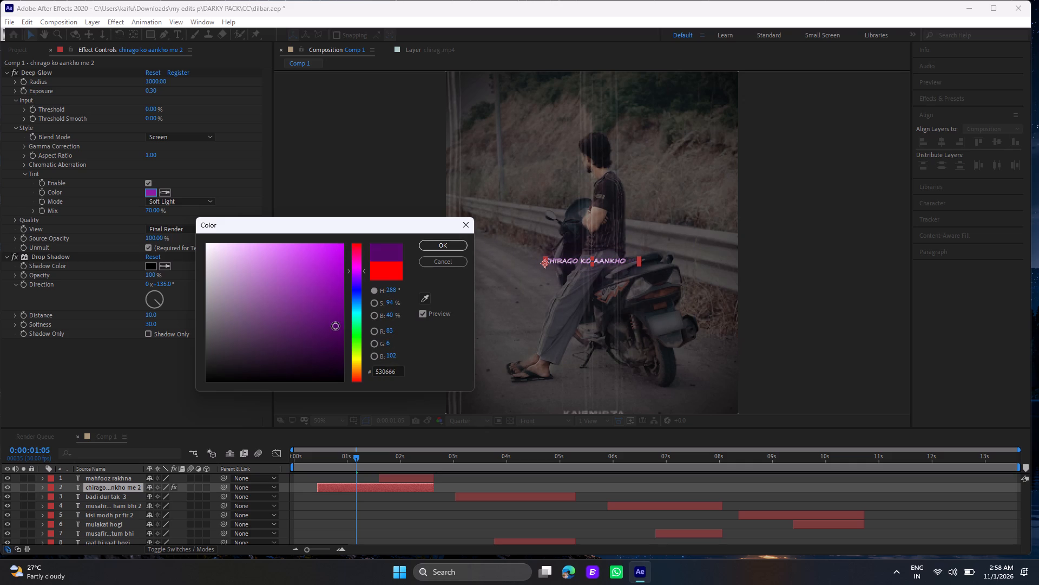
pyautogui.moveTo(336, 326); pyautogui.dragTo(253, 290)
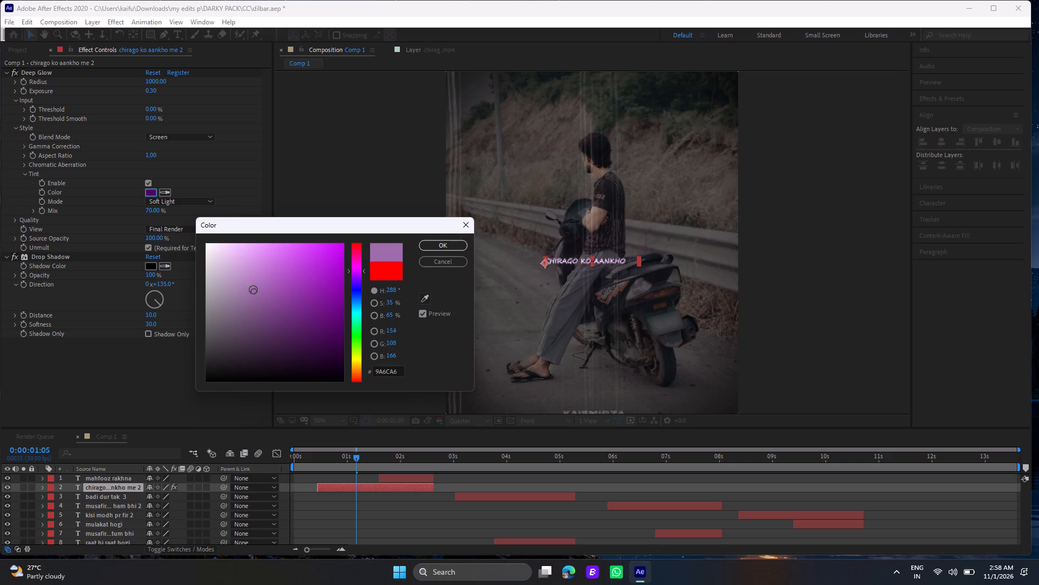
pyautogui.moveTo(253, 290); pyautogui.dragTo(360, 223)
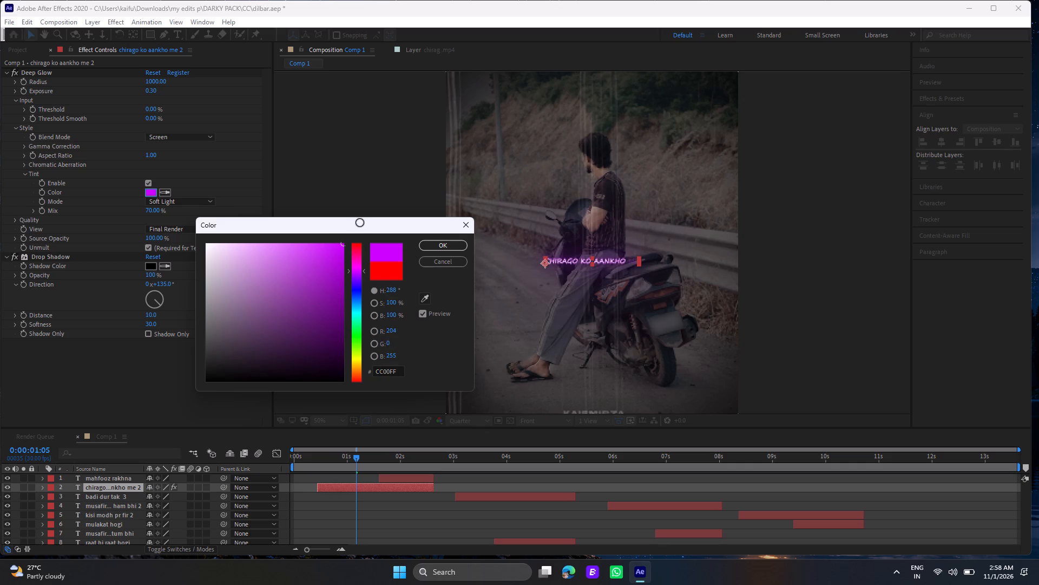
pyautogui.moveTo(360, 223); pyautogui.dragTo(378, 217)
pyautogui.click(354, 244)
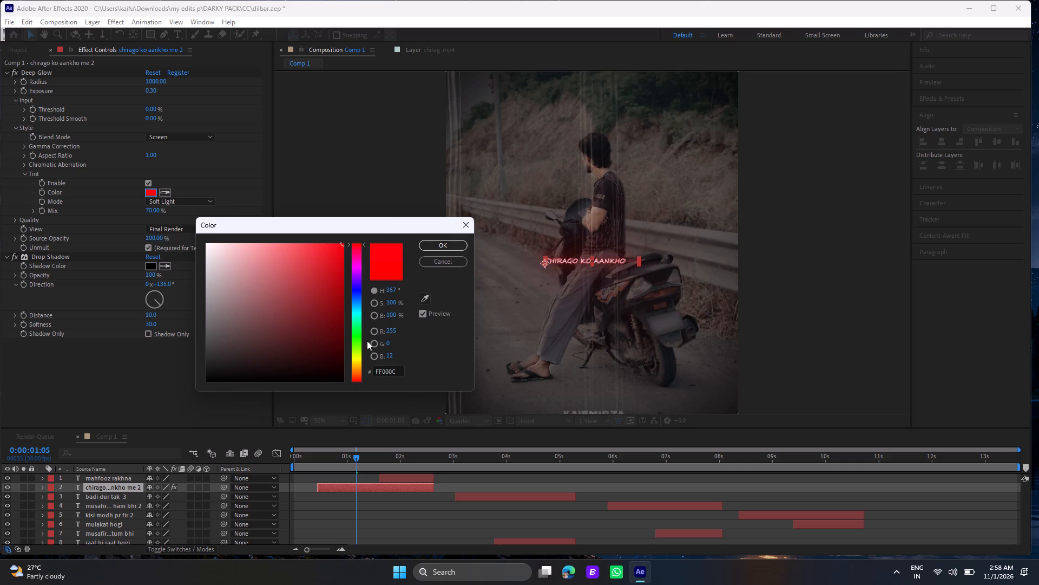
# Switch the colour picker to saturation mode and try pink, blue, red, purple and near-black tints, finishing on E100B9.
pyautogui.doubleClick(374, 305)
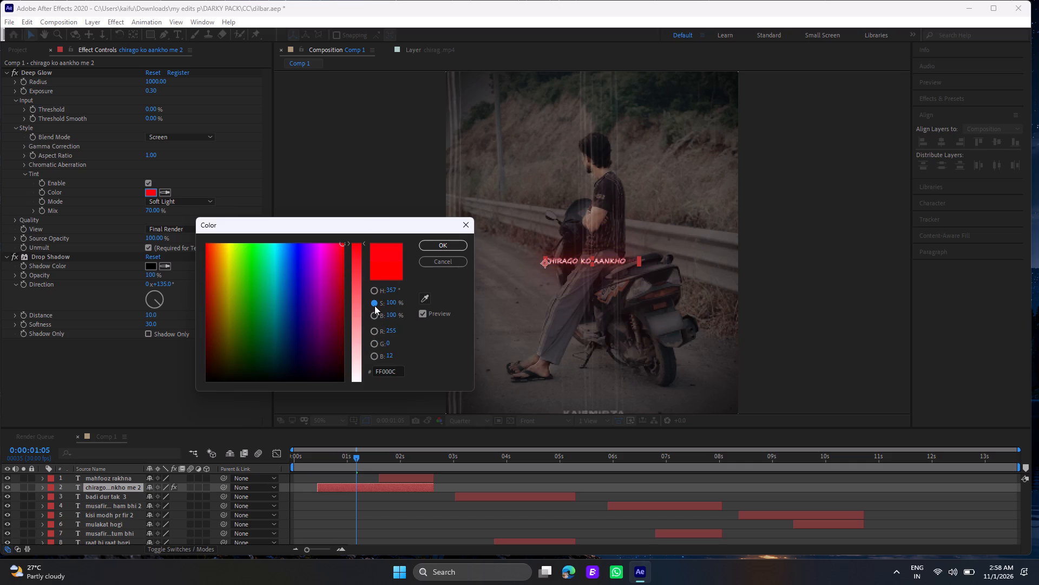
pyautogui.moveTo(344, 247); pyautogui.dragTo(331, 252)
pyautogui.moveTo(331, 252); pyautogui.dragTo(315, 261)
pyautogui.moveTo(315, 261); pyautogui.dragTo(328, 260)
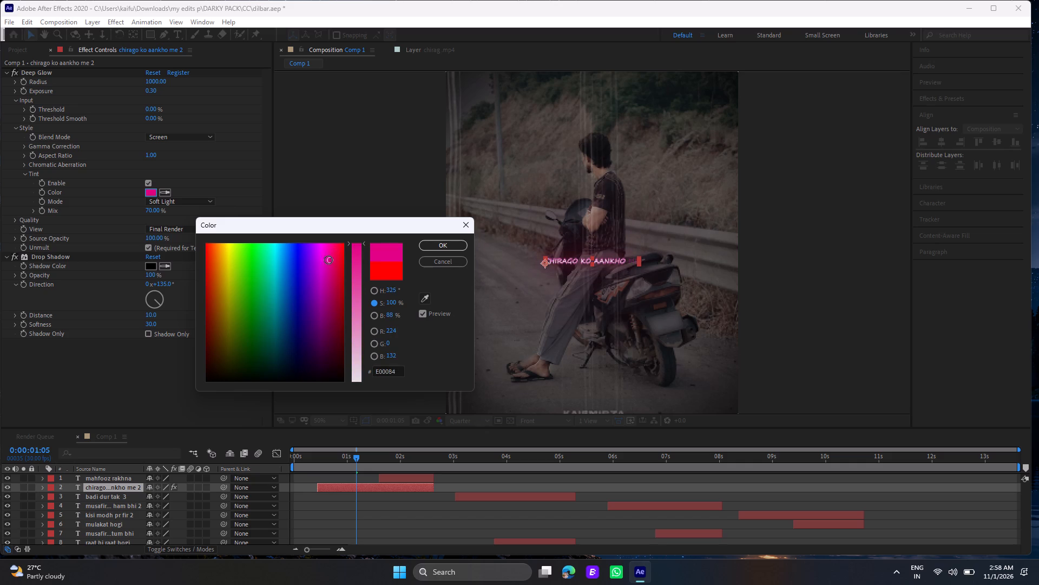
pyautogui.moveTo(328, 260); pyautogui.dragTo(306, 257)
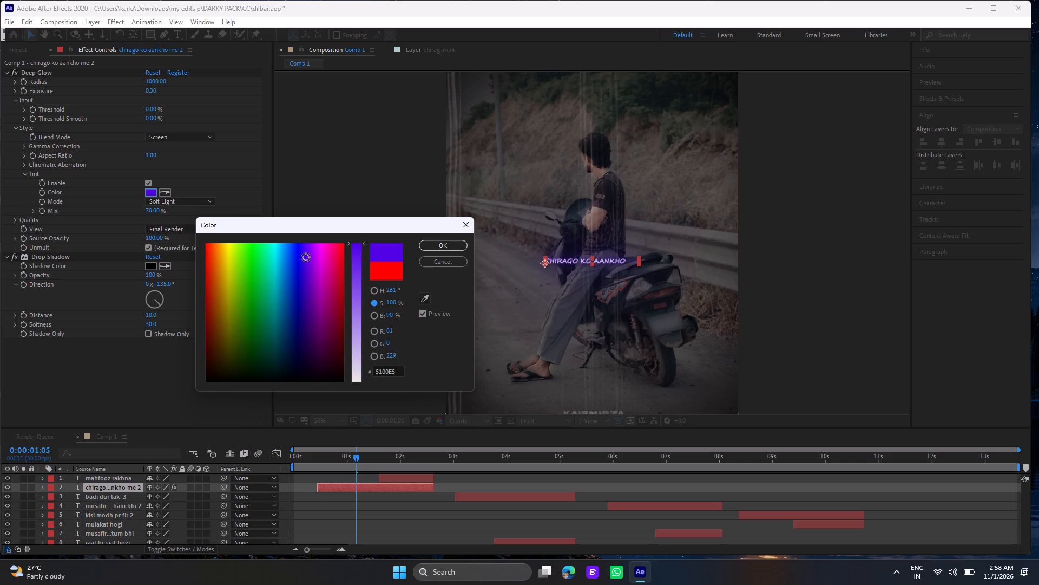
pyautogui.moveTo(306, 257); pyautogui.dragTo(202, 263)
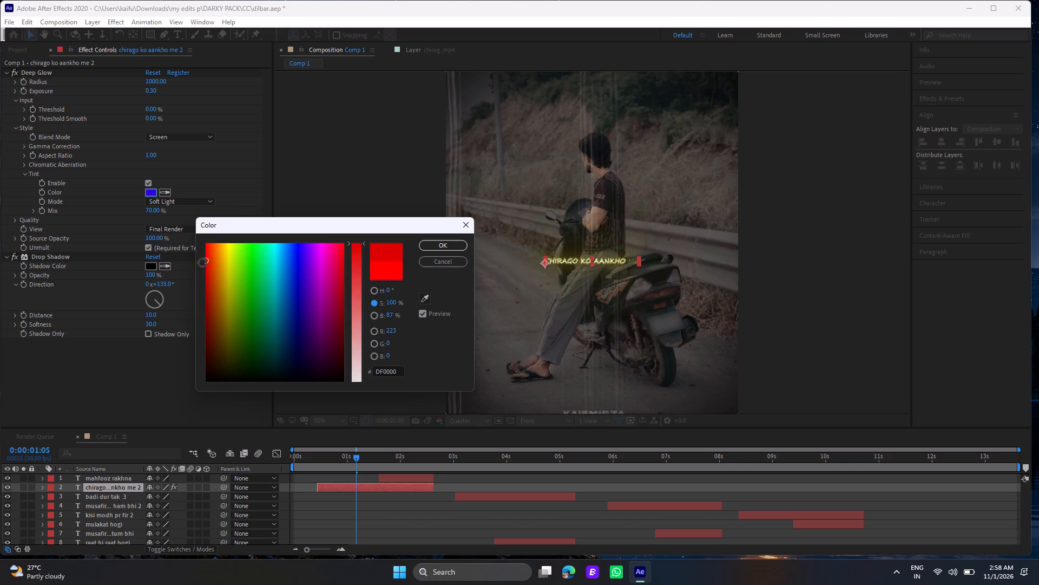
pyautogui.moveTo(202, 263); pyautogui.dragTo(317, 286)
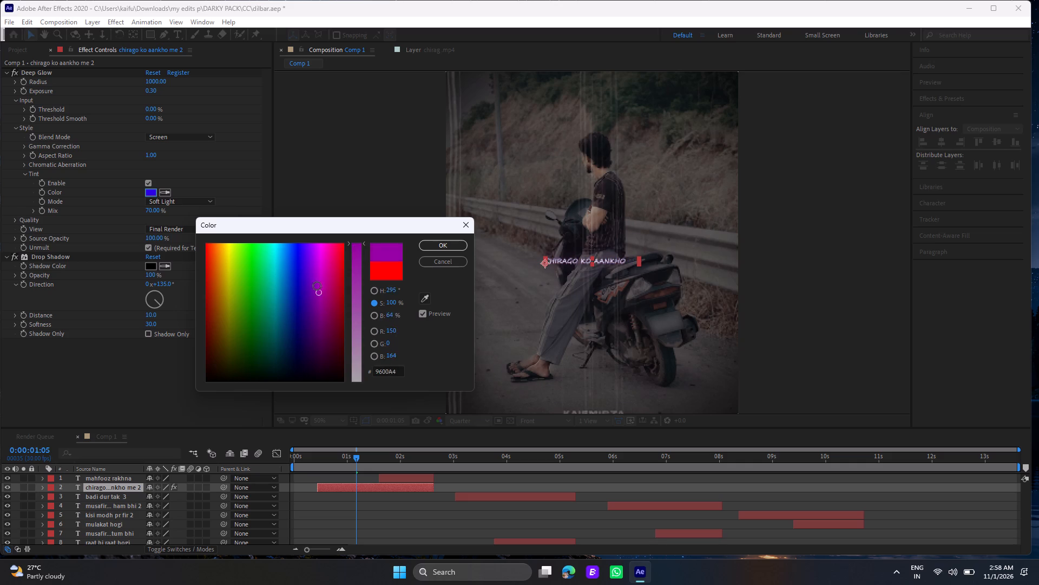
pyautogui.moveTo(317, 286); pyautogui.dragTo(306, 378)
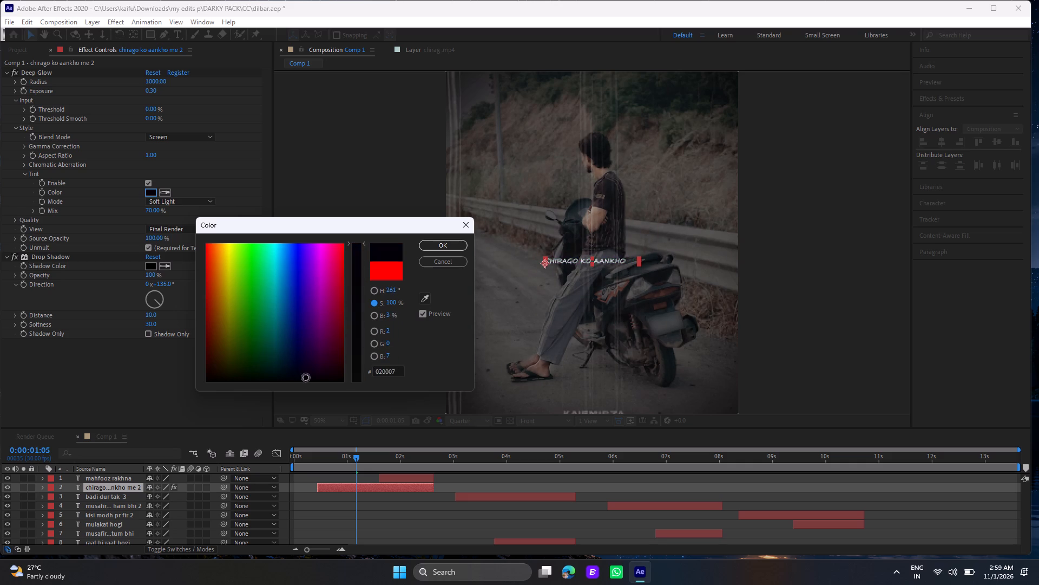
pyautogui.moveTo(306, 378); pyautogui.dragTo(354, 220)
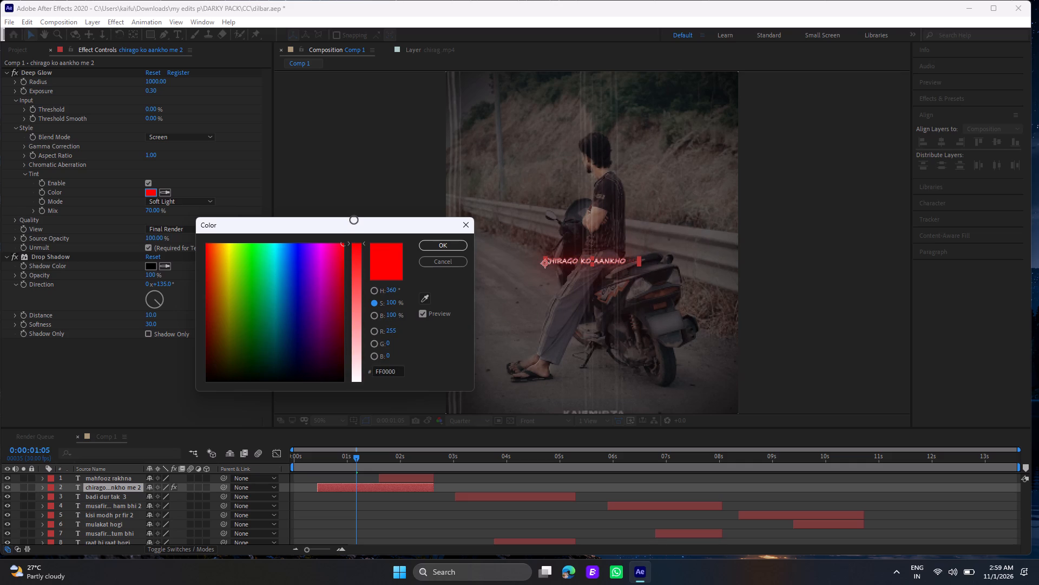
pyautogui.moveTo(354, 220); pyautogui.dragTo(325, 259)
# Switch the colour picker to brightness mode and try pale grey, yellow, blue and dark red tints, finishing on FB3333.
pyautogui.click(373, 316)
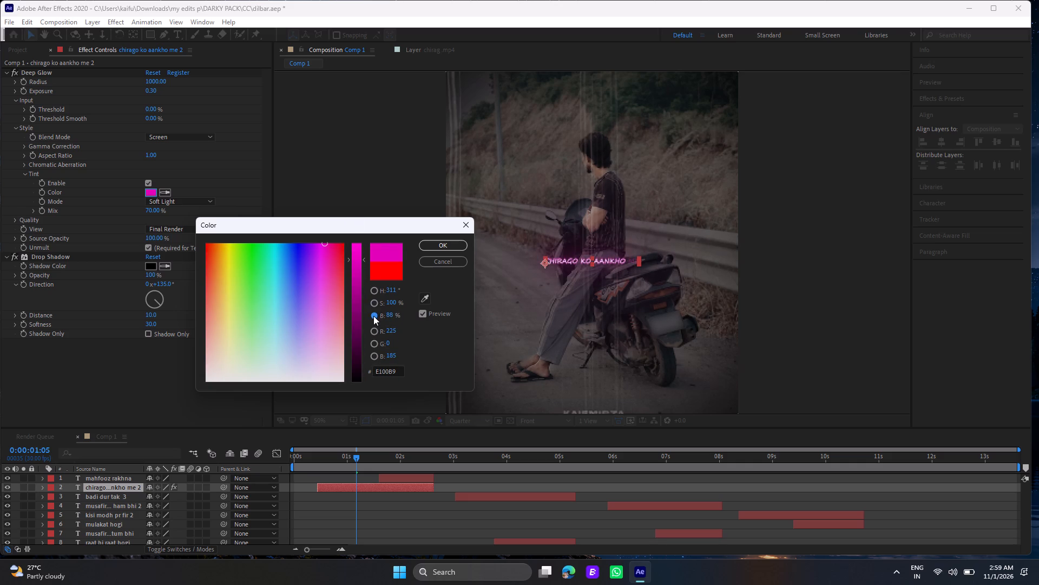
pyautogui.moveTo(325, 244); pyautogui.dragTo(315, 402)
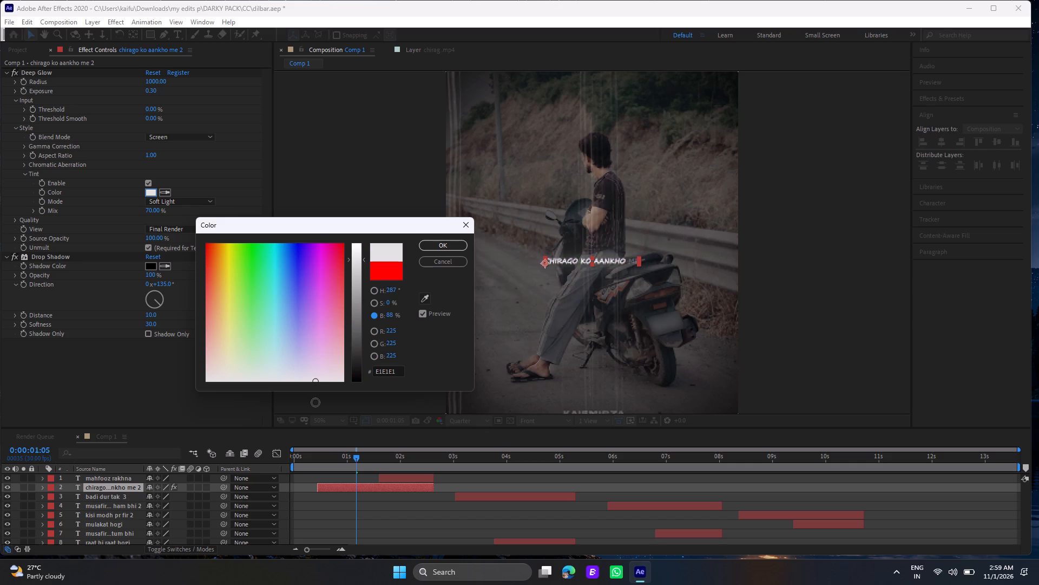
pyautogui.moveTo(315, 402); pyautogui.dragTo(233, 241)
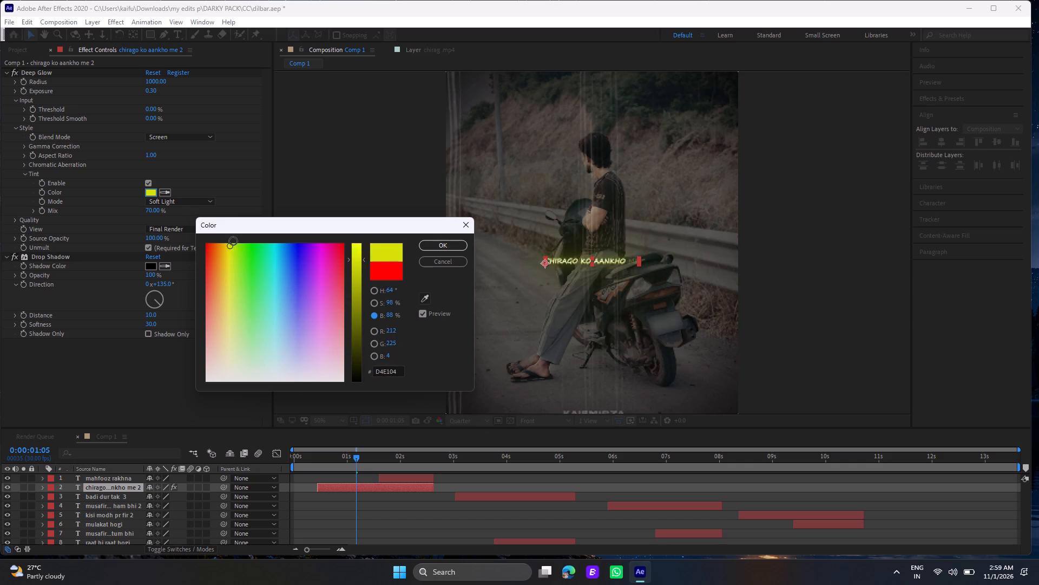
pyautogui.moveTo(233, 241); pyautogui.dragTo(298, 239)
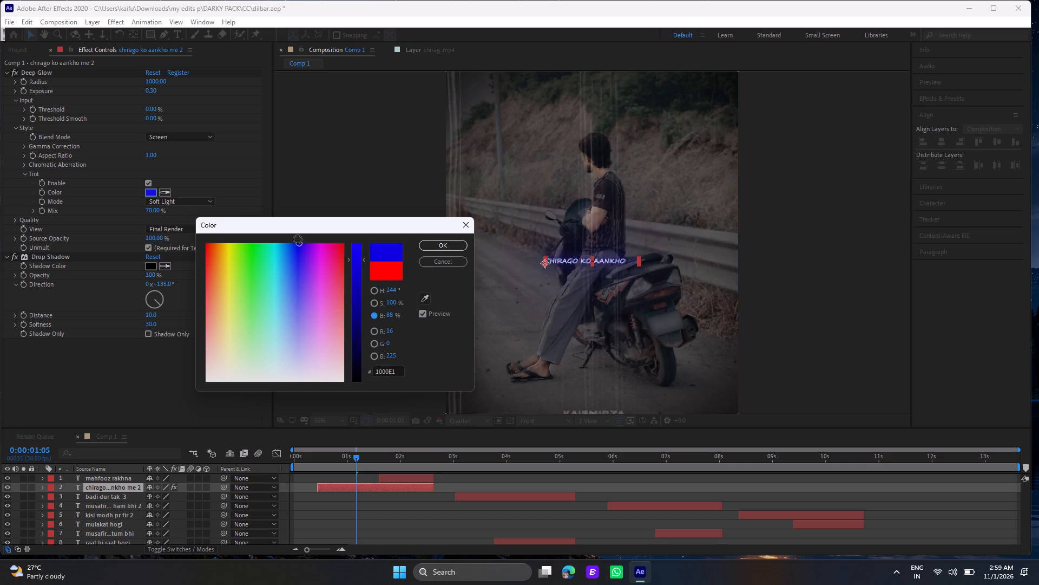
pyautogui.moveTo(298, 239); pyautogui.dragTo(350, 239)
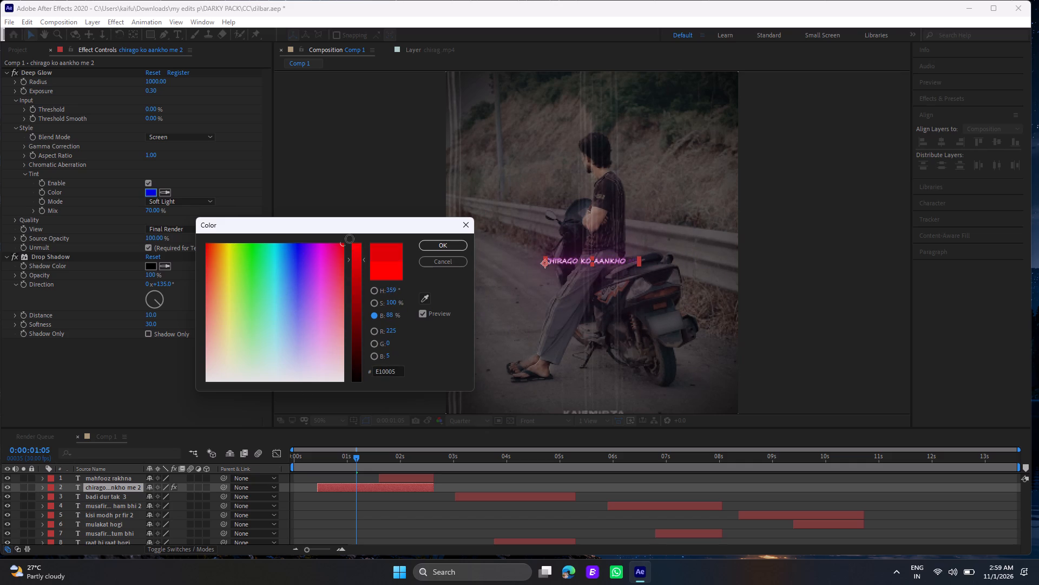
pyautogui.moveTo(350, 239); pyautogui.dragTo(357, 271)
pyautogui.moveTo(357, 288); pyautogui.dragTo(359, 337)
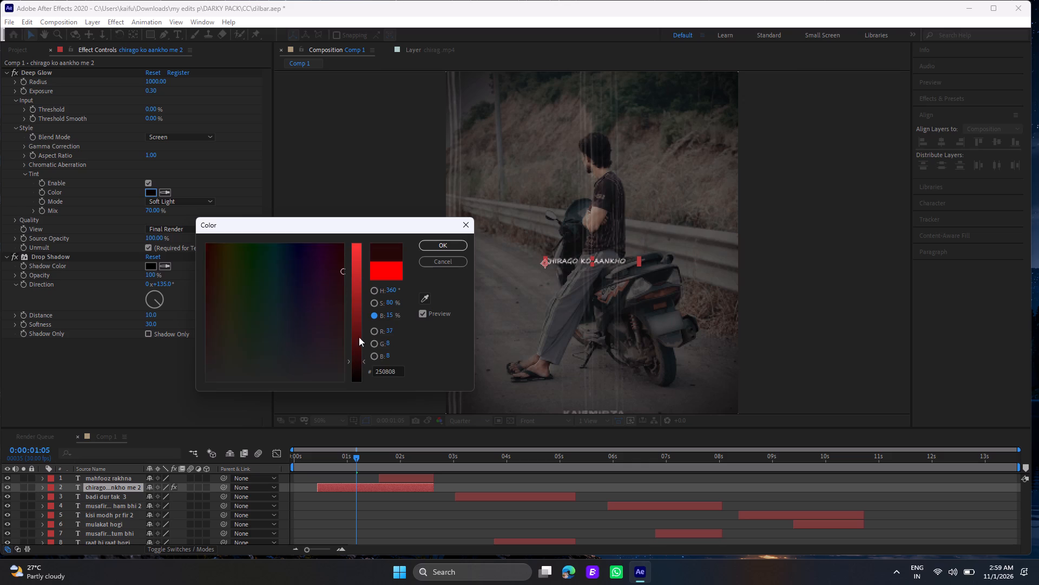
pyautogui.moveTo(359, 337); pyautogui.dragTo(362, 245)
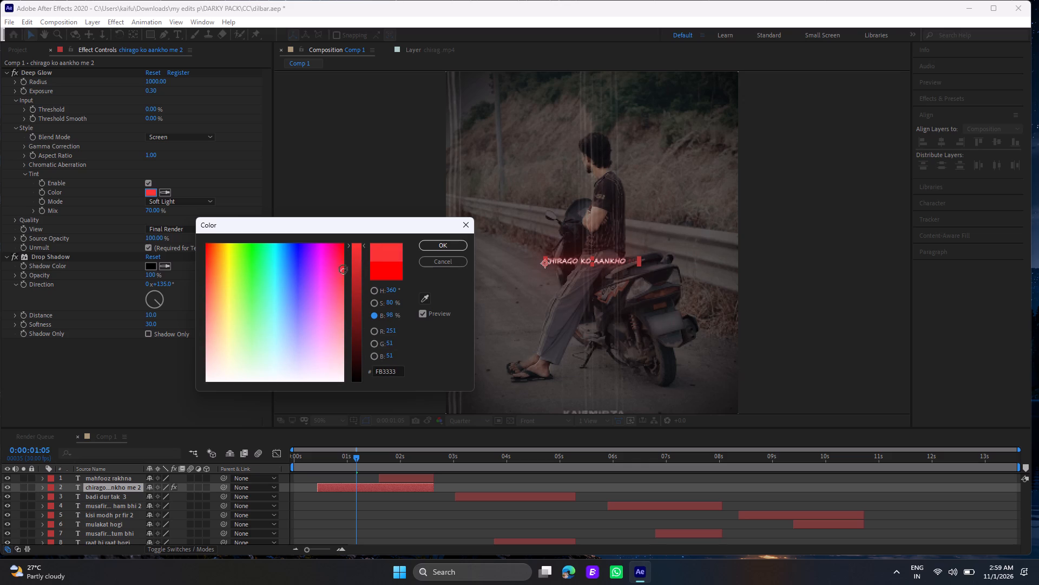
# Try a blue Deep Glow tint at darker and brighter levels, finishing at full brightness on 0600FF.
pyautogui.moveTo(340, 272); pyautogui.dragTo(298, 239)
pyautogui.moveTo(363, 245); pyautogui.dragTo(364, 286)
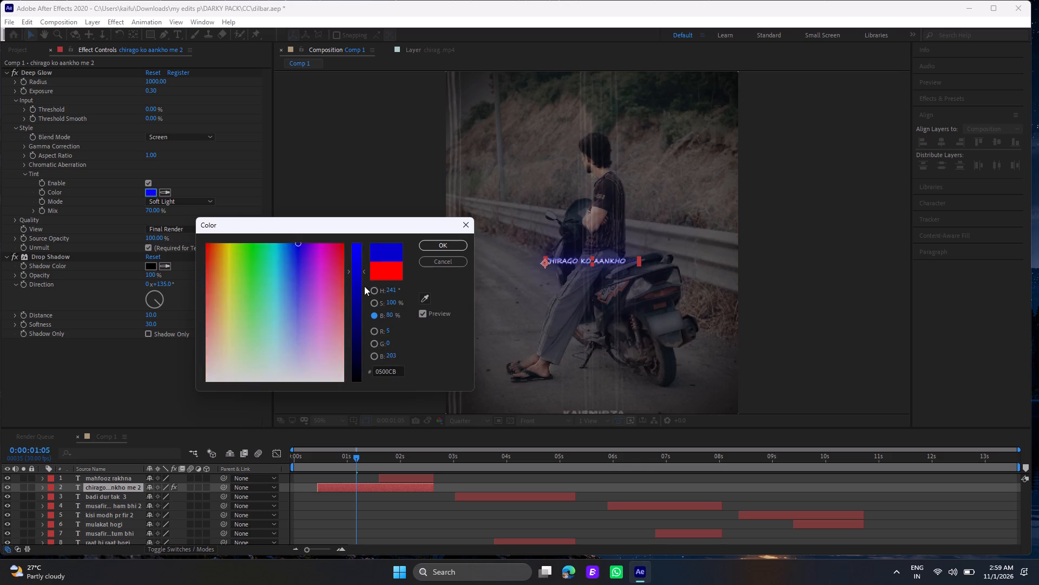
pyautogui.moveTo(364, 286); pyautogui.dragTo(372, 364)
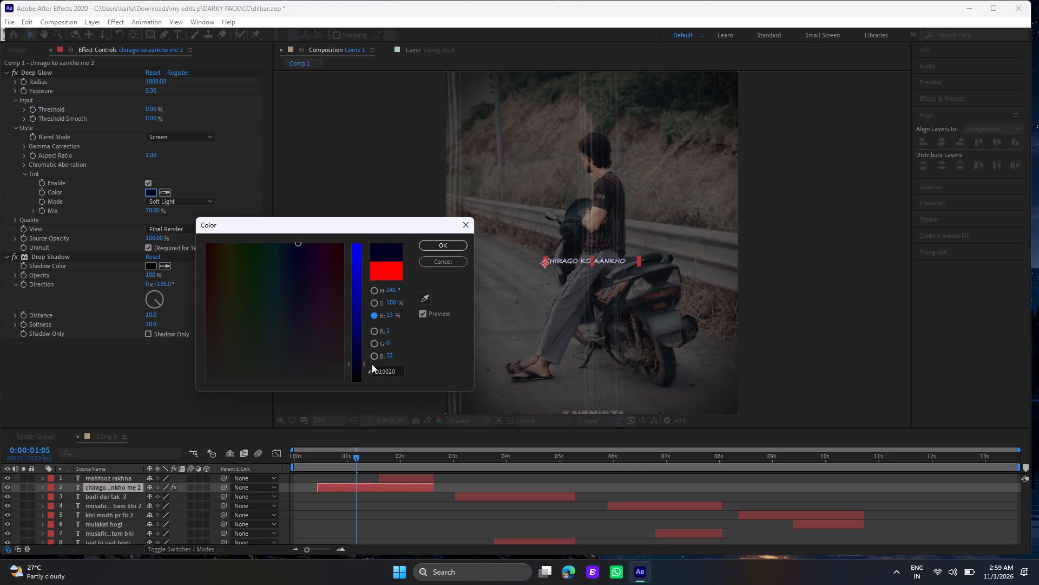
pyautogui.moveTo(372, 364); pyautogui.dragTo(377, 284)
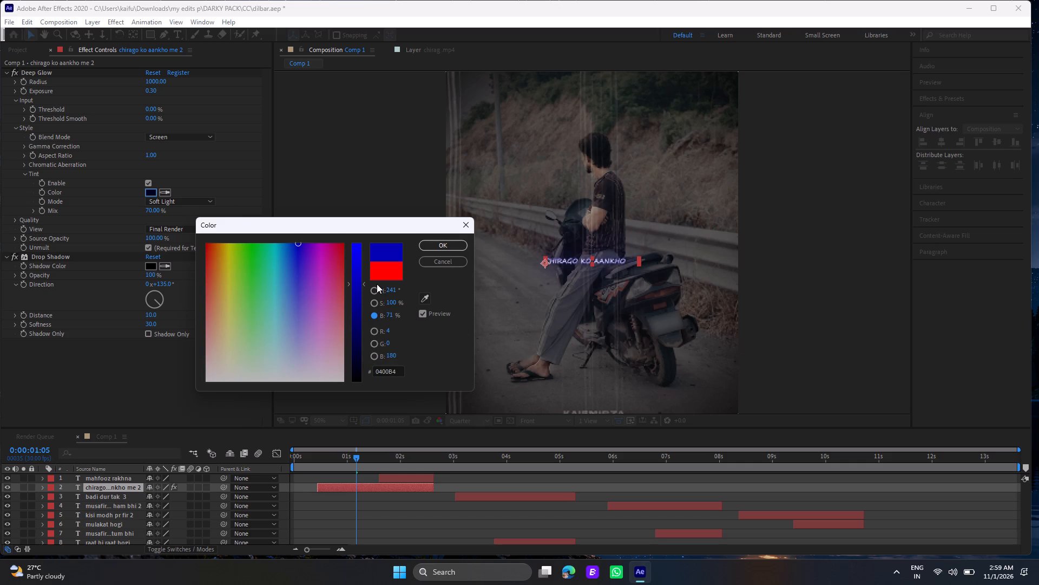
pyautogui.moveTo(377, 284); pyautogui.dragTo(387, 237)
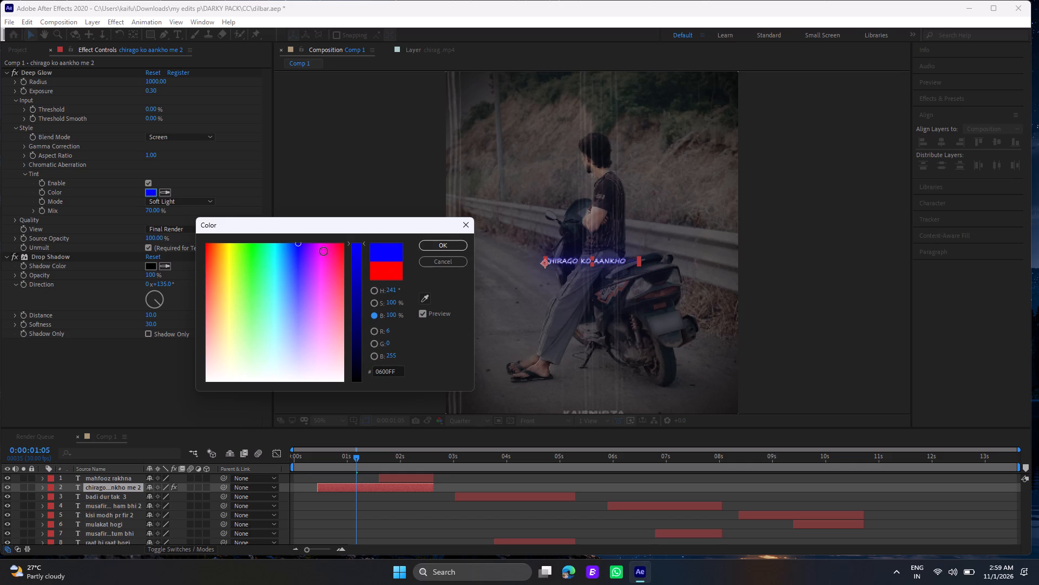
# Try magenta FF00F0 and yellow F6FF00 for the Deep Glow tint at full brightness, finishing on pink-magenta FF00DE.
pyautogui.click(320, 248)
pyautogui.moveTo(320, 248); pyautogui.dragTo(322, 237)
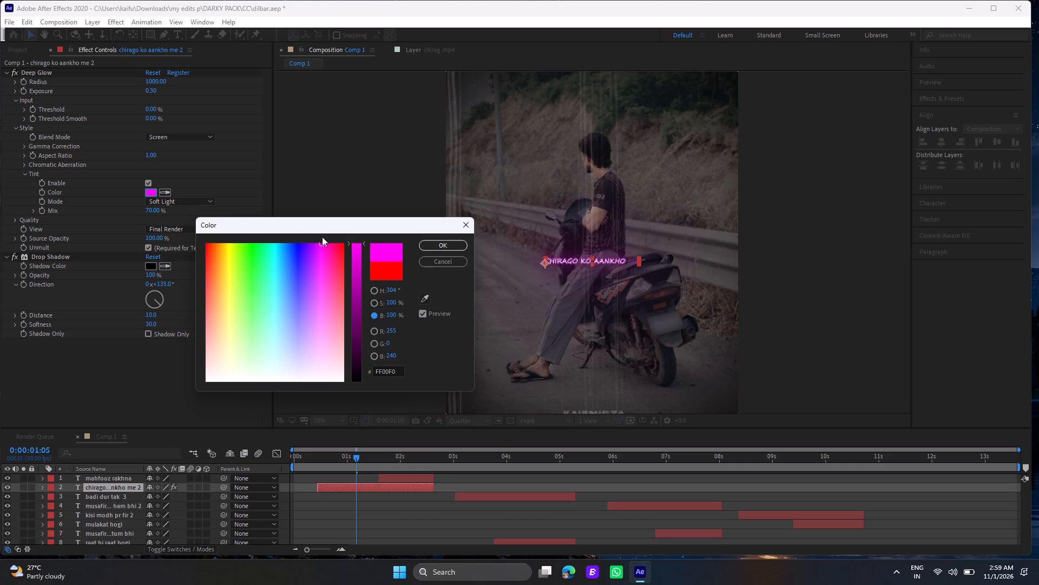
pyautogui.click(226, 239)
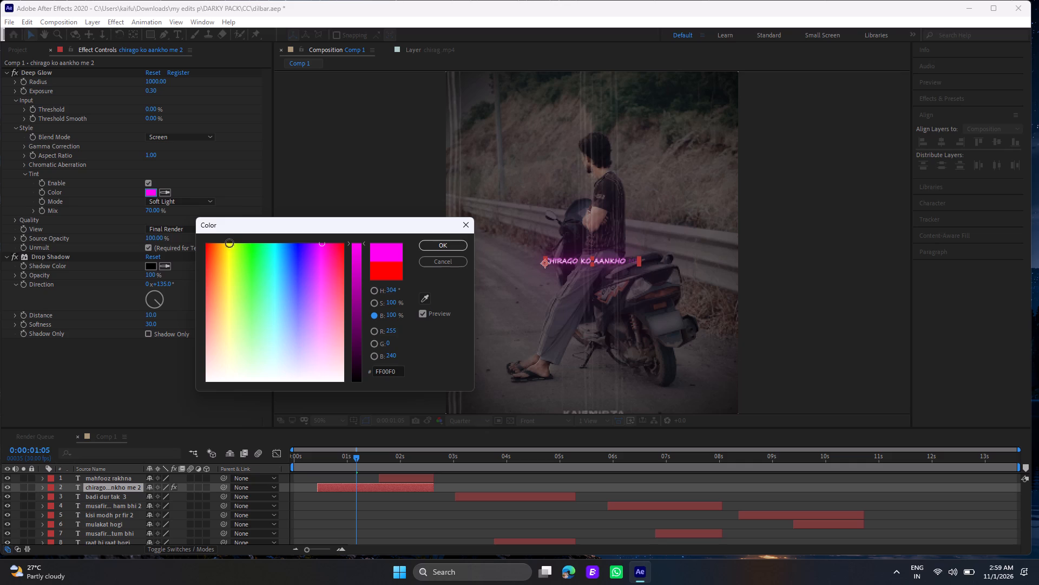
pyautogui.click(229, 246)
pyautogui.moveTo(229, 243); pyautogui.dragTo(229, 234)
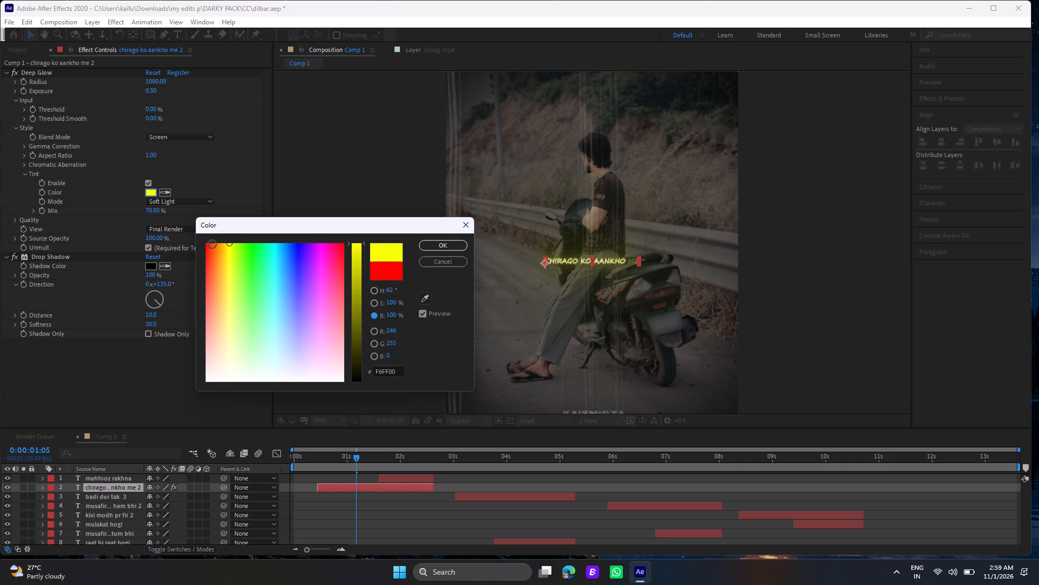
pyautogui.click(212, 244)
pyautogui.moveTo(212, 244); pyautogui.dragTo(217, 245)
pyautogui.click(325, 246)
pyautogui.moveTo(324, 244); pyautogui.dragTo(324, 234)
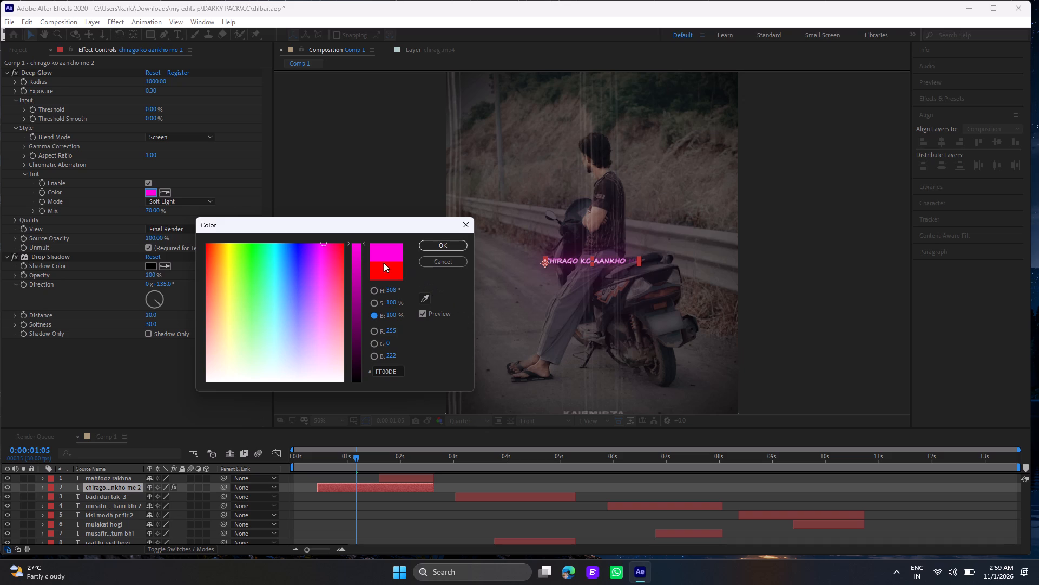
# Set the Deep Glow tint of the chirago ko aankho me 2 layer to blue 0C00FF and accept it.
pyautogui.moveTo(297, 250); pyautogui.dragTo(299, 235)
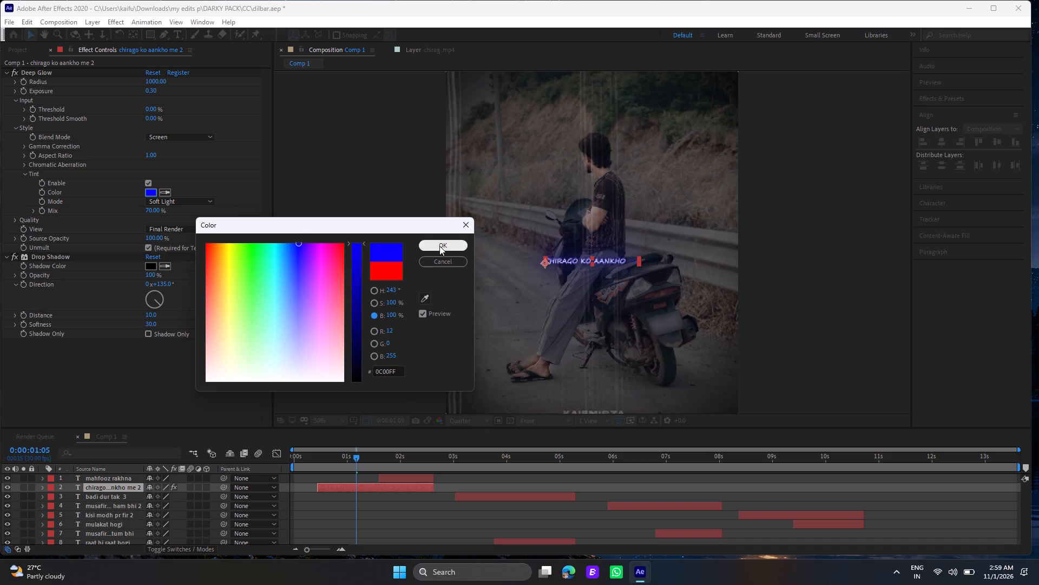
pyautogui.click(439, 246)
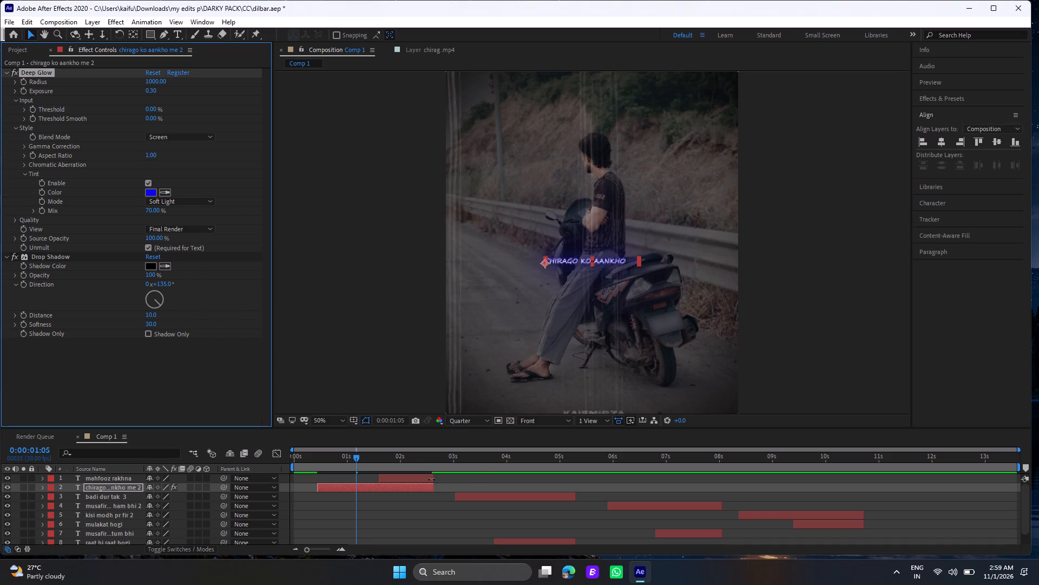
# Collapse the Deep Glow and Drop Shadow effects of the chirago ko aankho me 2 layer and select Drop Shadow.
pyautogui.click(409, 480)
pyautogui.click(404, 487)
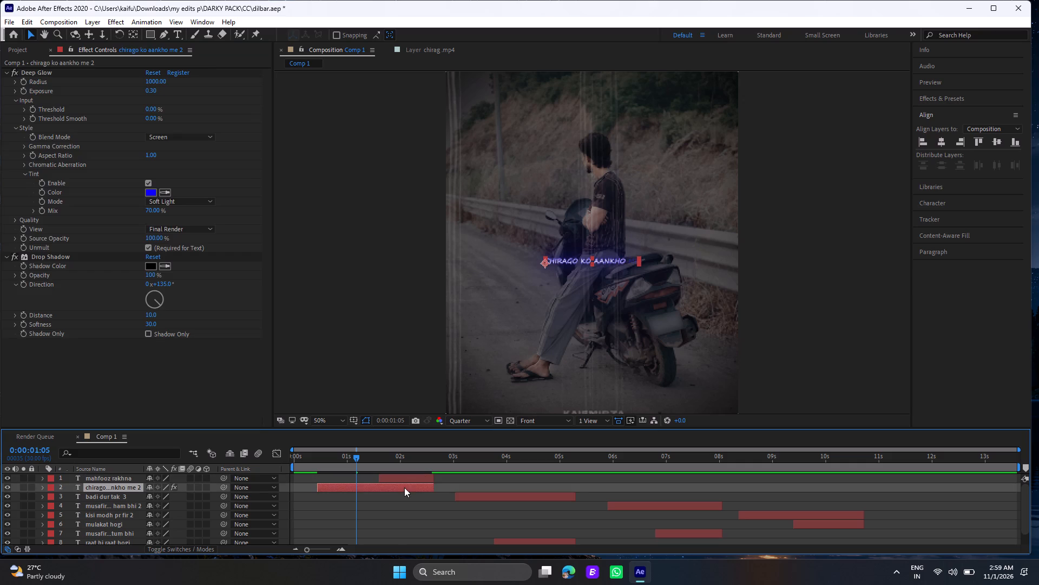
pyautogui.click(8, 71)
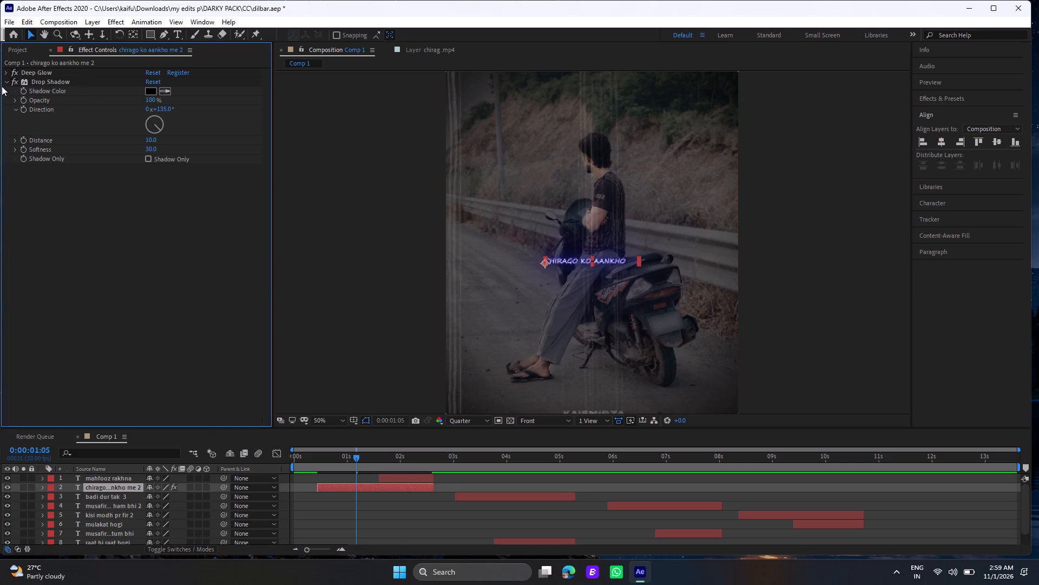
pyautogui.click(3, 83)
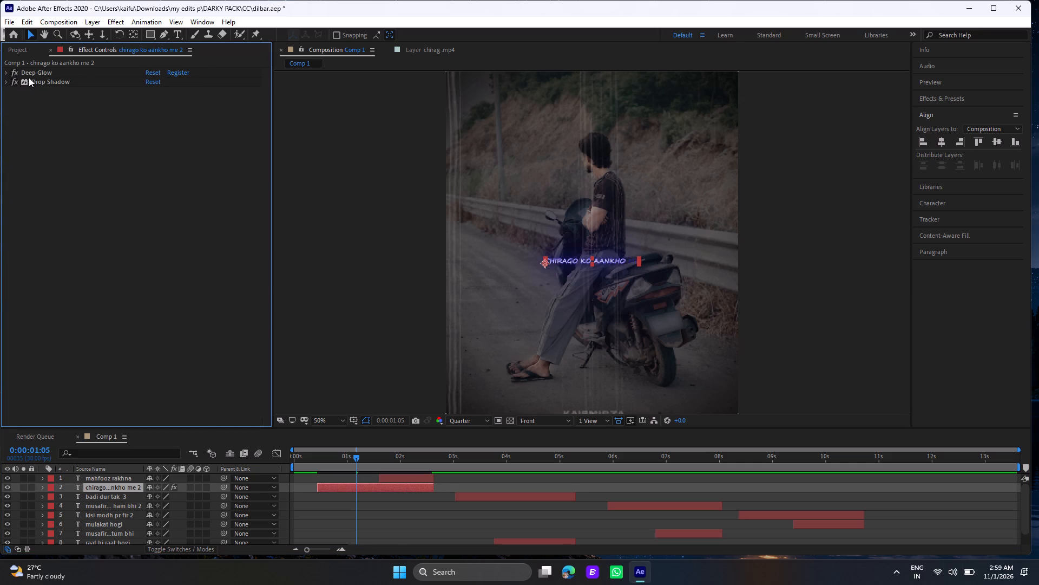
pyautogui.keyDown('ctrl'); pyautogui.click(39, 82); pyautogui.keyUp('ctrl')
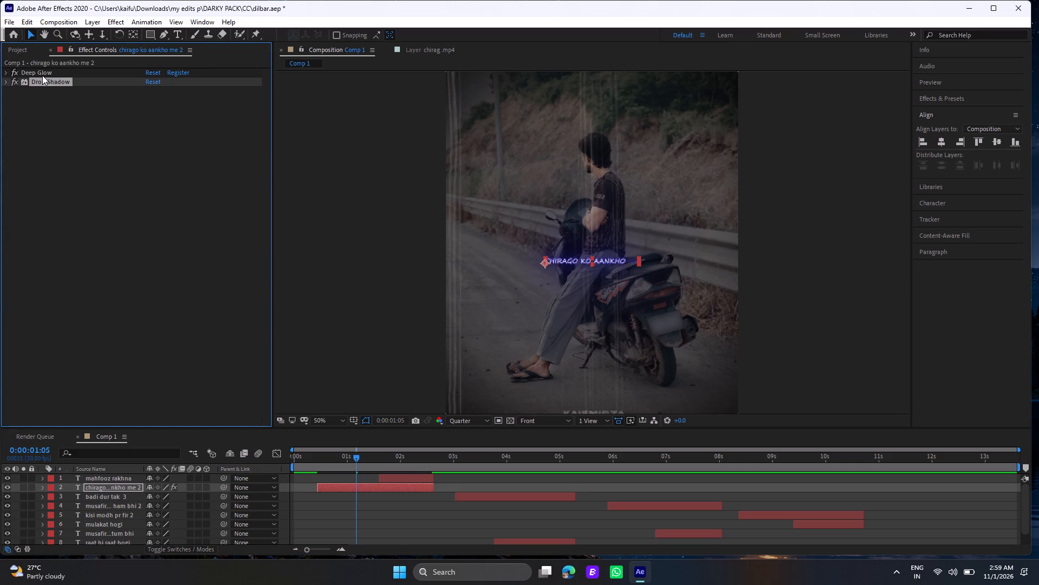
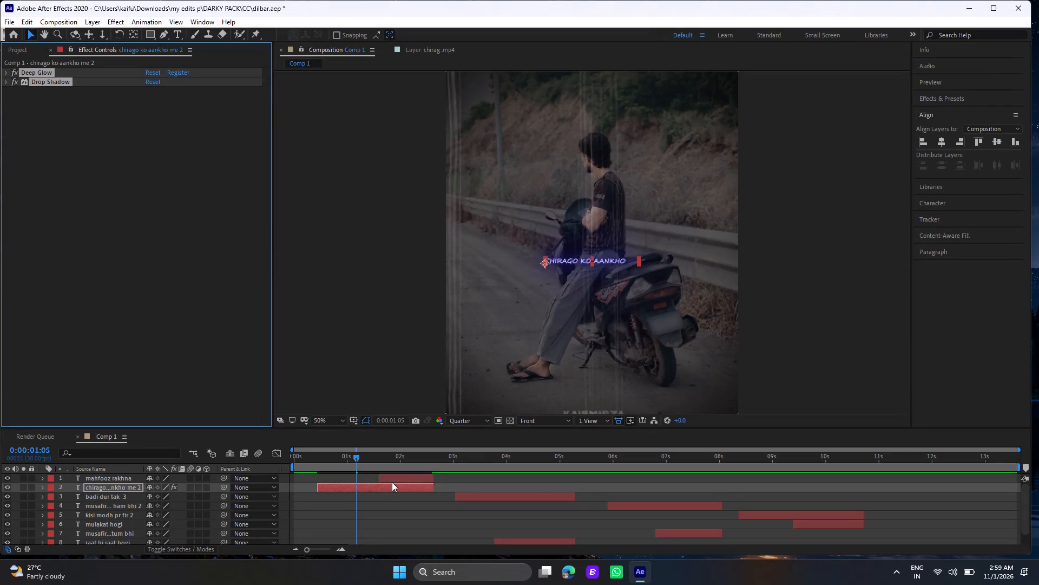
# Paste the copied Deep Glow and Drop Shadow effects onto the mahfooz rakhna layer and preview from 0:00:00:12.
pyautogui.click(392, 480)
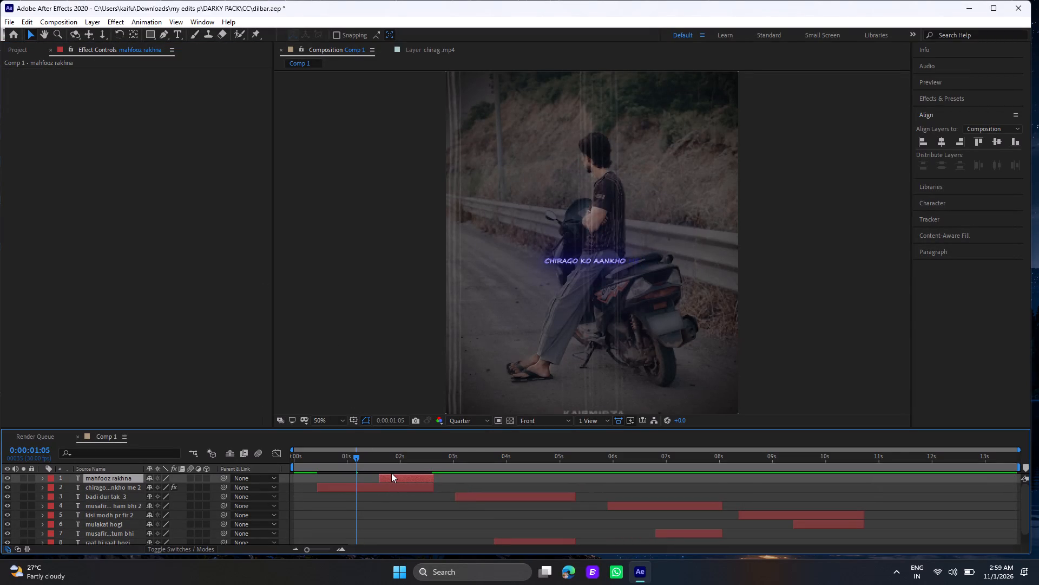
pyautogui.hotkey('ctrl', 'v')
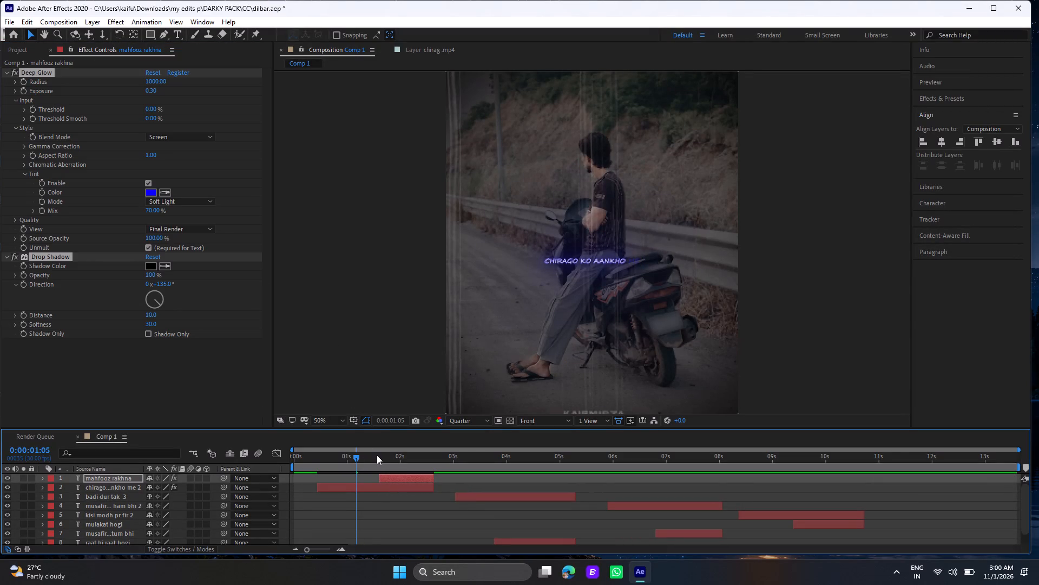
pyautogui.click(379, 457)
pyautogui.moveTo(379, 457); pyautogui.dragTo(422, 466)
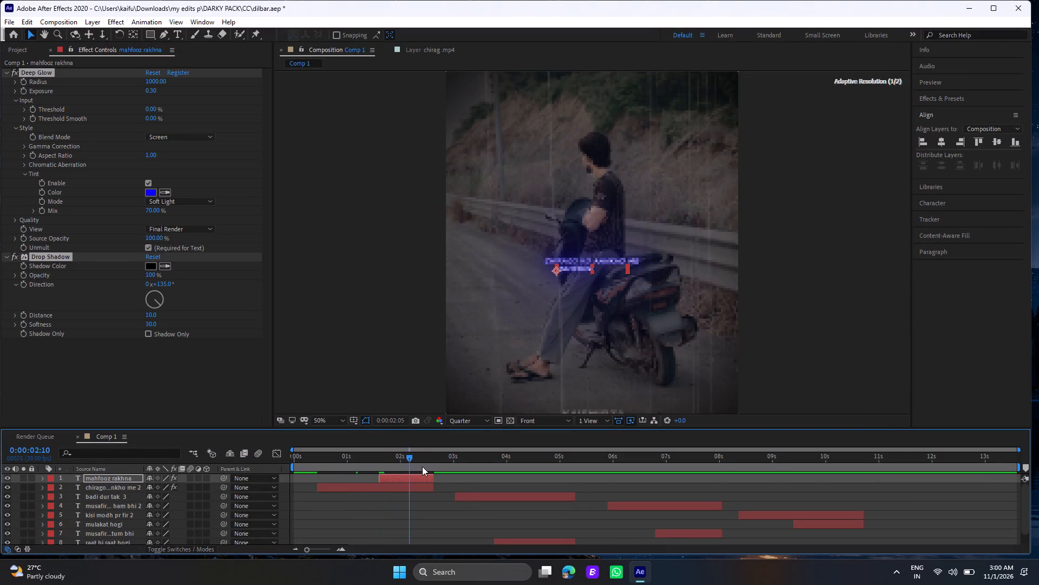
pyautogui.moveTo(422, 466); pyautogui.dragTo(315, 468)
pyautogui.press('space')
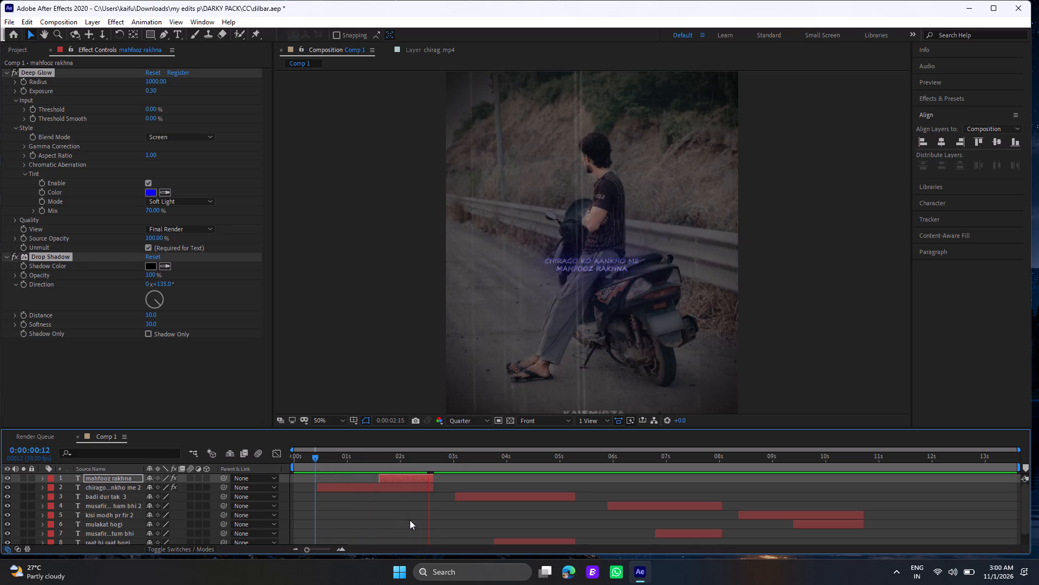
# Paste the Deep Glow and Drop Shadow effects onto the badi dur tak 3 and raat hi raat hogi layers.
pyautogui.click(456, 461)
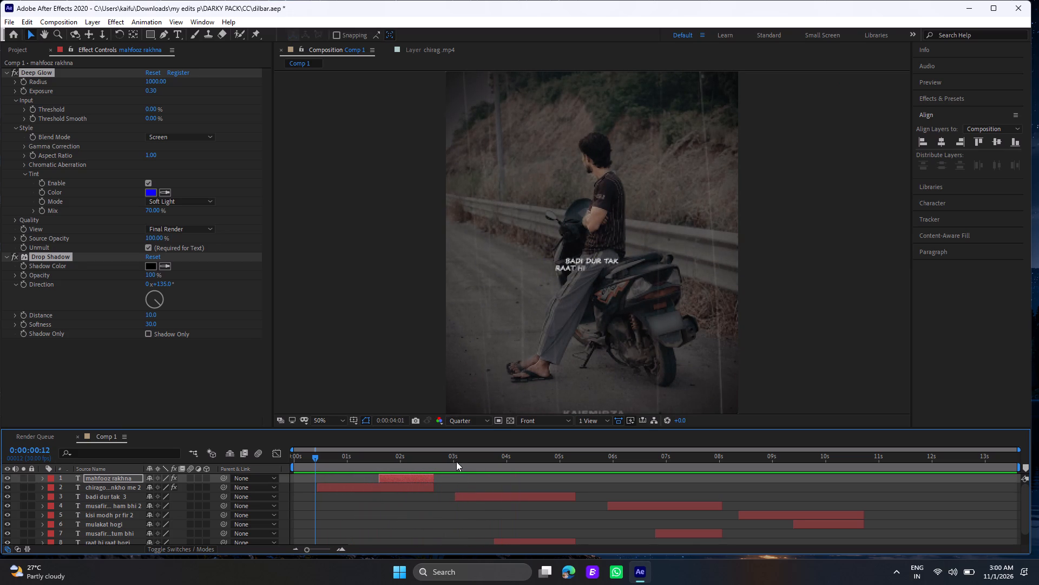
pyautogui.click(456, 461)
pyautogui.click(466, 497)
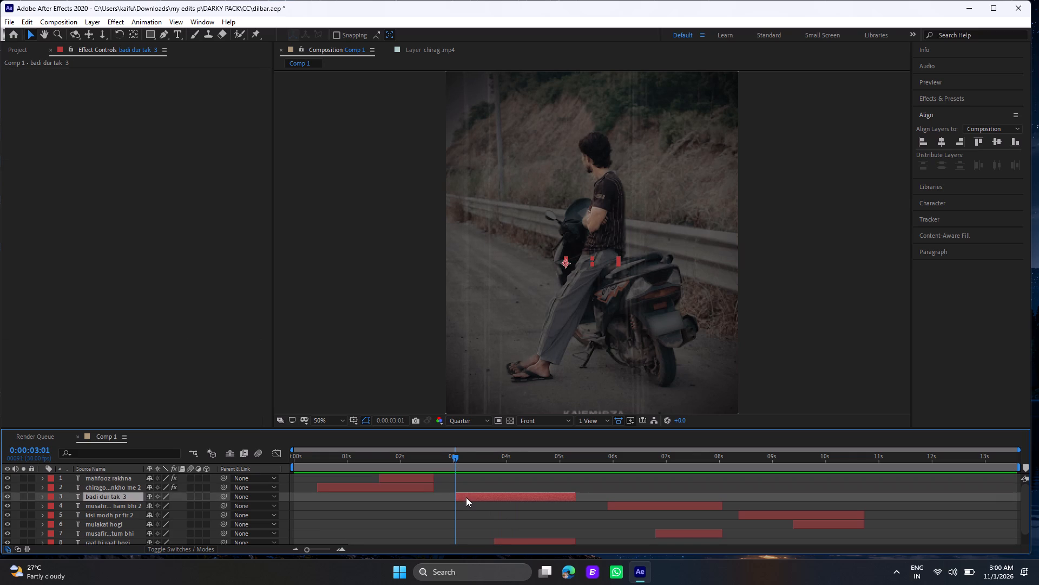
pyautogui.hotkey('ctrl', 'v')
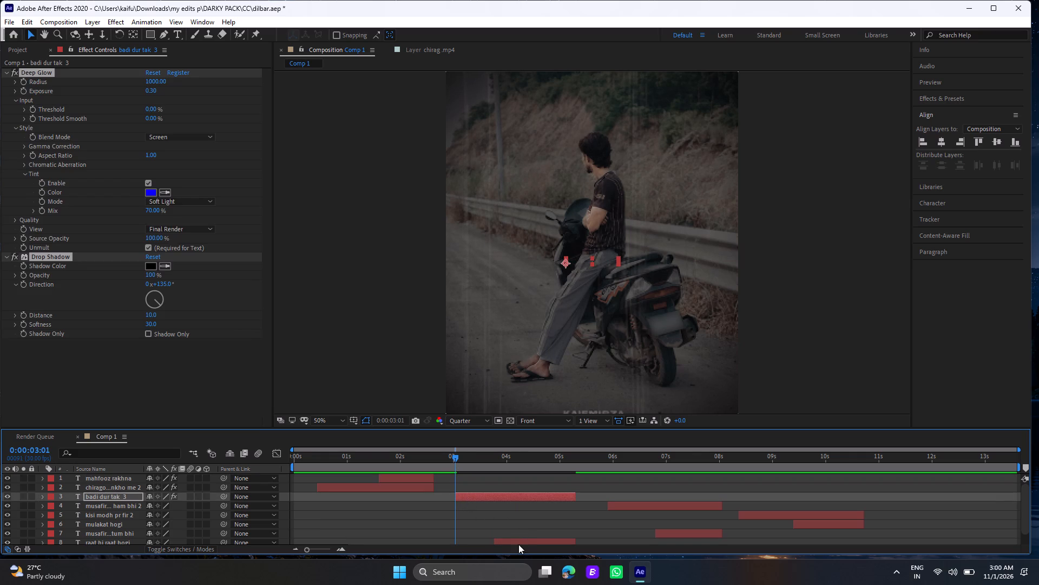
pyautogui.scroll(-1, 516, 522)
pyautogui.click(518, 528)
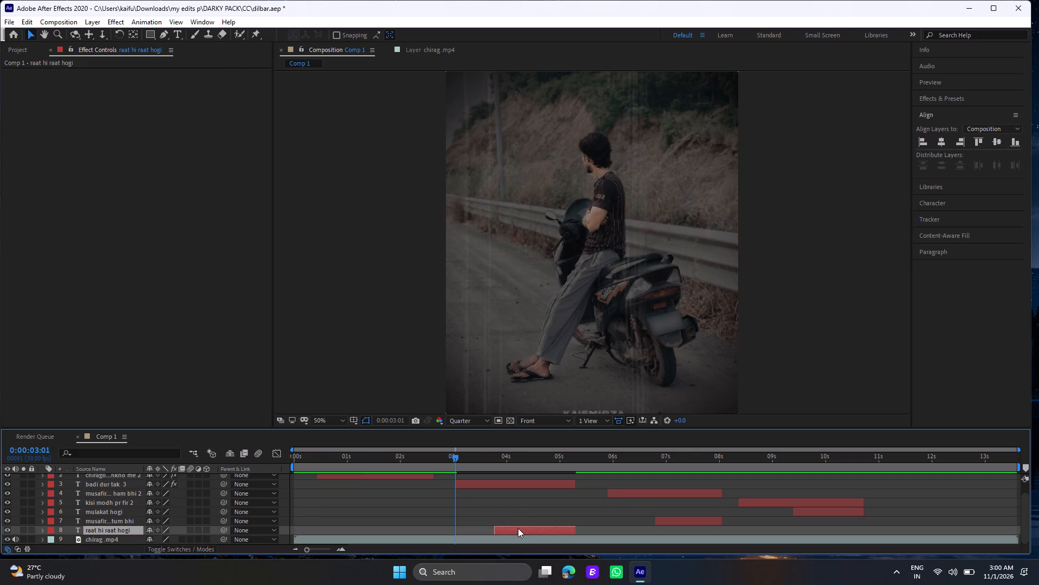
pyautogui.hotkey('ctrl', 'v')
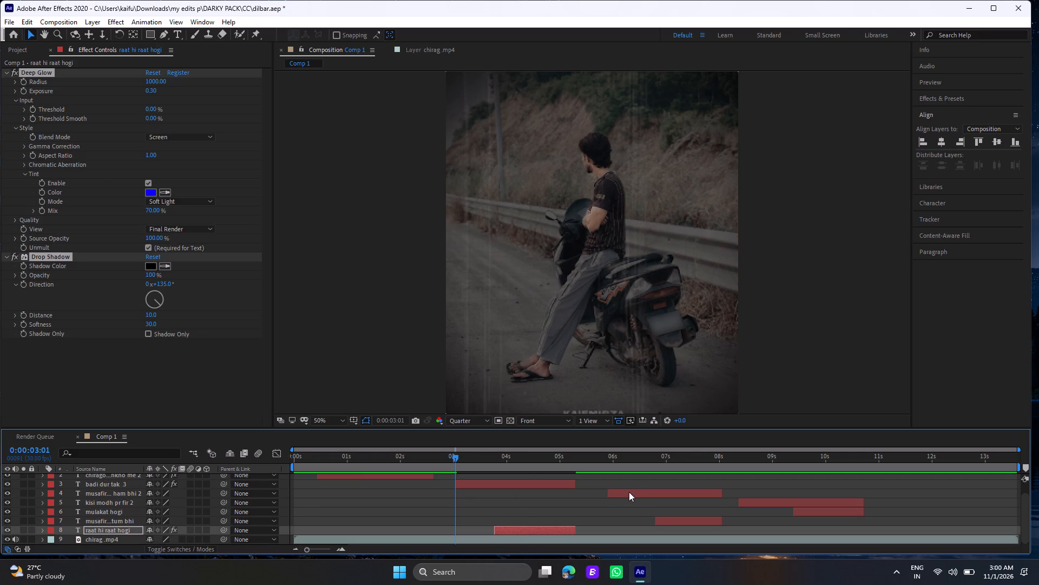
# Paste the same two effects onto the musafir hai ham bhi 2, musafir ho tum bhi and kisi modh pr fir 2 layers.
pyautogui.click(629, 492)
pyautogui.hotkey('ctrl', 'v')
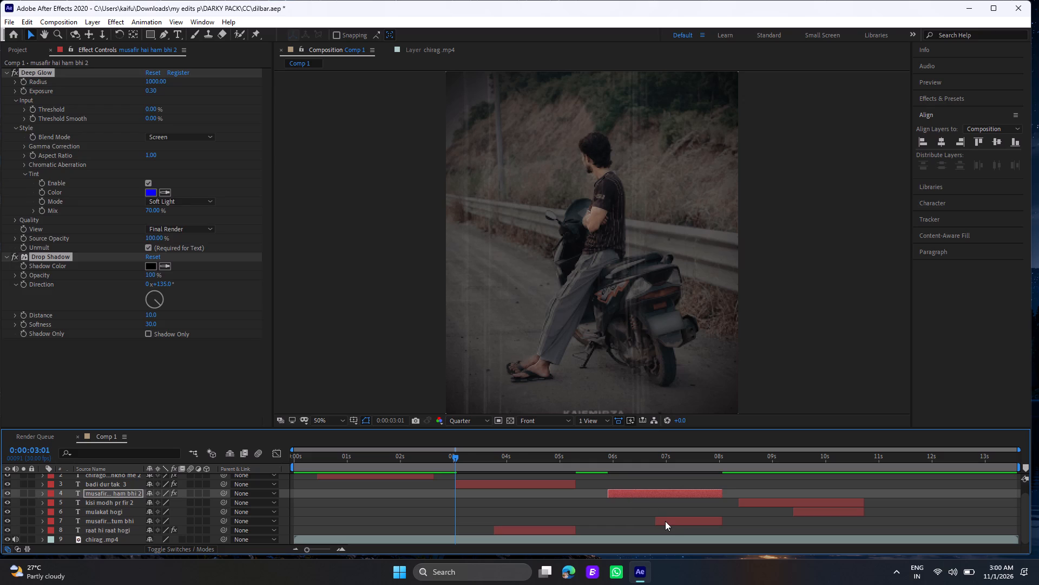
pyautogui.click(665, 521)
pyautogui.hotkey('ctrl', 'v')
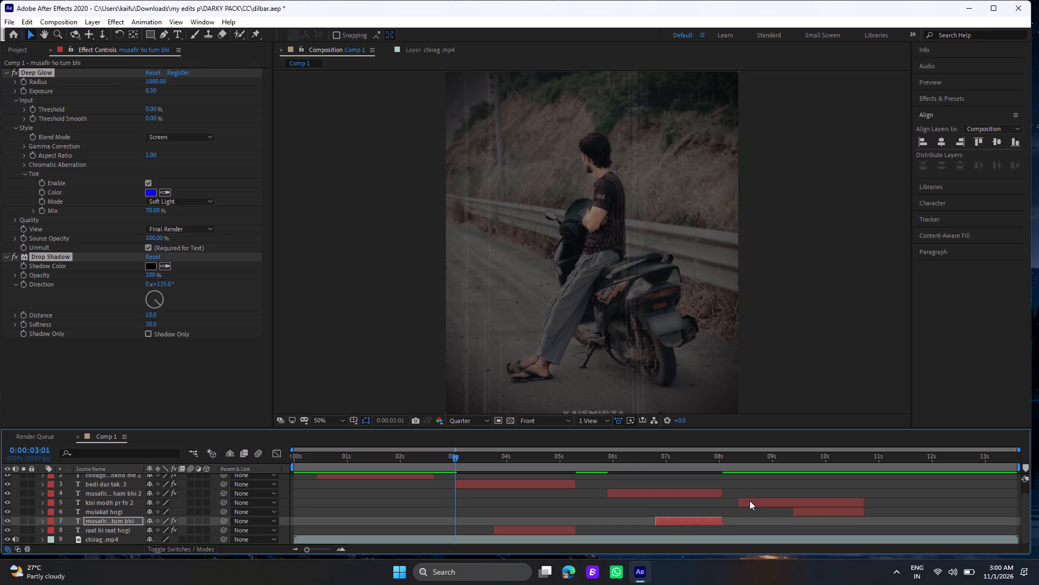
pyautogui.click(749, 500)
pyautogui.hotkey('ctrl', 'v')
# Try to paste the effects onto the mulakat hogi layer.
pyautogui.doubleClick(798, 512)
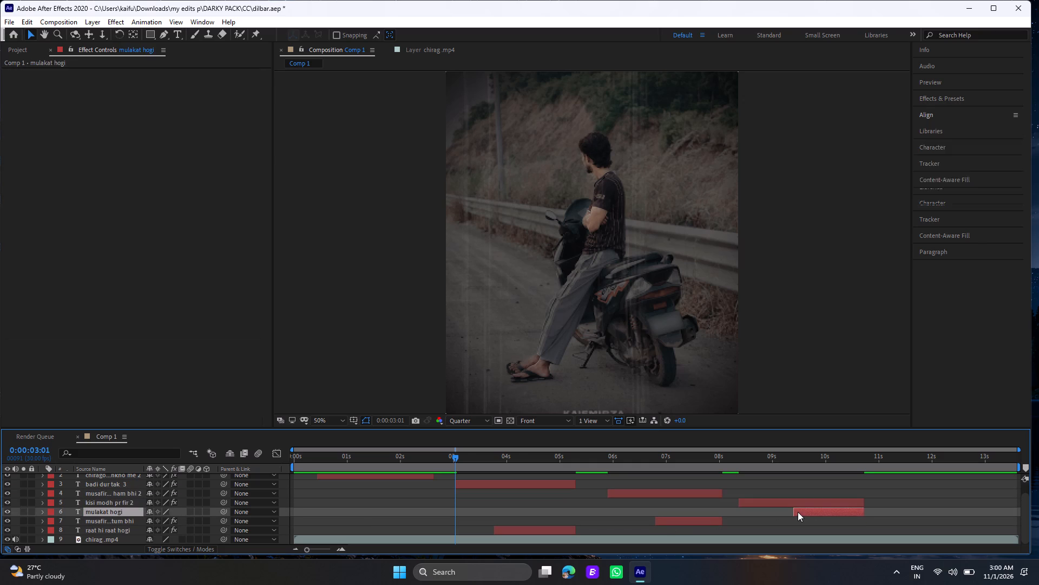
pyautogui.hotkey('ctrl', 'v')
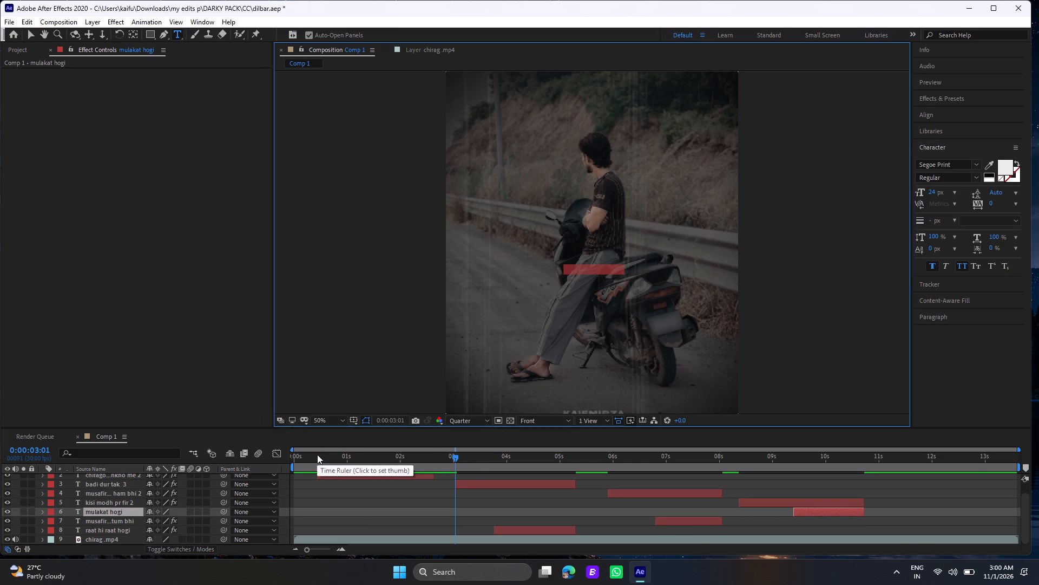
# Play back the comp from 0:00:00:13 to check the glow on every lyric, replaying the mulakat hogi line from 0:00:09:13.
pyautogui.click(317, 454)
pyautogui.press('space')
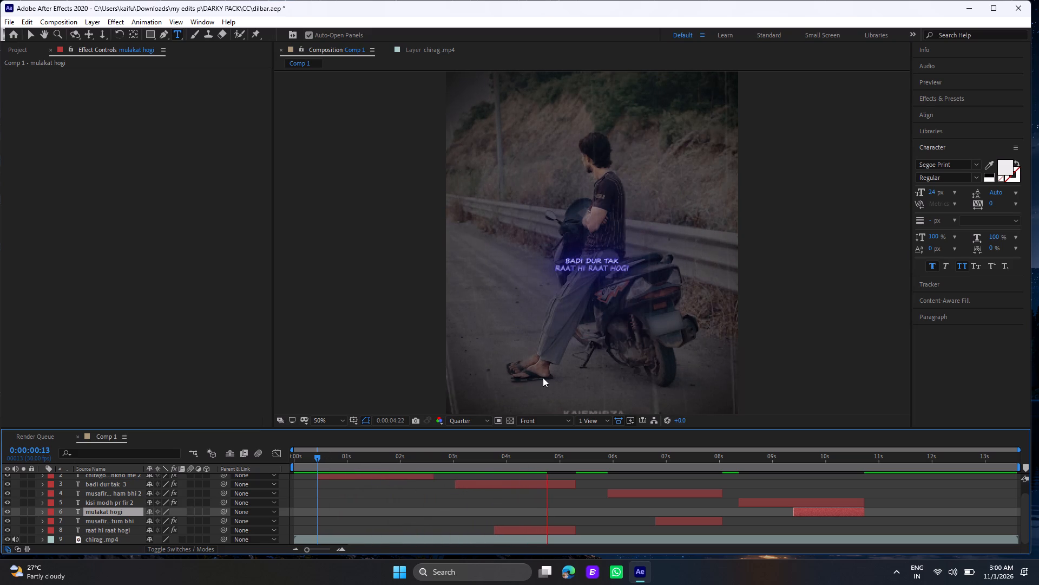
pyautogui.scroll(-1, 543, 378)
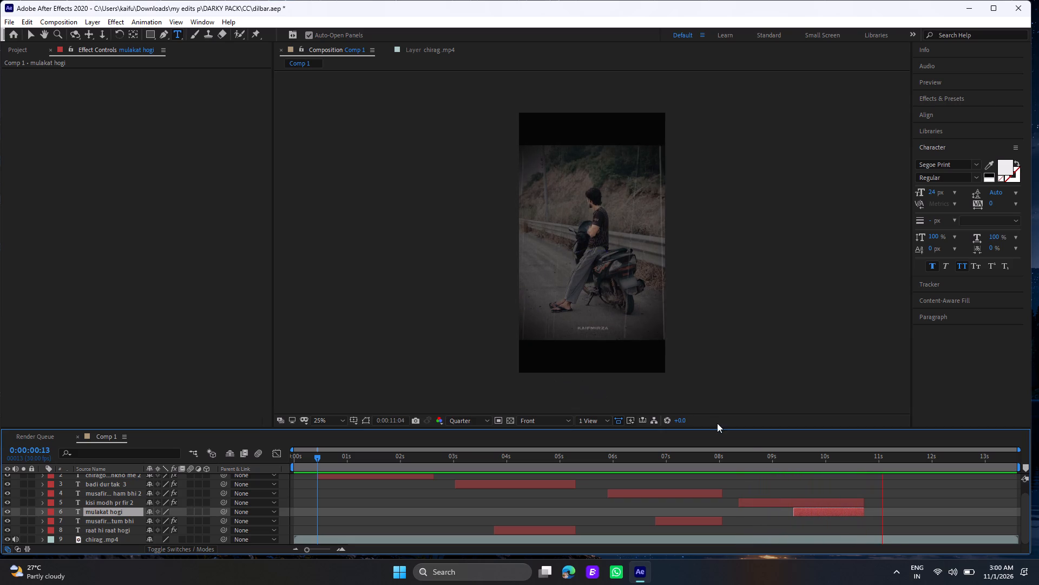
pyautogui.click(796, 462)
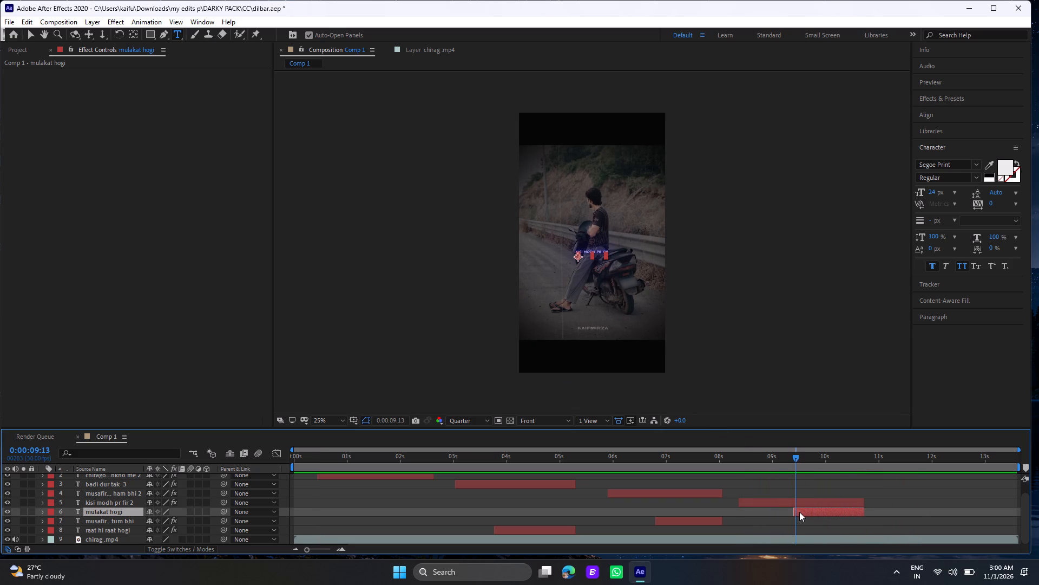
pyautogui.press('space')
pyautogui.press('space')
# Paste the Deep Glow and Drop Shadow effects onto the mulakat hogi layer.
pyautogui.click(813, 510)
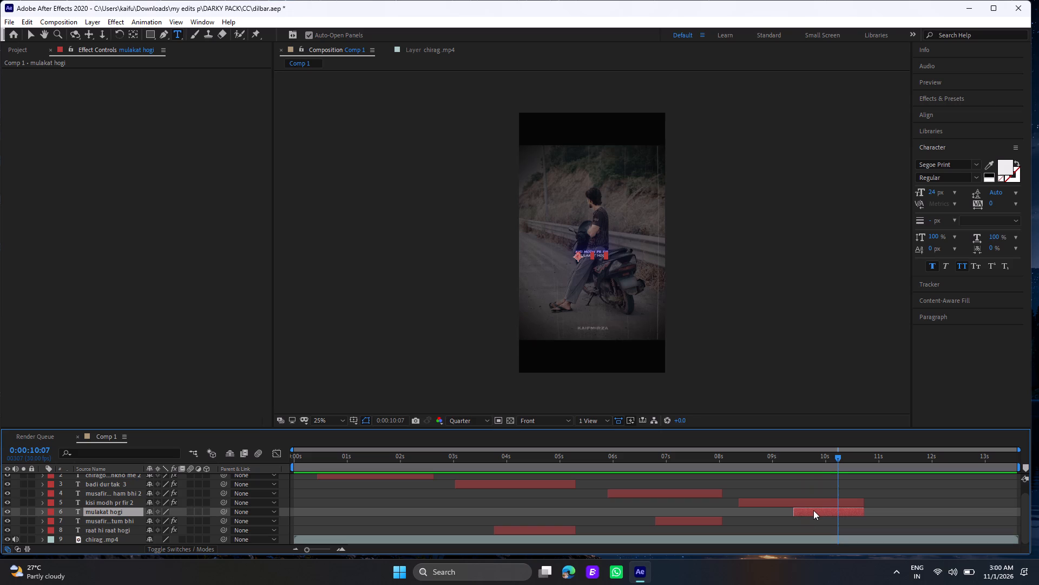
pyautogui.hotkey('ctrl', 'v')
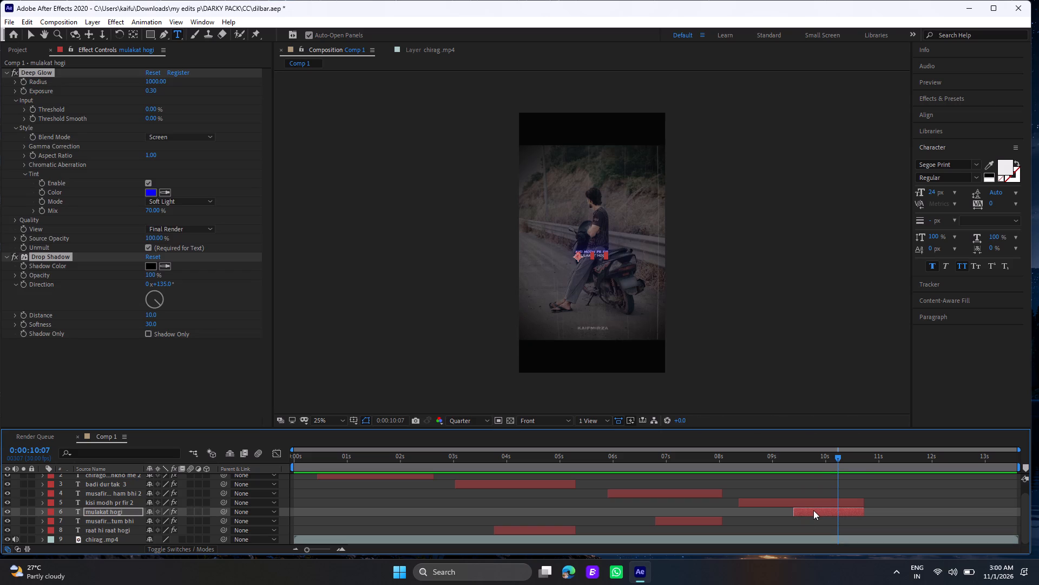
# Preview the closing lyrics from 0:00:09:05 and again from 0:00:08:29 to check their glow.
pyautogui.click(780, 466)
pyautogui.press('space')
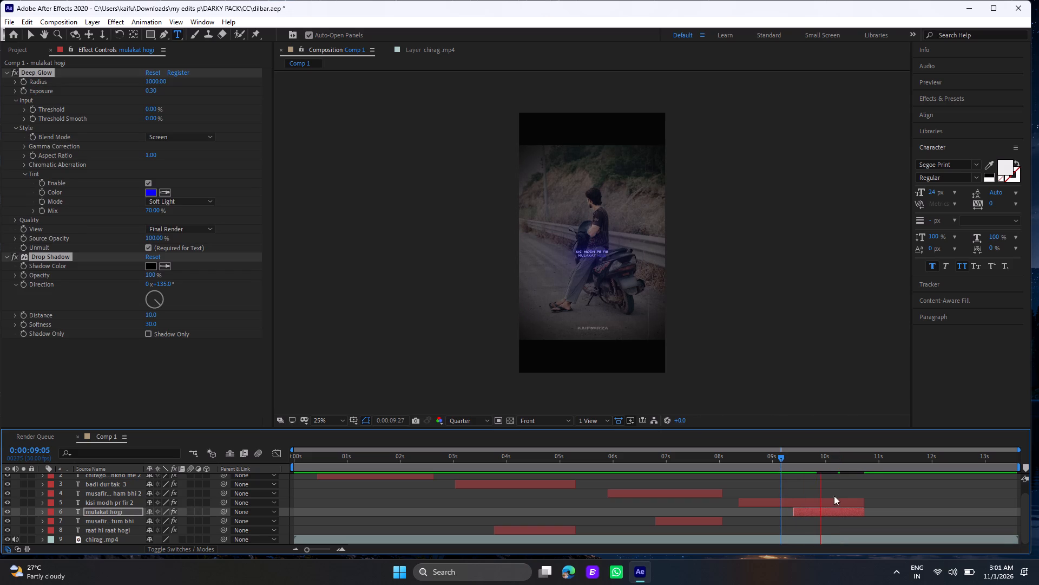
pyautogui.scroll(-2, 813, 480)
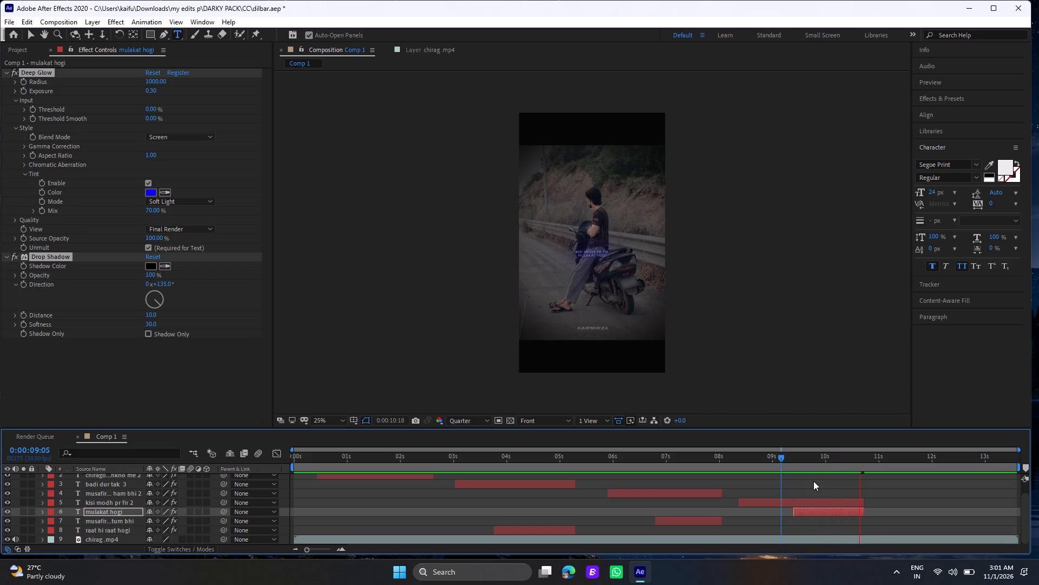
pyautogui.click(826, 454)
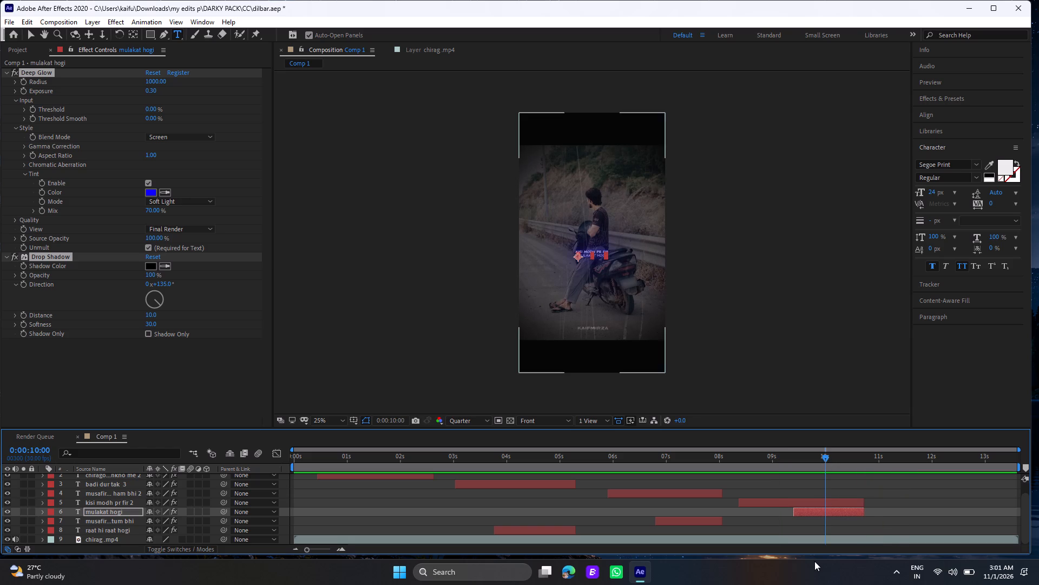
pyautogui.click(771, 460)
pyautogui.press('space')
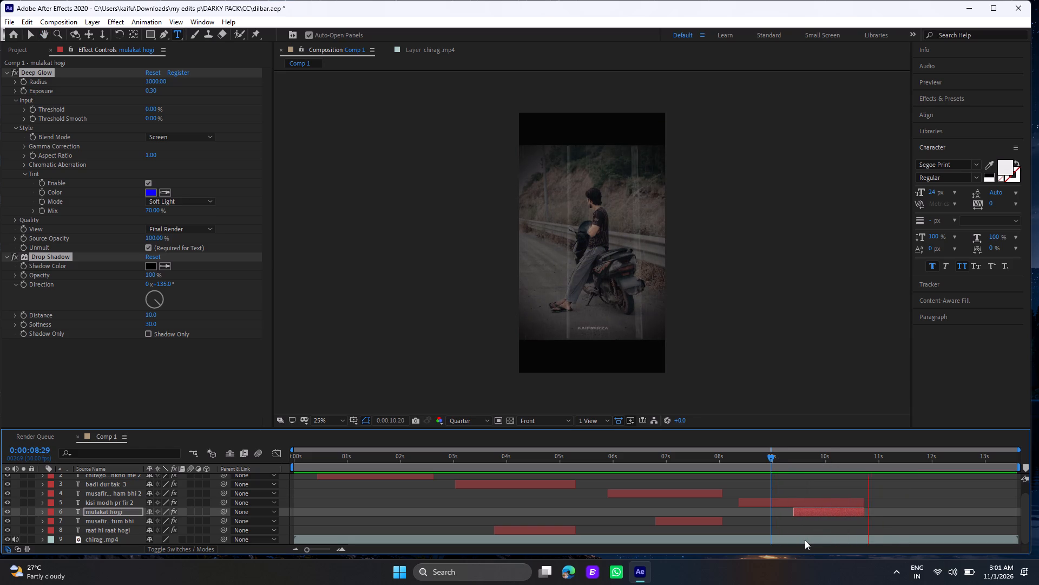
pyautogui.press('space')
# Reveal the audio waveform of the chirag.mp4 layer and place the playhead at the volume rise at 0:00:10:23.
pyautogui.scroll(-2, 879, 498)
pyautogui.click(874, 541)
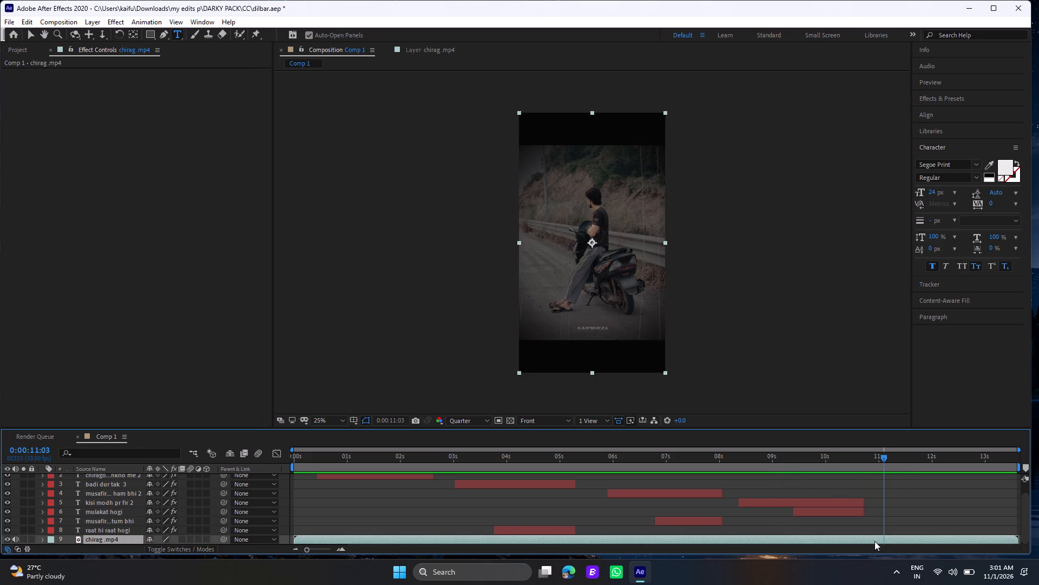
pyautogui.write('ll')
pyautogui.scroll(-3, 880, 517)
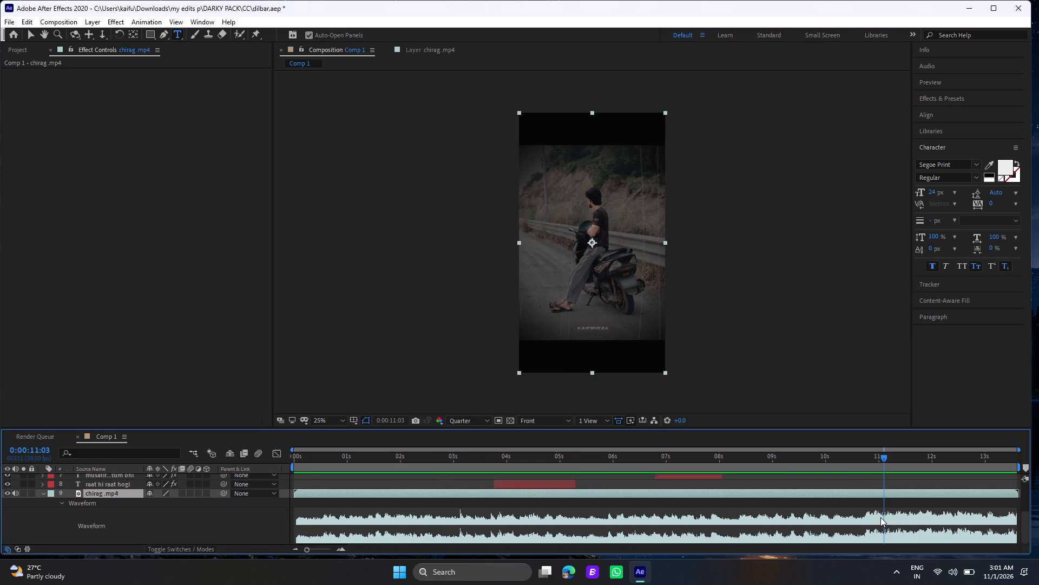
pyautogui.click(846, 460)
pyautogui.moveTo(846, 460); pyautogui.dragTo(820, 463)
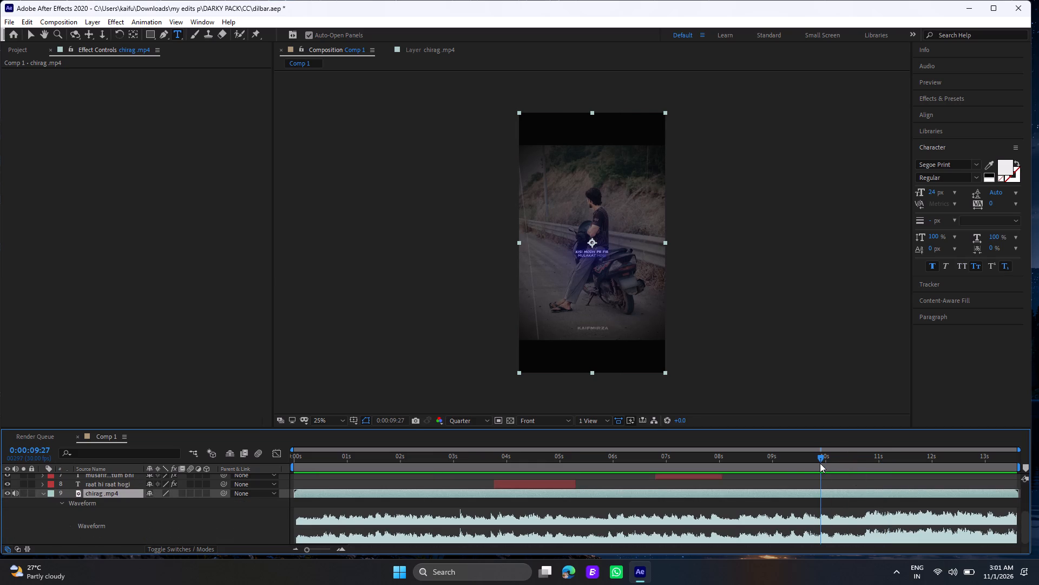
pyautogui.press('space')
pyautogui.press('space')
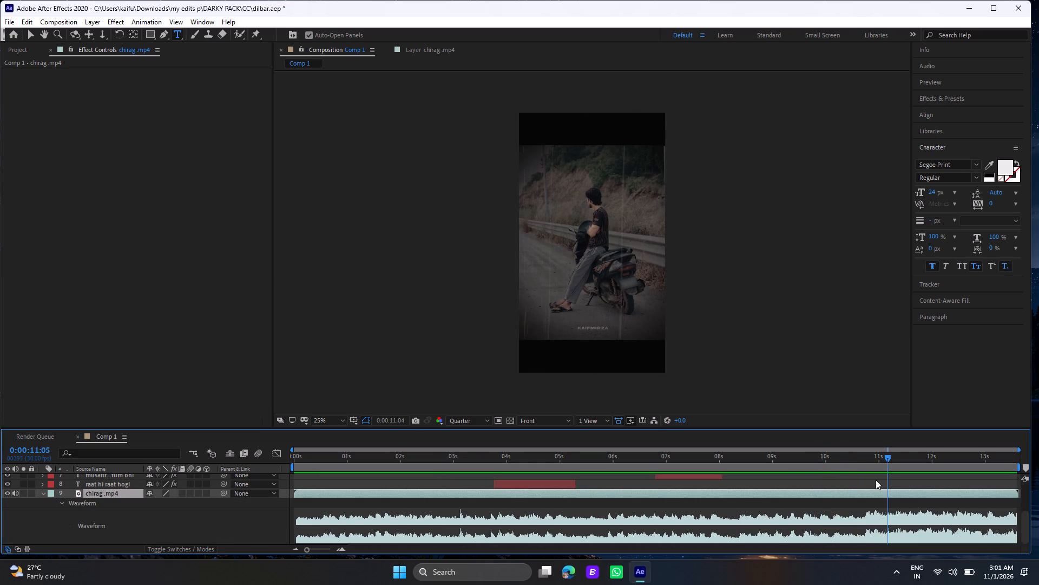
pyautogui.doubleClick(868, 461)
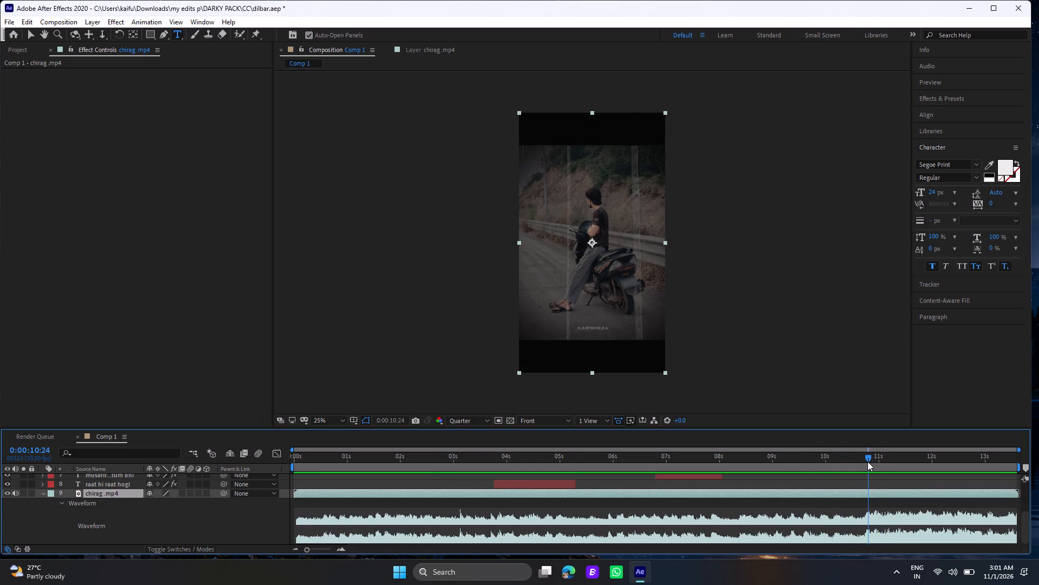
pyautogui.click(866, 462)
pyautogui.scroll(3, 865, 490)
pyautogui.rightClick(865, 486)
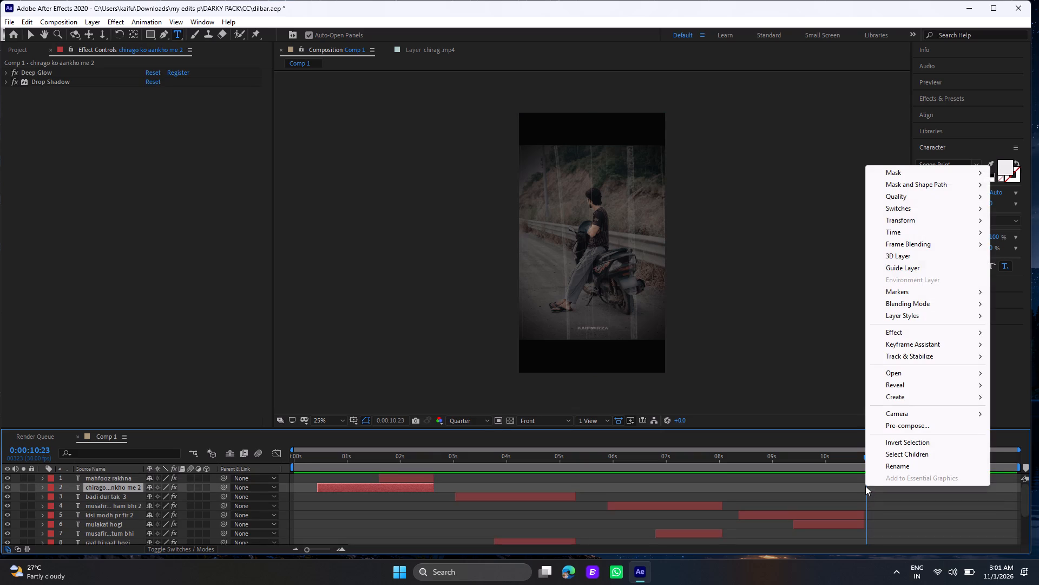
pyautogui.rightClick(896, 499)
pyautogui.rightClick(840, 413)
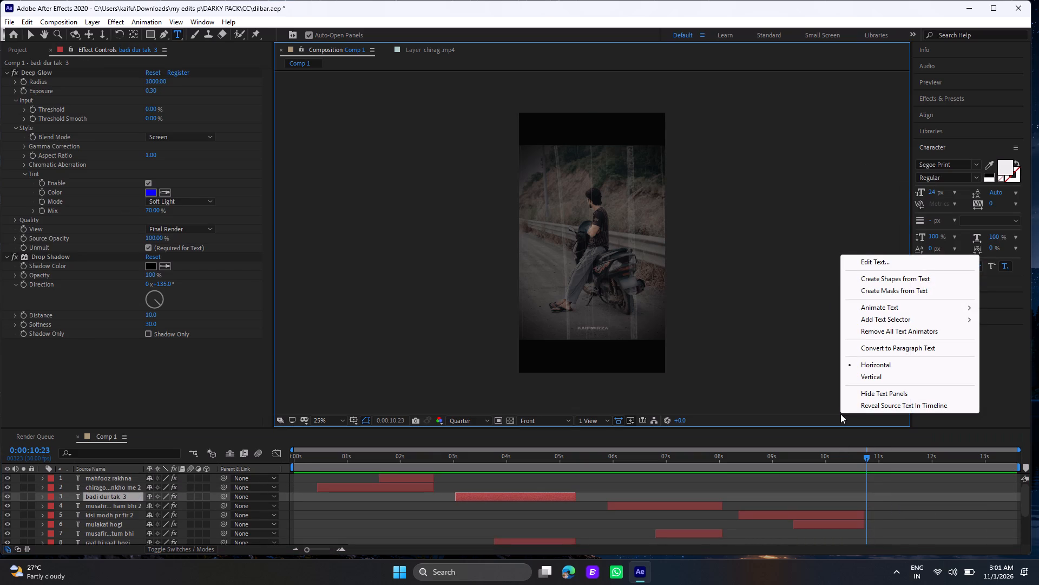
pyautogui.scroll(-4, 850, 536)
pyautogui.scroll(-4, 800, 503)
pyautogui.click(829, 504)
# Add a new adjustment layer to Comp 1 and select it.
pyautogui.scroll(-4, 829, 509)
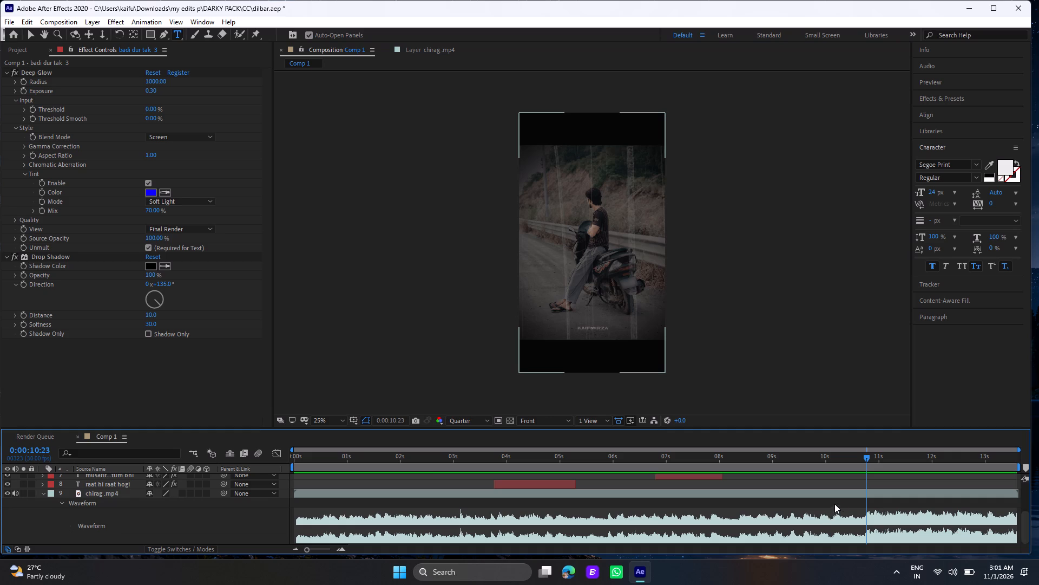
pyautogui.rightClick(851, 549)
pyautogui.rightClick(850, 549)
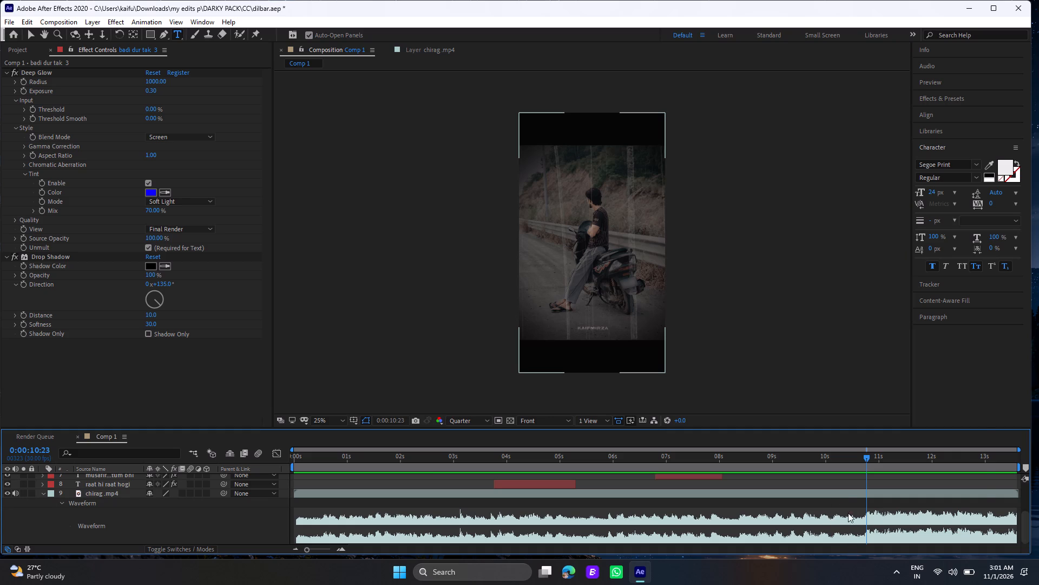
pyautogui.rightClick(847, 501)
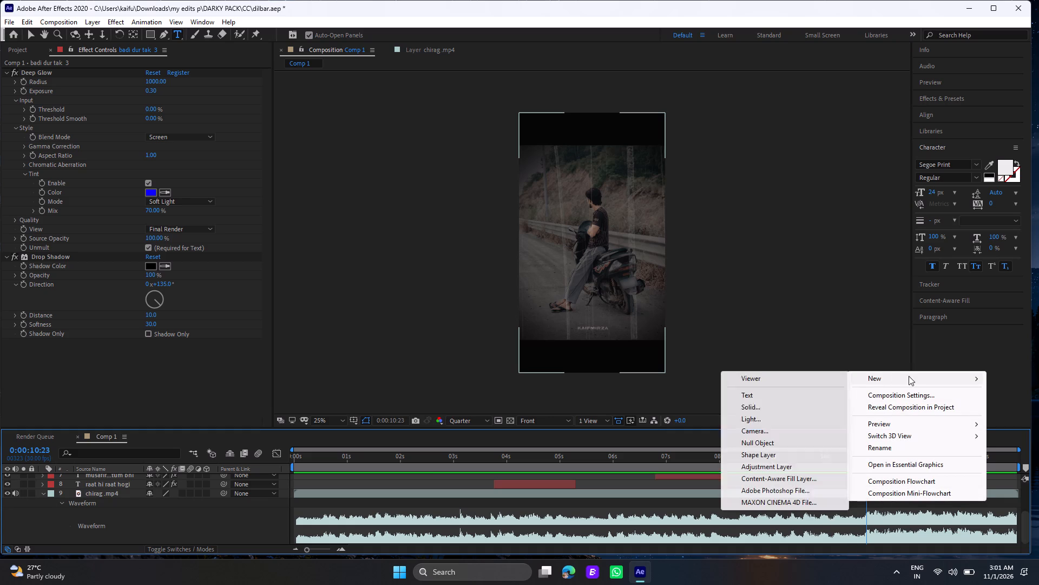
pyautogui.click(774, 468)
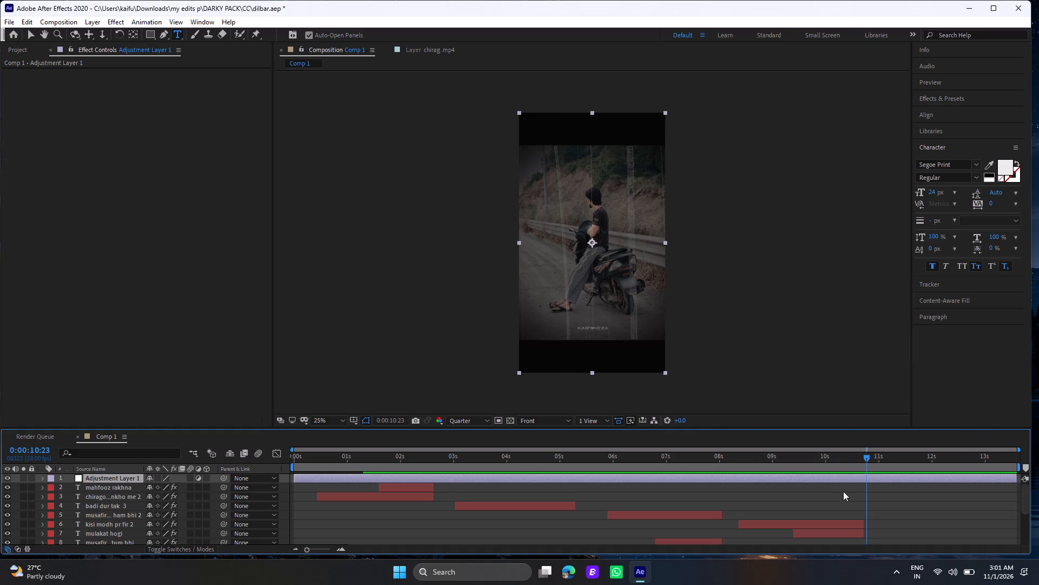
pyautogui.click(861, 478)
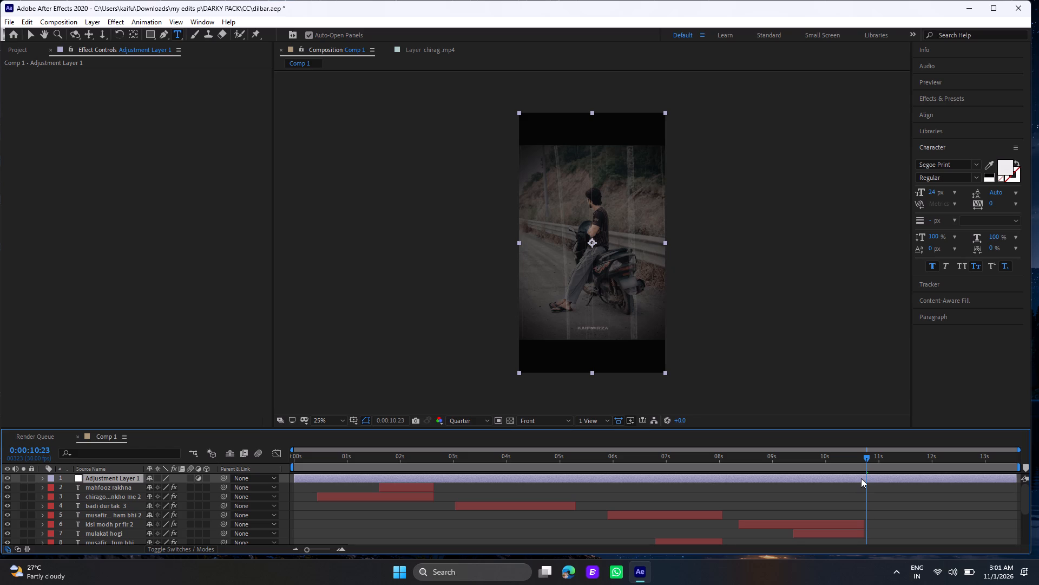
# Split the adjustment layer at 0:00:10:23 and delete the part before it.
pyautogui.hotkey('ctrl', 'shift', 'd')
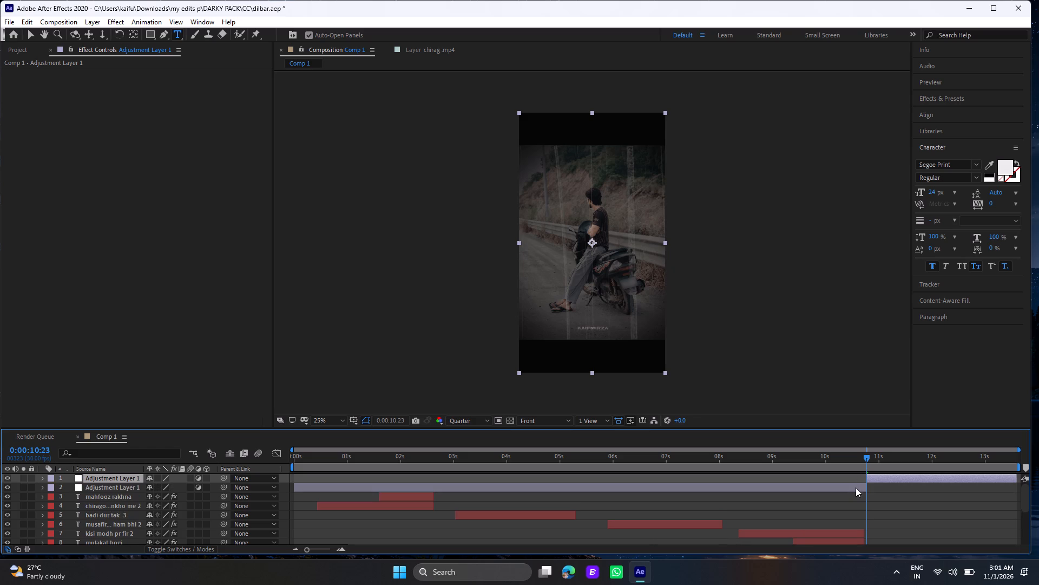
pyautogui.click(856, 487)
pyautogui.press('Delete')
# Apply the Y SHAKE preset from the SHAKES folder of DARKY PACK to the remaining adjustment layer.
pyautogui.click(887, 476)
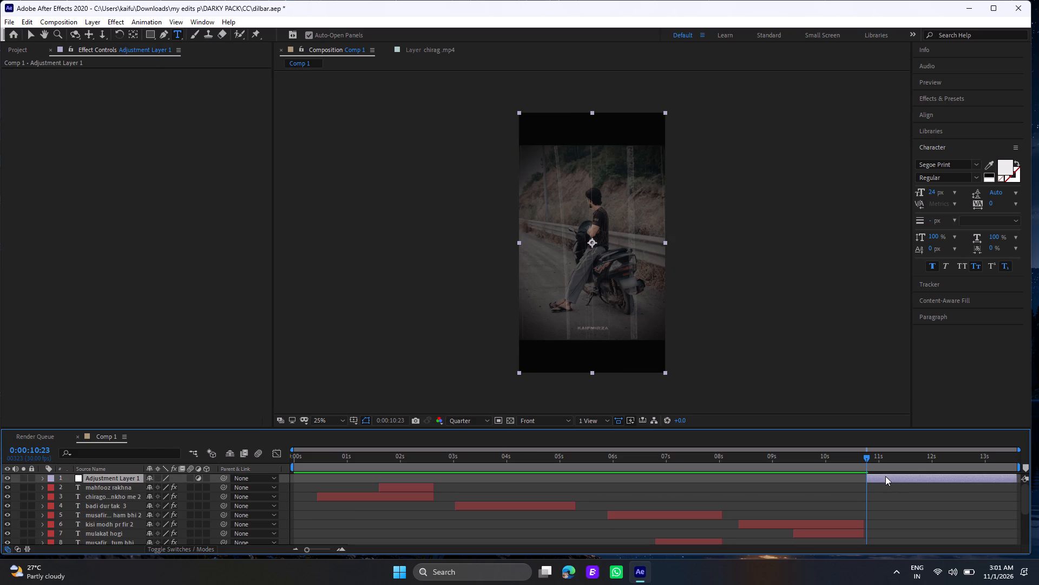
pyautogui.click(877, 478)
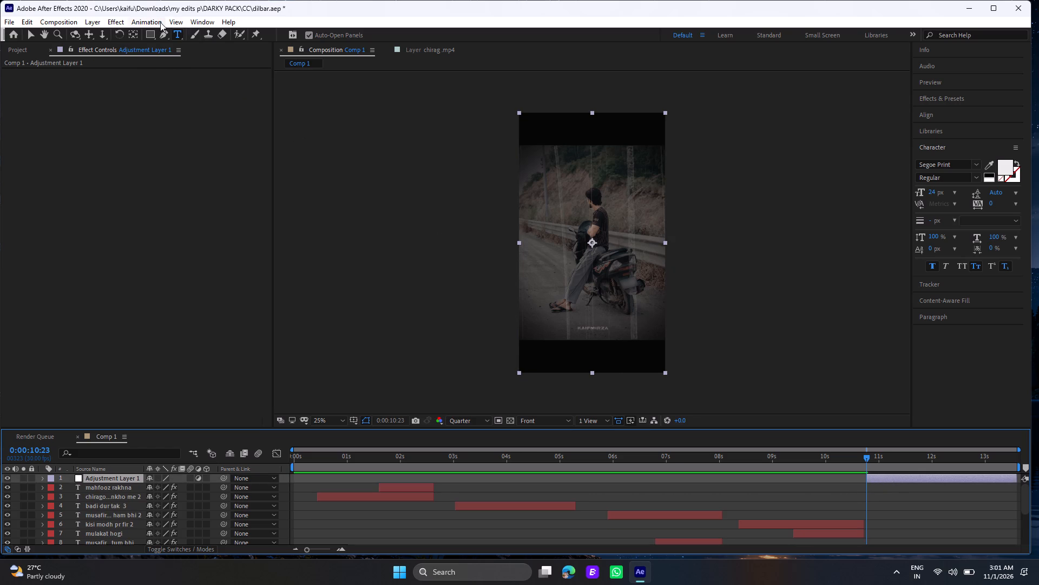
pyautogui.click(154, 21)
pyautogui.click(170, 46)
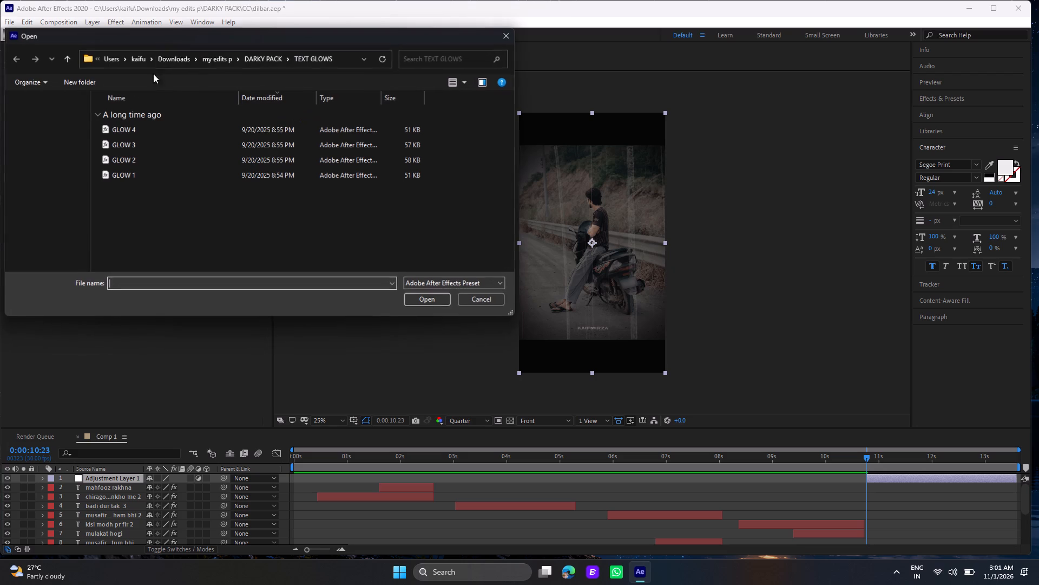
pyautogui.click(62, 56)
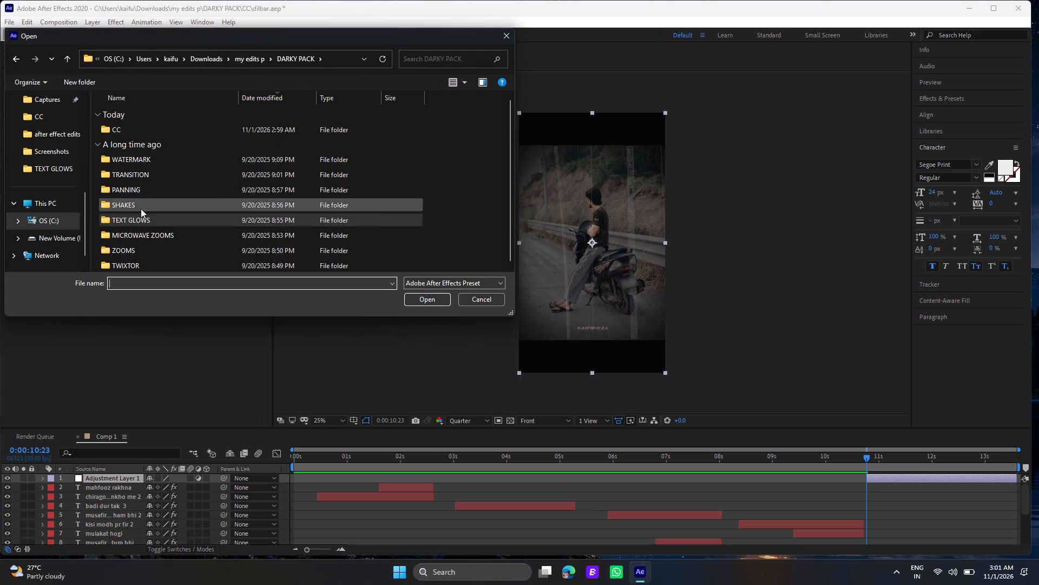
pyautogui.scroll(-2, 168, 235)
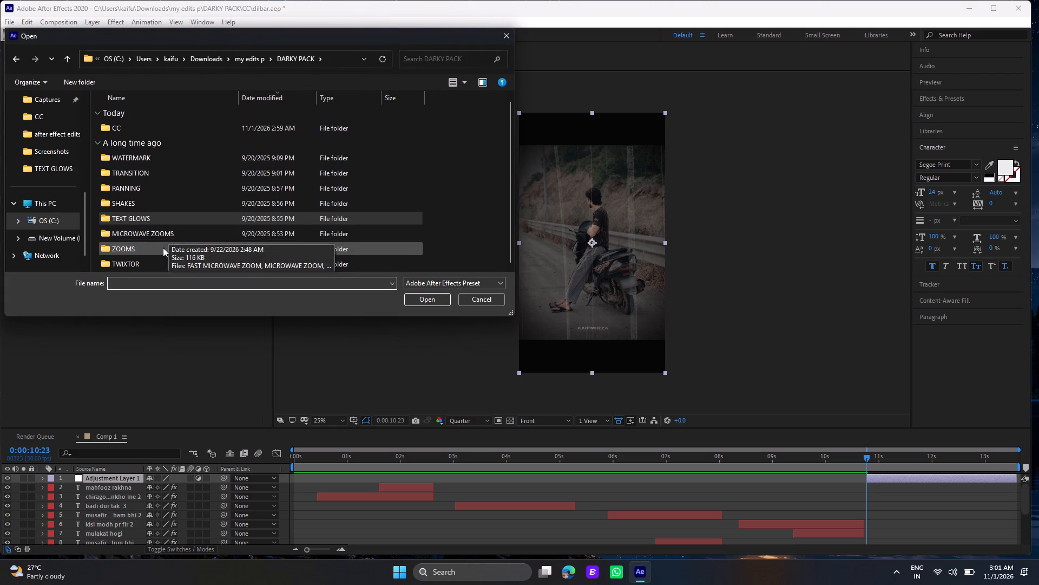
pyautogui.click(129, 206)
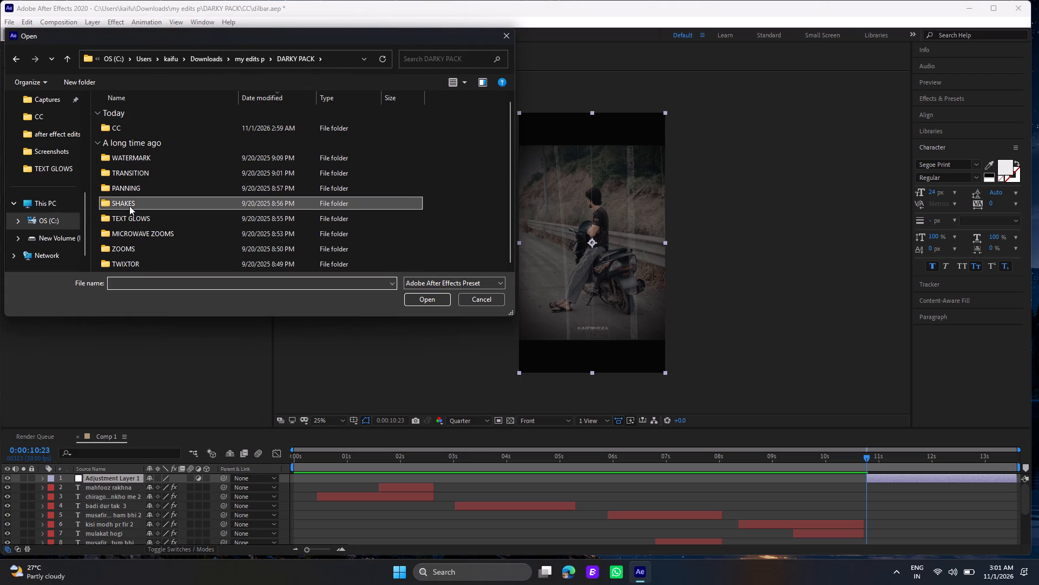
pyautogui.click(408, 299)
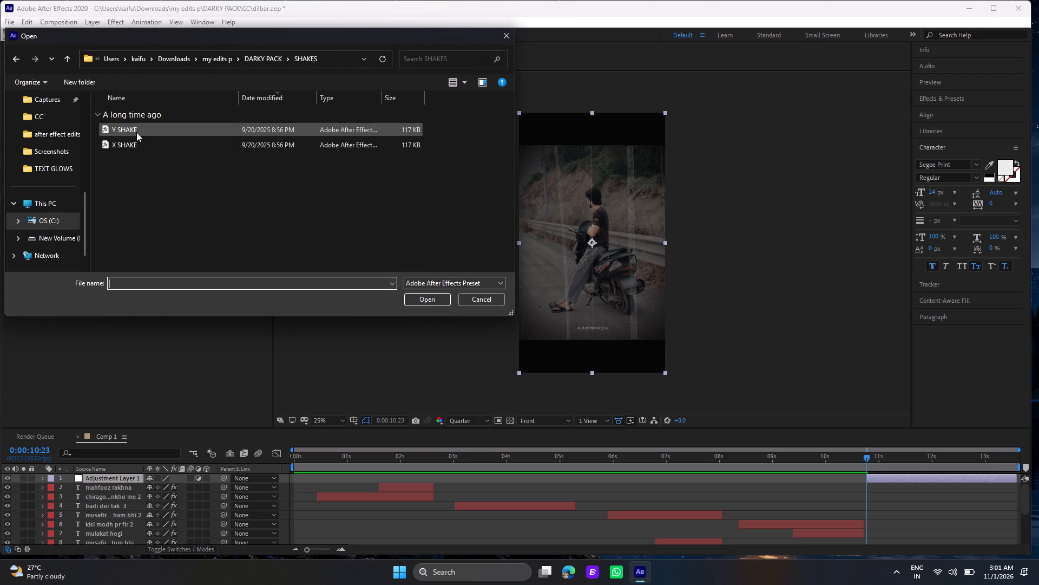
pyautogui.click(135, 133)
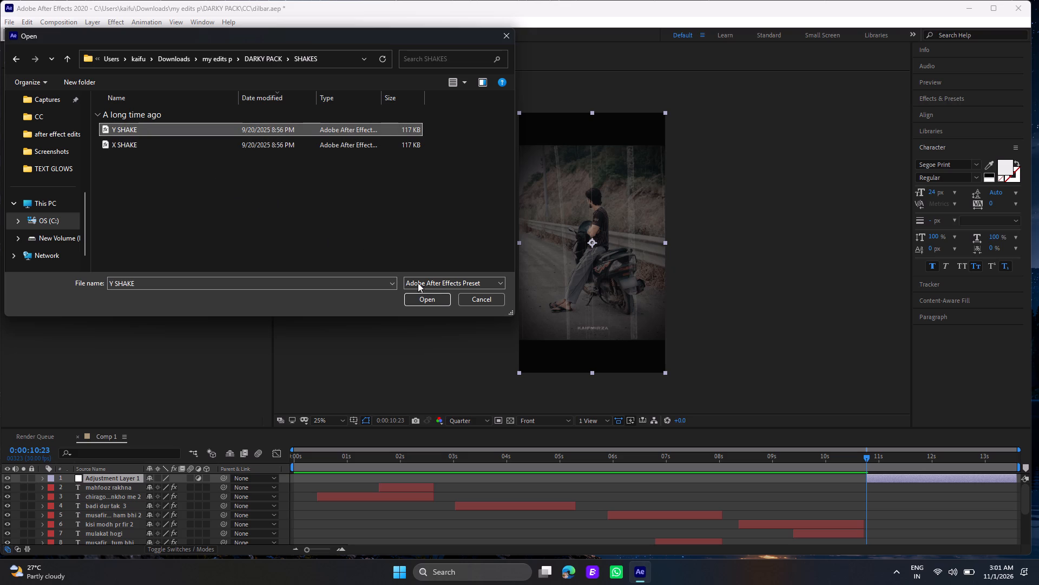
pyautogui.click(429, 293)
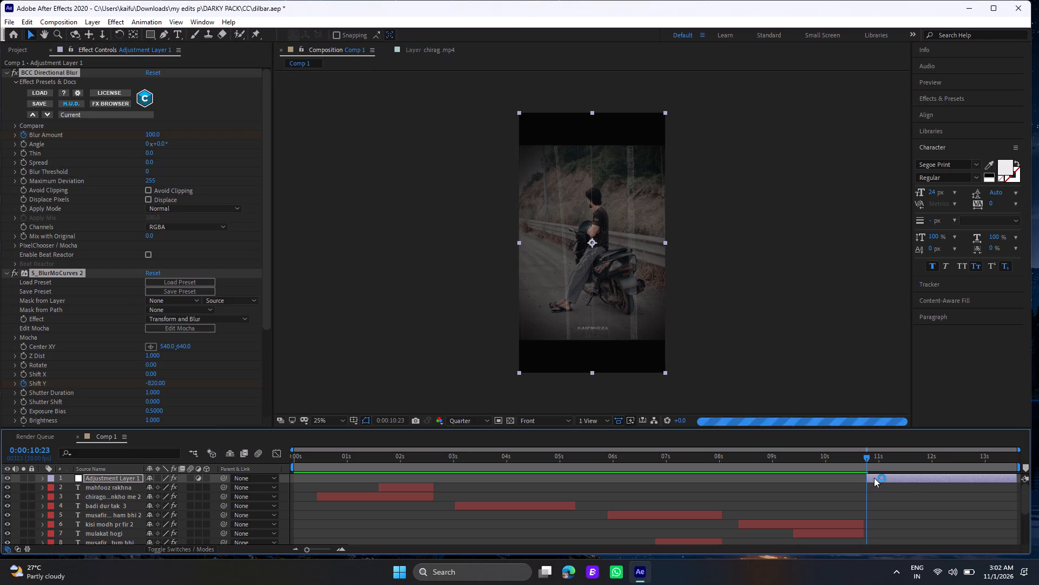
# Preview the shake from 0:00:10:23, from the comp's beginning, and from 0:00:09:18 and 0:00:09:07.
pyautogui.press('space')
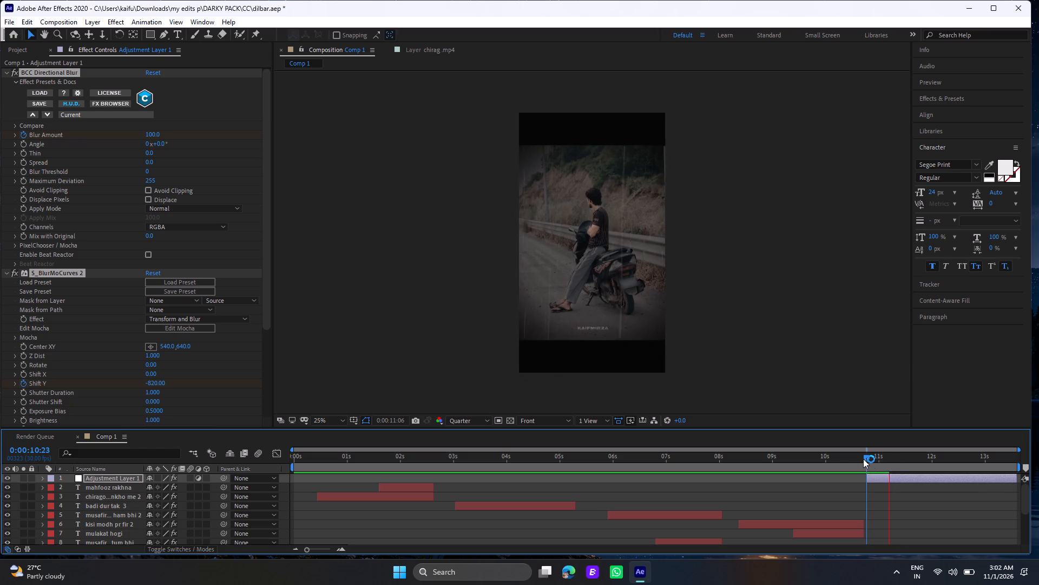
pyautogui.click(293, 458)
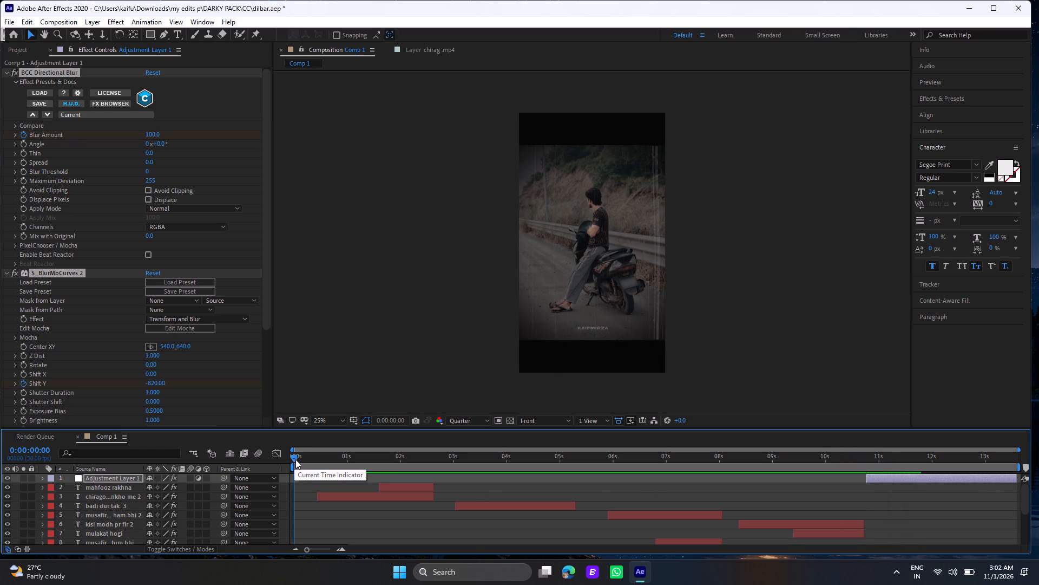
pyautogui.press('space')
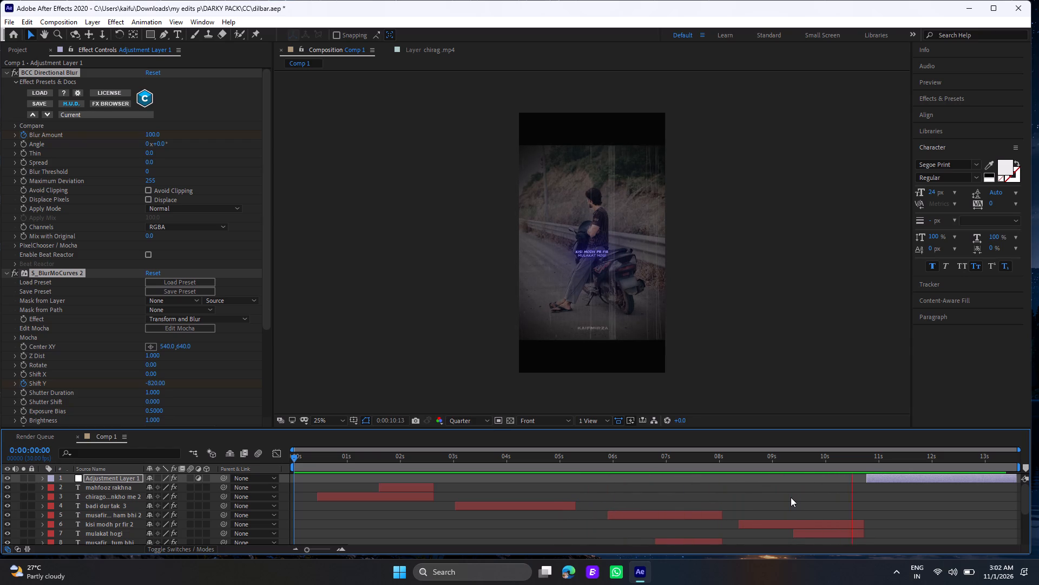
pyautogui.doubleClick(804, 457)
pyautogui.press('space')
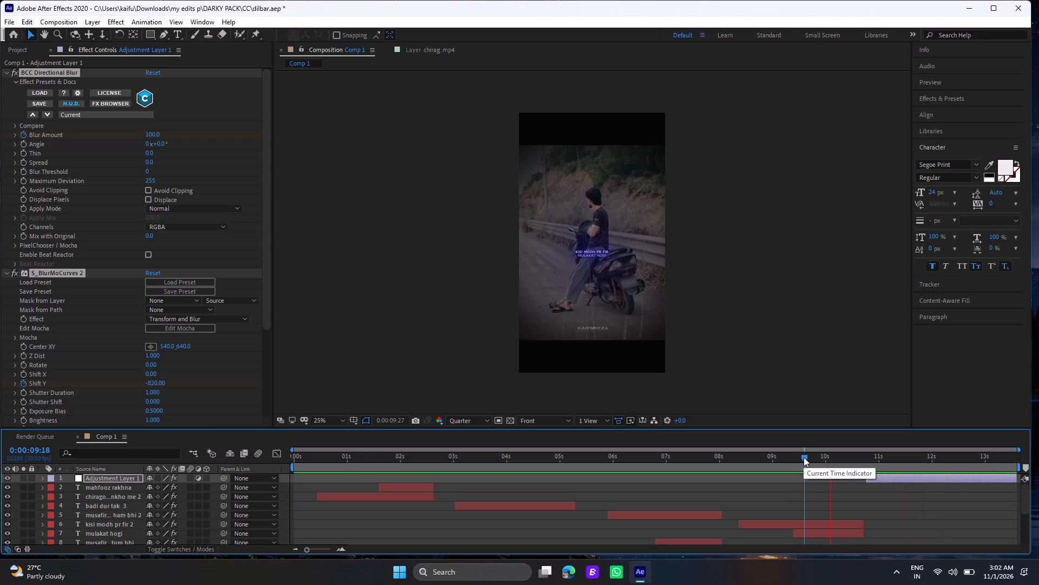
pyautogui.click(804, 457)
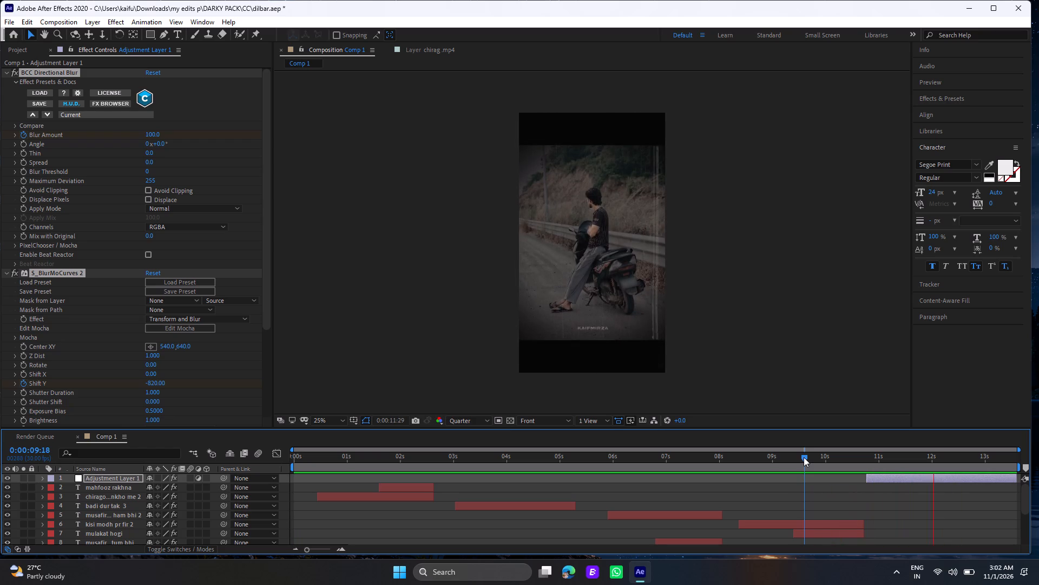
pyautogui.press('space')
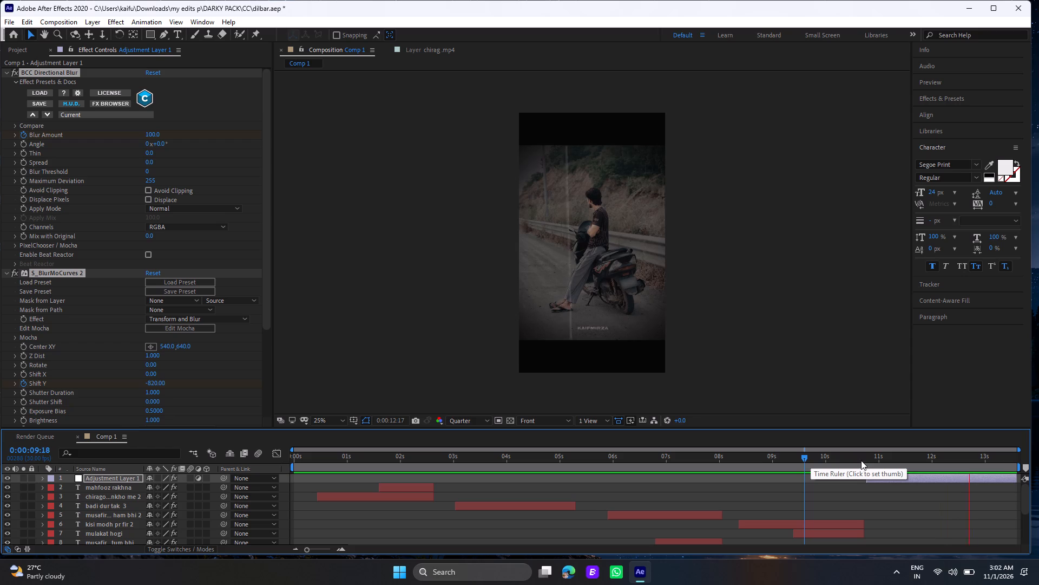
pyautogui.click(785, 461)
pyautogui.press('space')
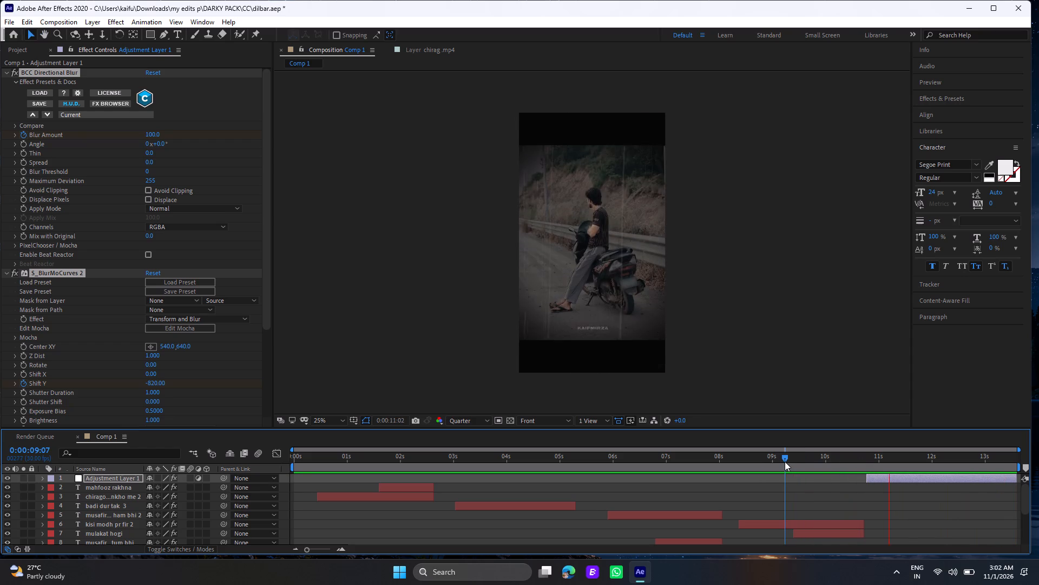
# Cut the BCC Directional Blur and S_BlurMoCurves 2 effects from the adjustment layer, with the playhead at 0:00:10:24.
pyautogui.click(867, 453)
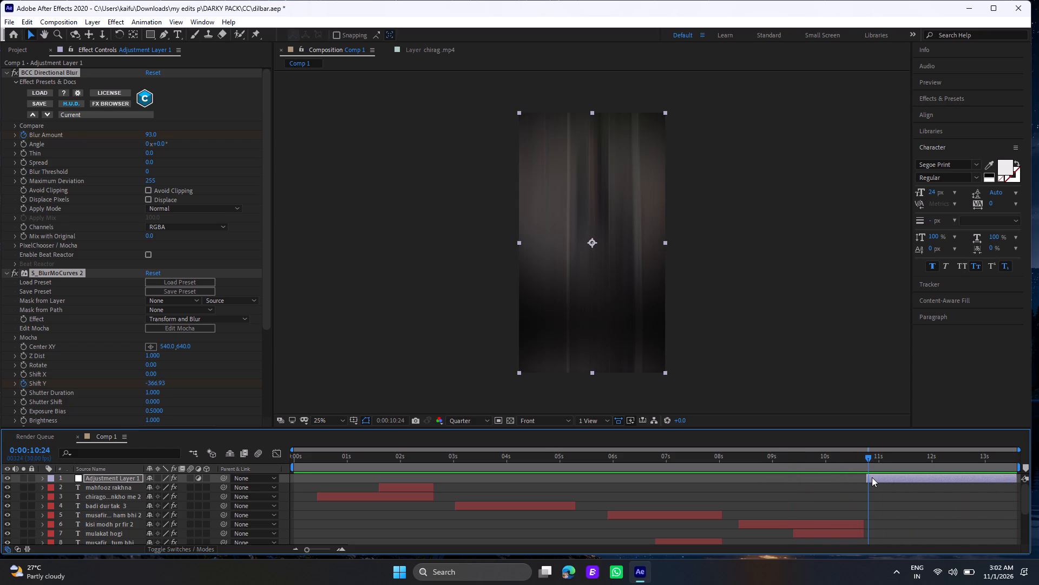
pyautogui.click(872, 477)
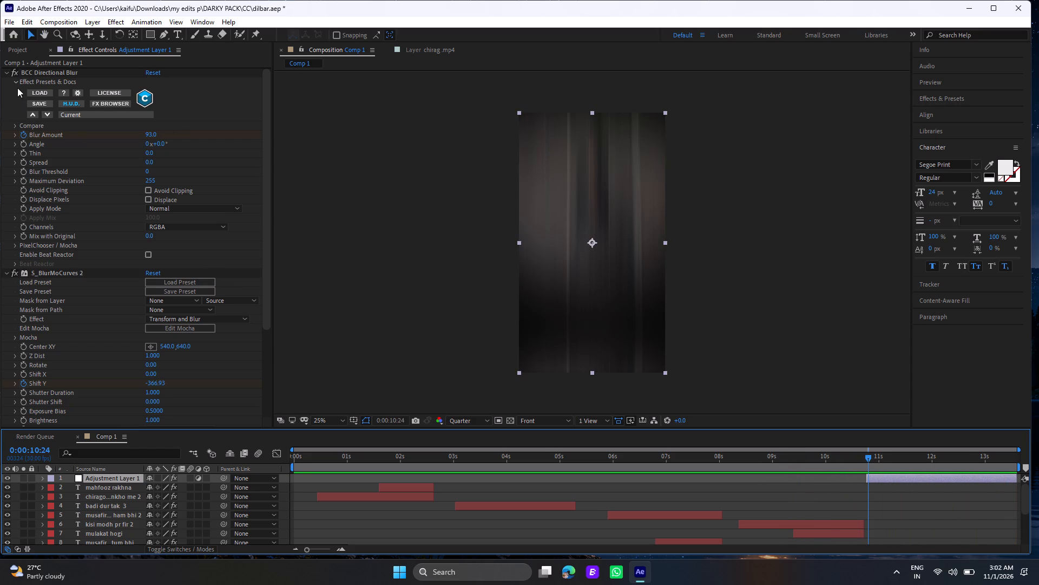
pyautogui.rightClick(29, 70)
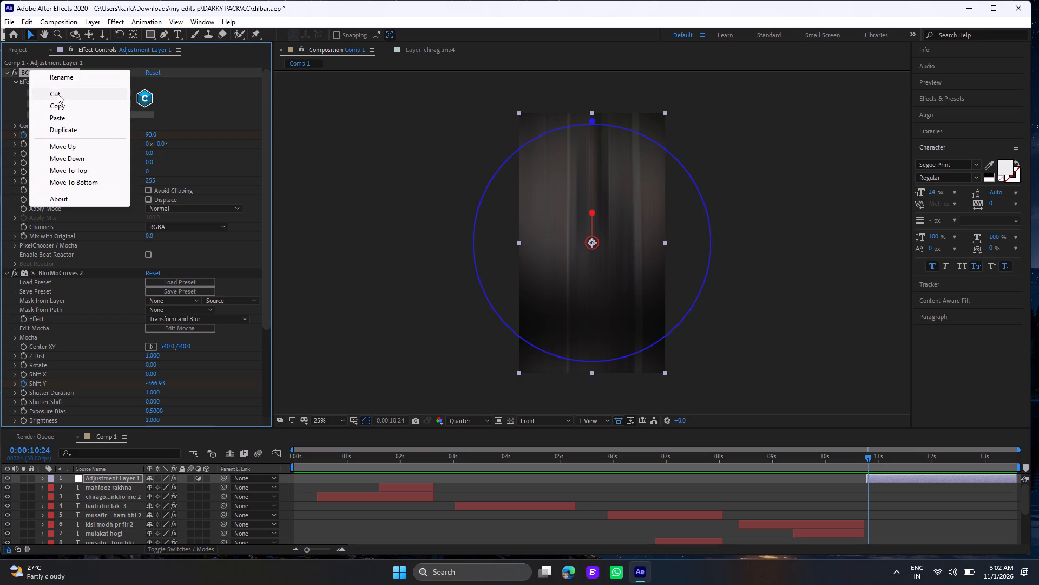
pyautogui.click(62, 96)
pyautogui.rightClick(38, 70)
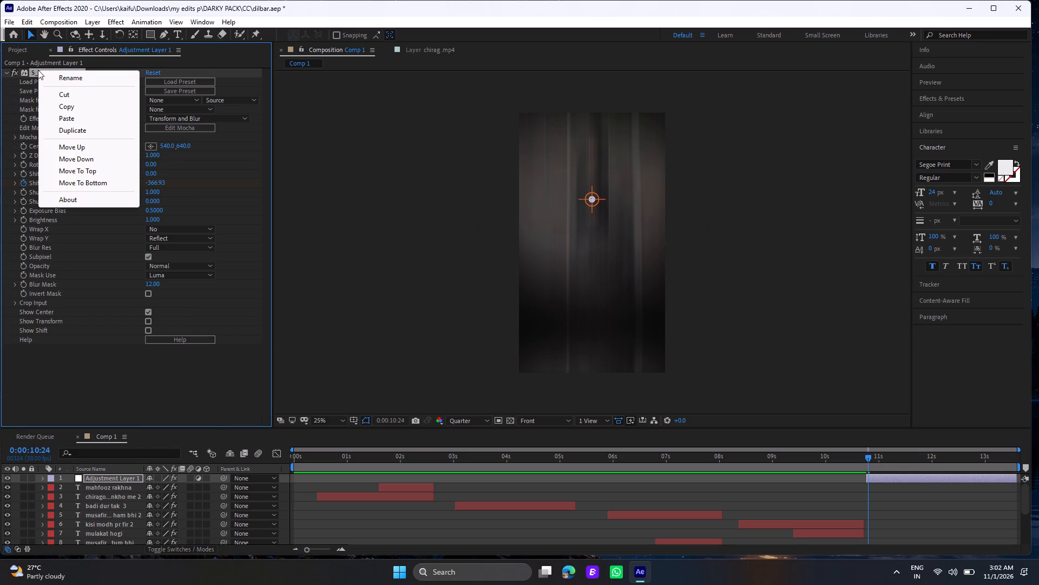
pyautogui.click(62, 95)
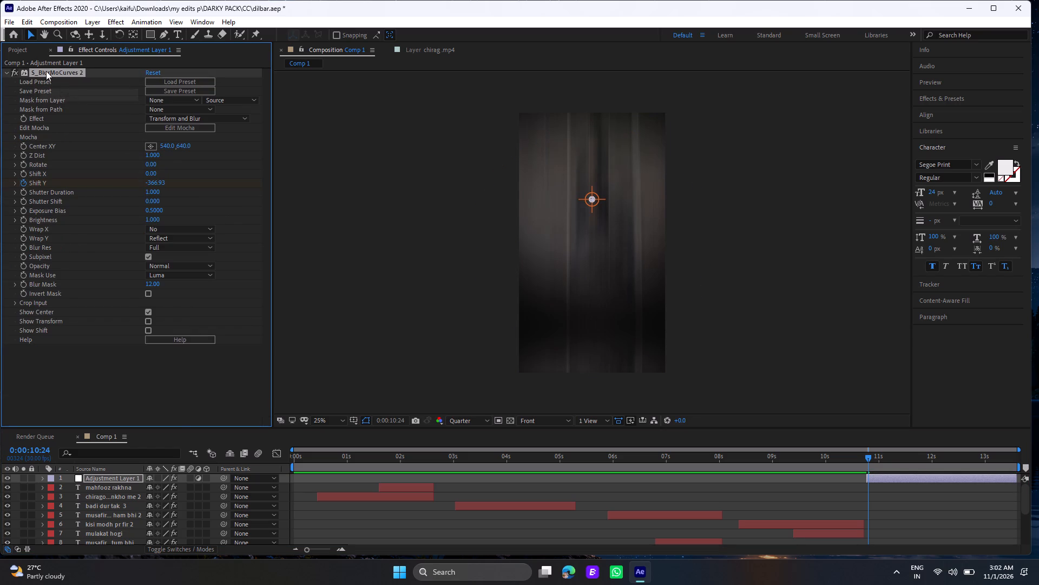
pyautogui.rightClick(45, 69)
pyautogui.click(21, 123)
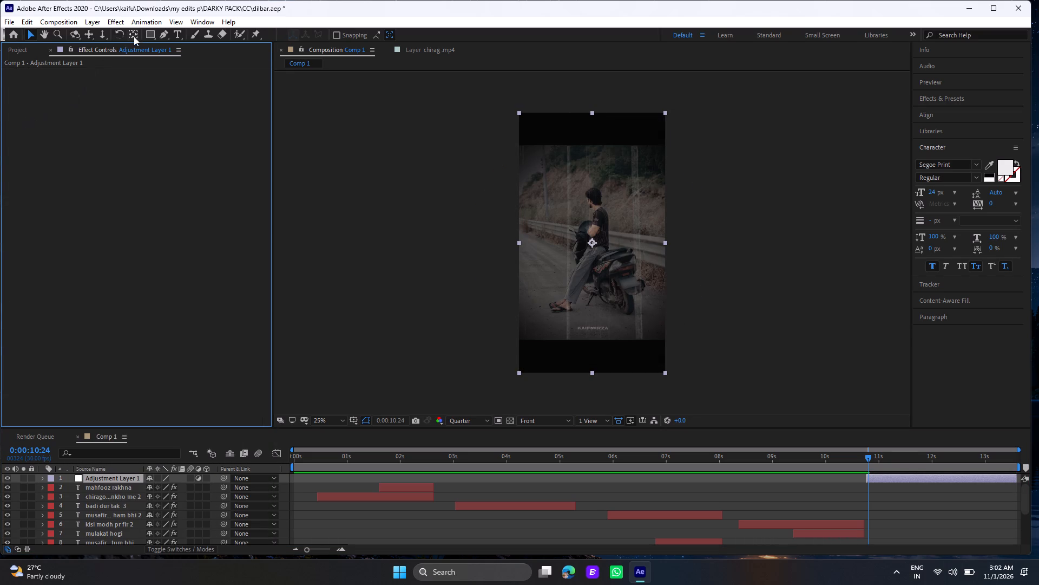
# Browse the CC, WATERMARK and TRANSITION folders of DARKY PACK for another animation preset for the adjustment layer.
pyautogui.click(141, 24)
pyautogui.click(156, 49)
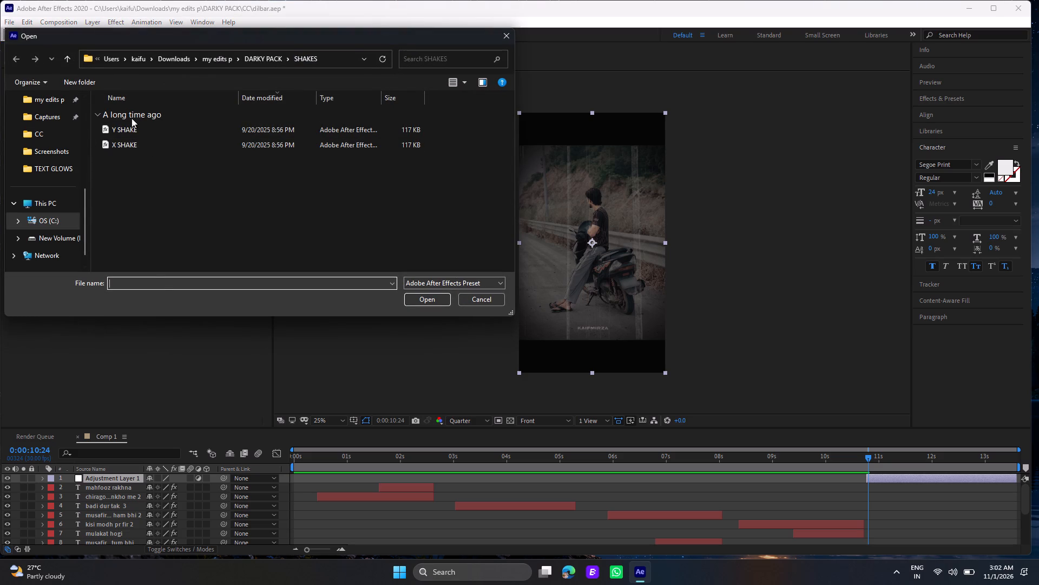
pyautogui.click(73, 53)
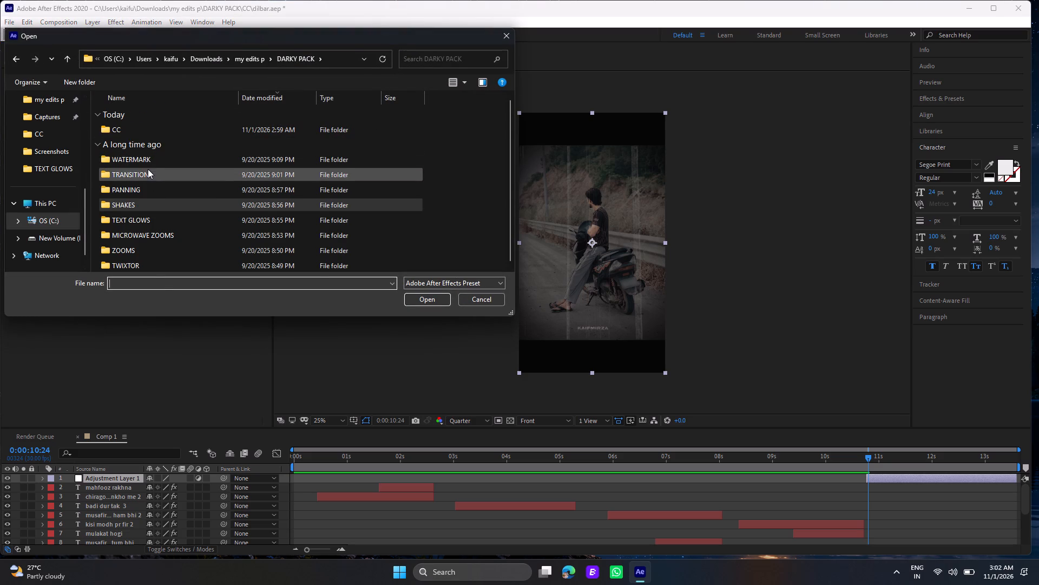
pyautogui.doubleClick(144, 132)
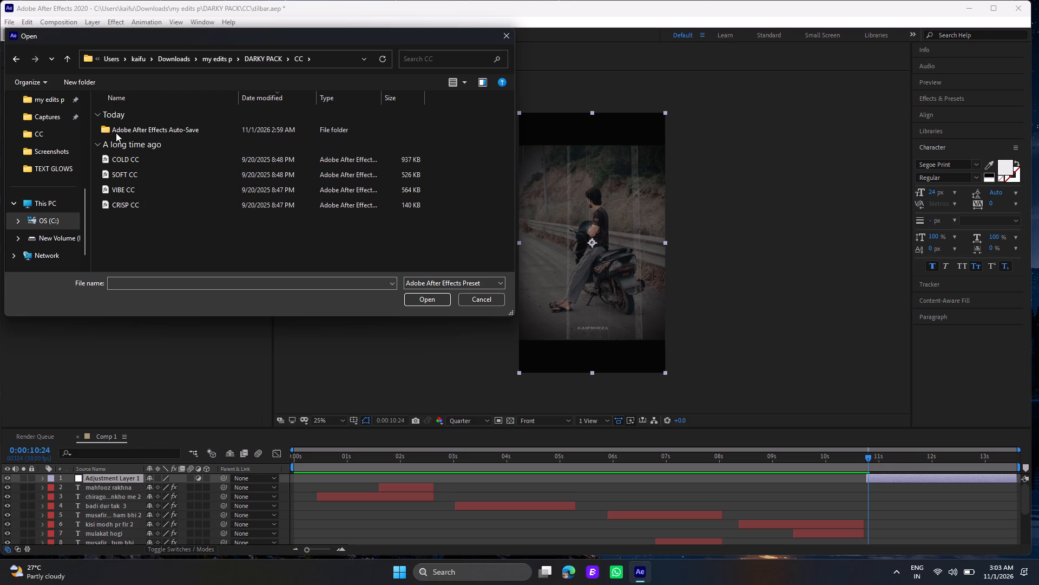
pyautogui.click(64, 58)
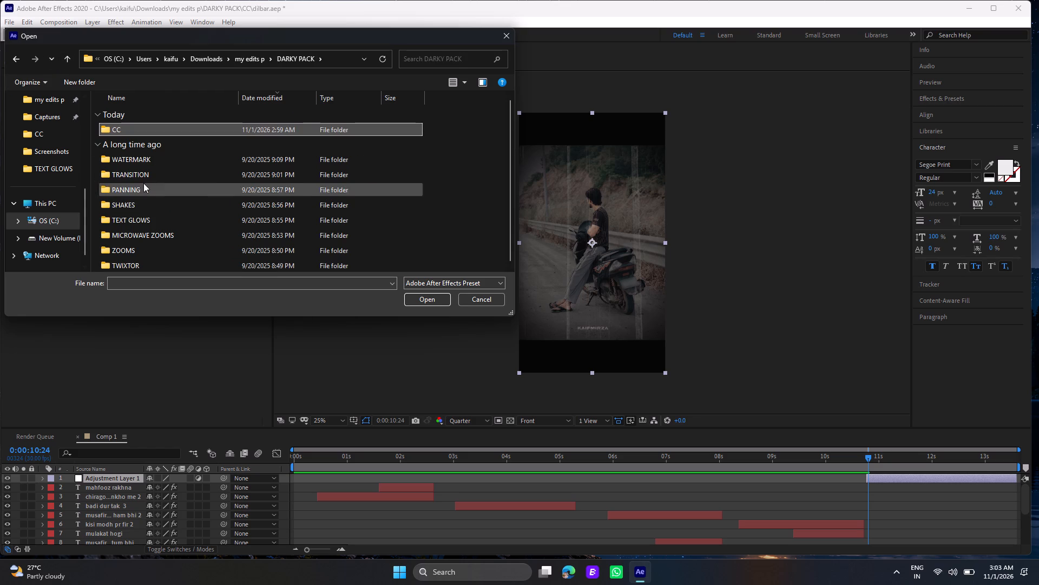
pyautogui.scroll(-2, 166, 190)
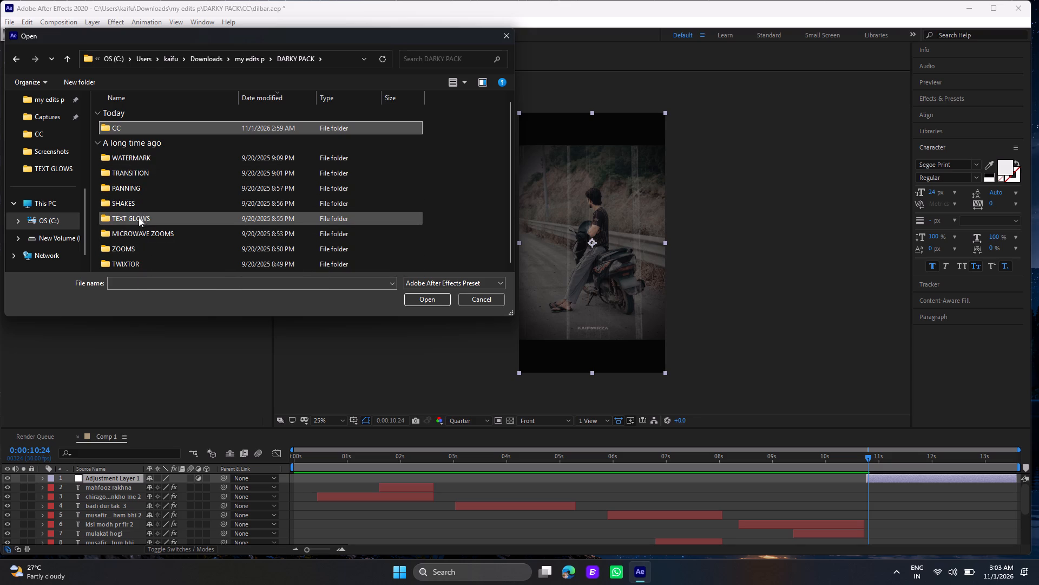
pyautogui.doubleClick(142, 158)
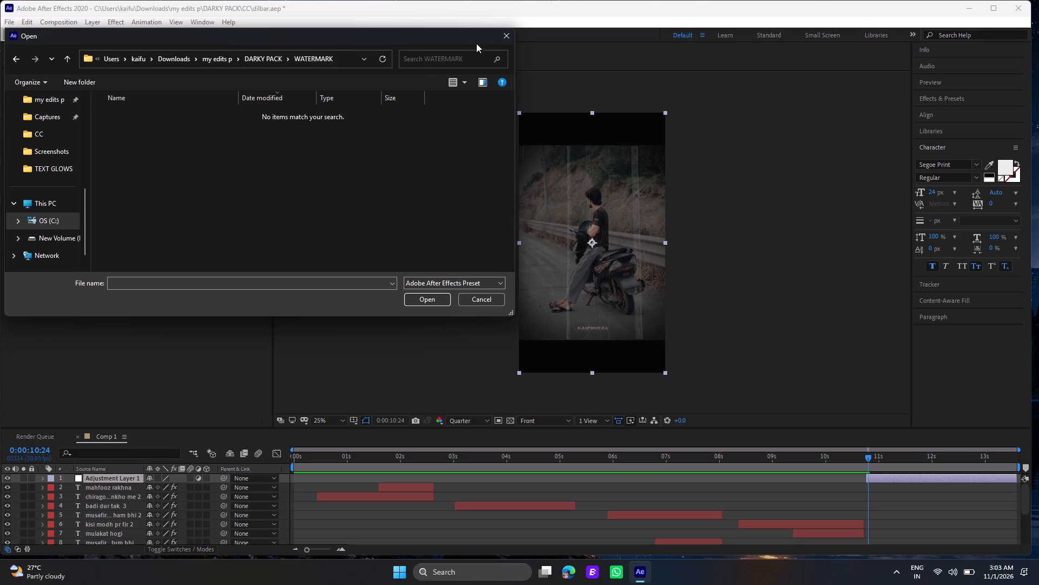
pyautogui.click(68, 56)
pyautogui.click(126, 164)
pyautogui.click(126, 164)
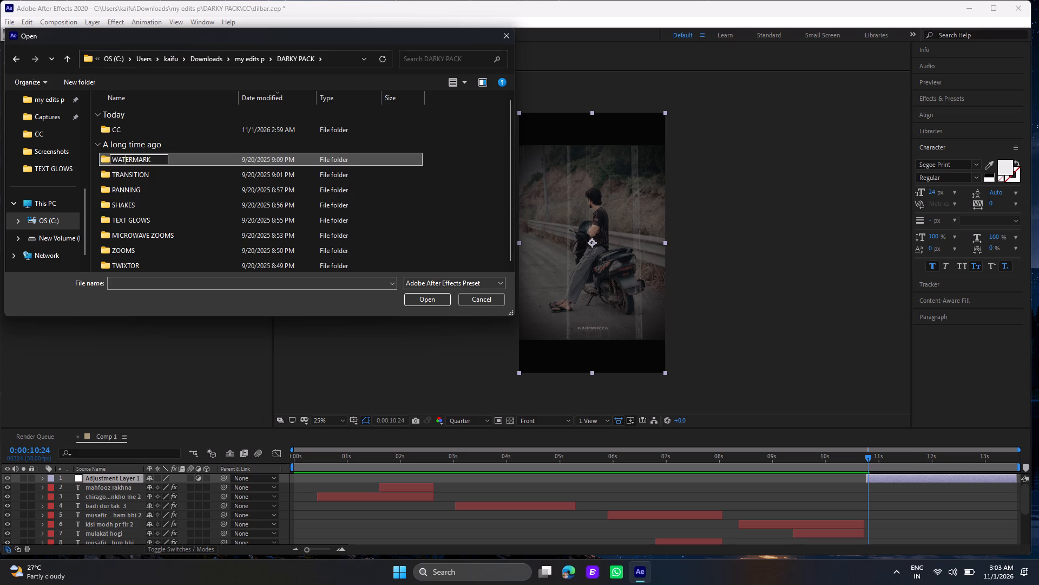
pyautogui.click(116, 165)
pyautogui.doubleClick(117, 172)
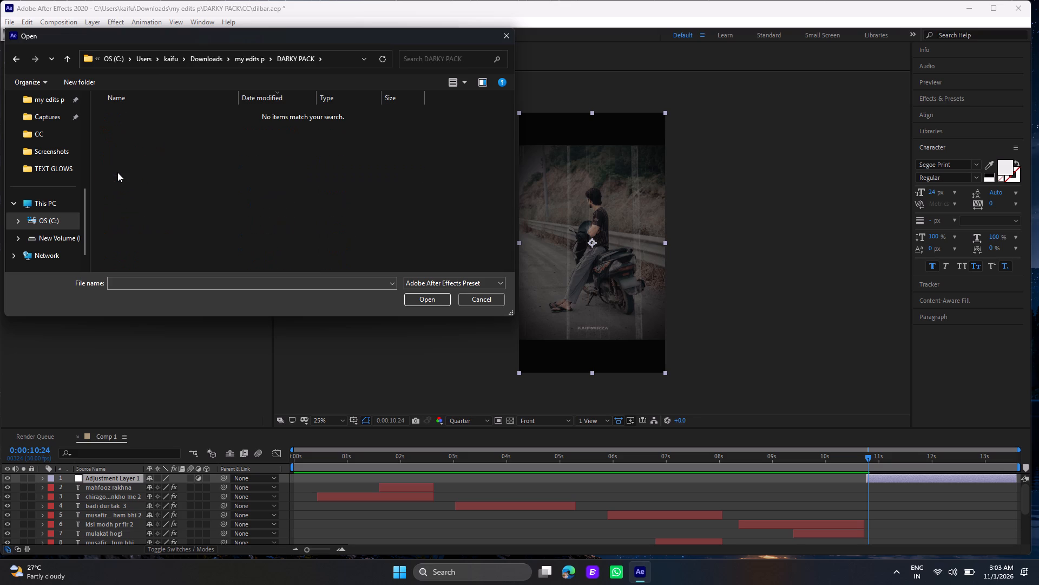
pyautogui.click(62, 62)
# Apply the first preset in the PANNING folder, which uses S_Shake, to the adjustment layer.
pyautogui.doubleClick(126, 188)
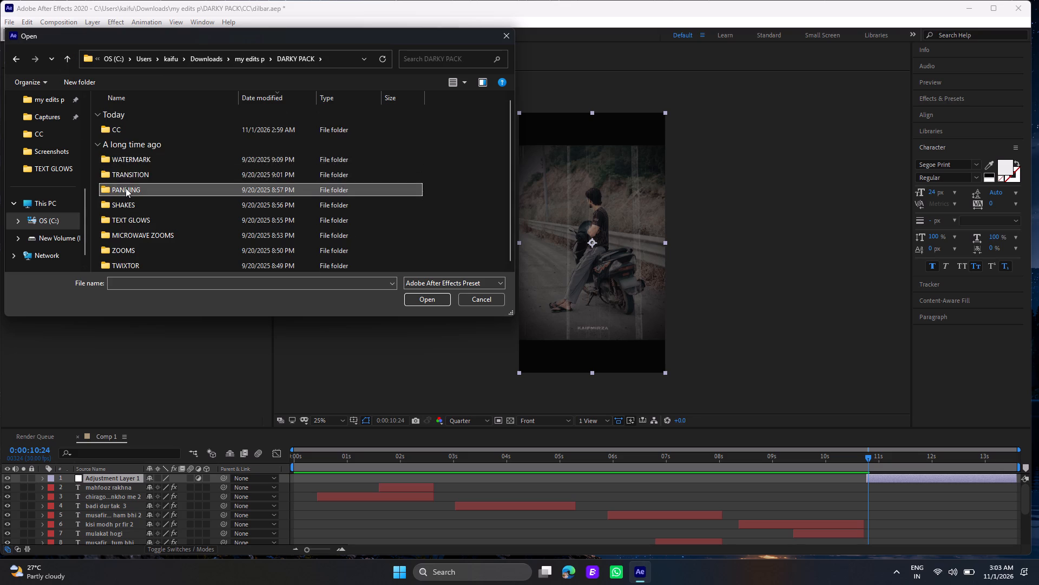
pyautogui.click(114, 135)
pyautogui.click(114, 135)
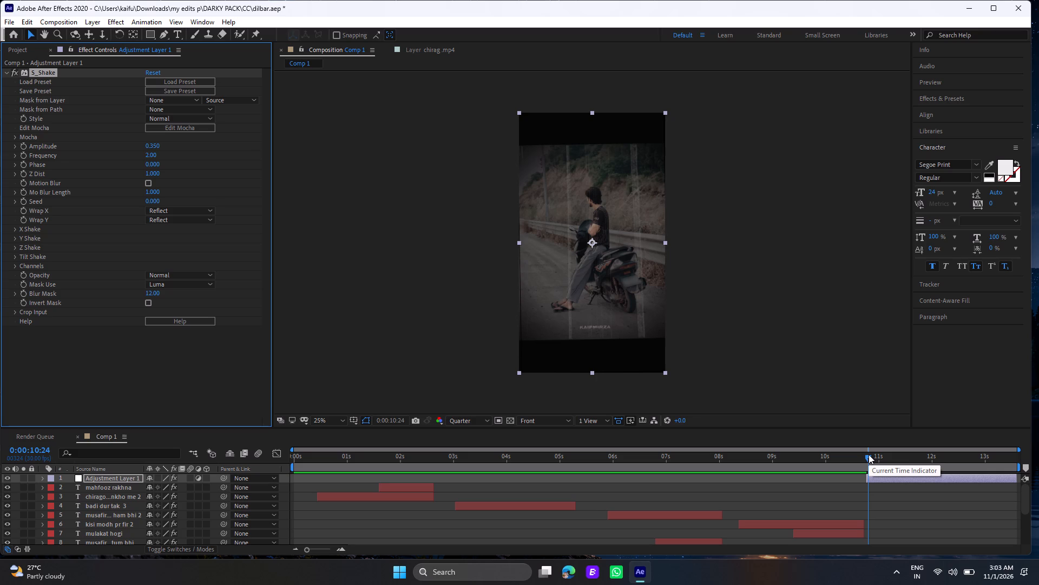
# Preview Comp 1 with the S_Shake effect on the adjustment layer.
pyautogui.press('space')
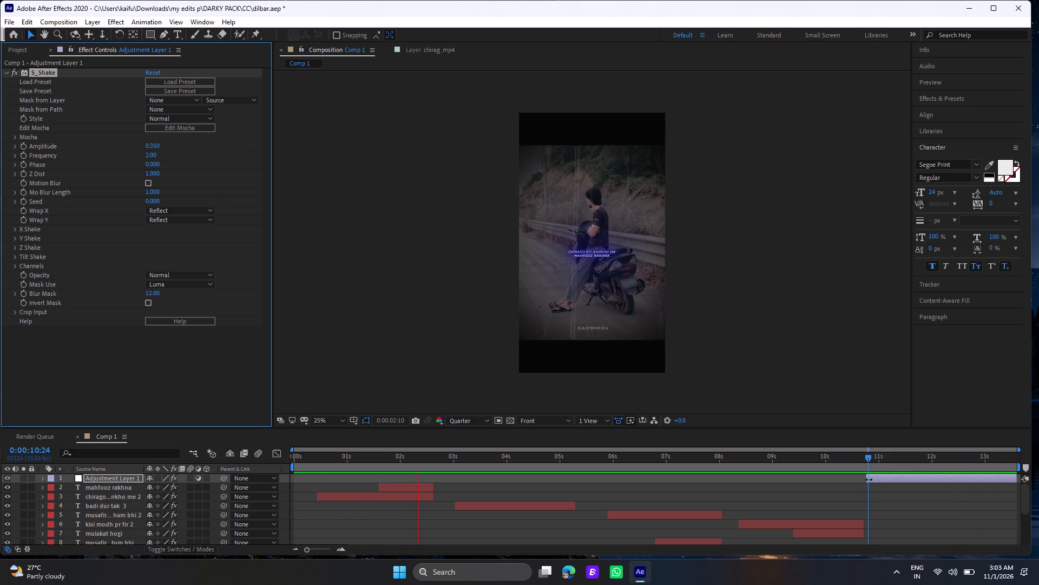
# Extend the adjustment layer's in point back to the beginning of Comp 1.
pyautogui.moveTo(869, 479); pyautogui.dragTo(175, 495)
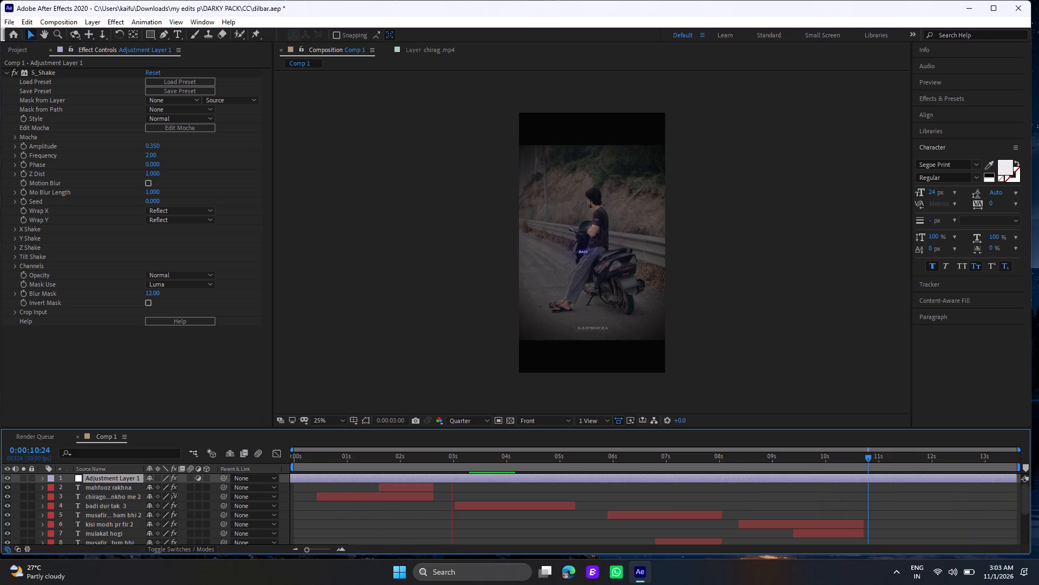
# Preview Comp 1 from its beginning with the S_Shake effect on the adjustment layer.
pyautogui.moveTo(175, 495); pyautogui.dragTo(139, 501)
pyautogui.click(295, 458)
pyautogui.moveTo(295, 458); pyautogui.dragTo(286, 457)
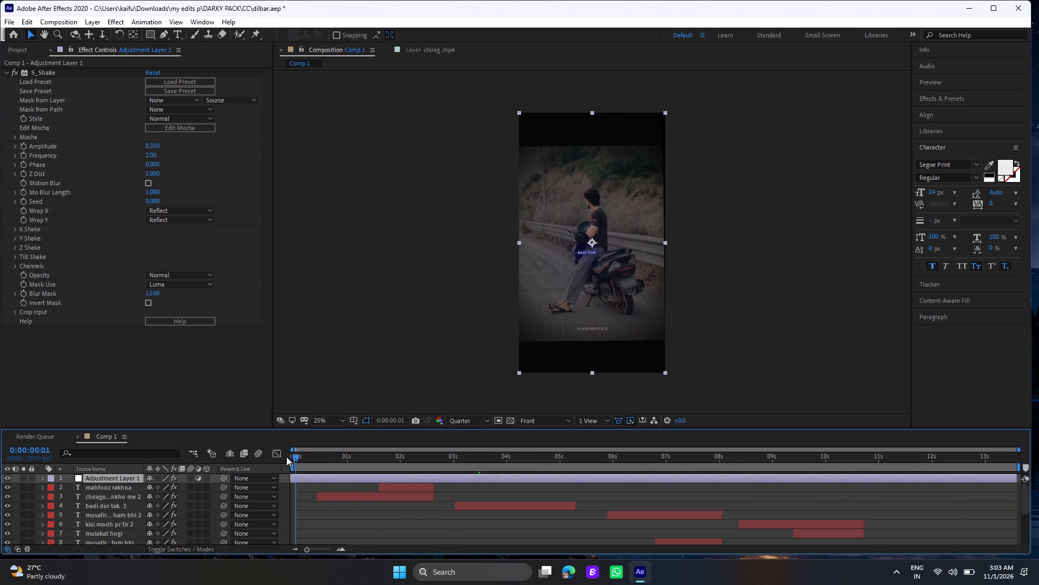
pyautogui.moveTo(286, 457); pyautogui.dragTo(280, 457)
pyautogui.press('space')
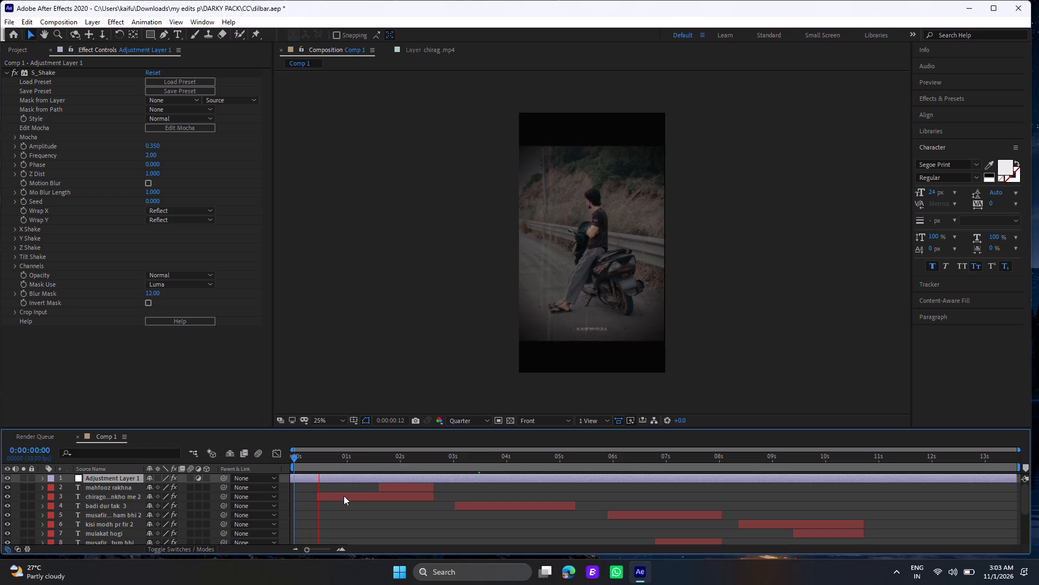
pyautogui.press('space')
# Delete the adjustment layer carrying S_Shake from Comp 1.
pyautogui.doubleClick(362, 480)
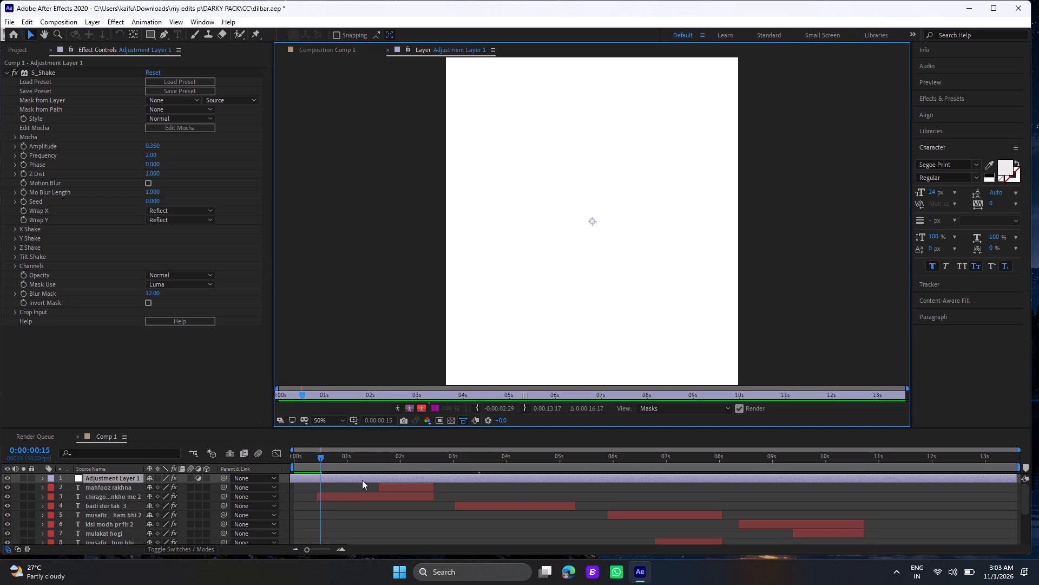
pyautogui.press('Delete')
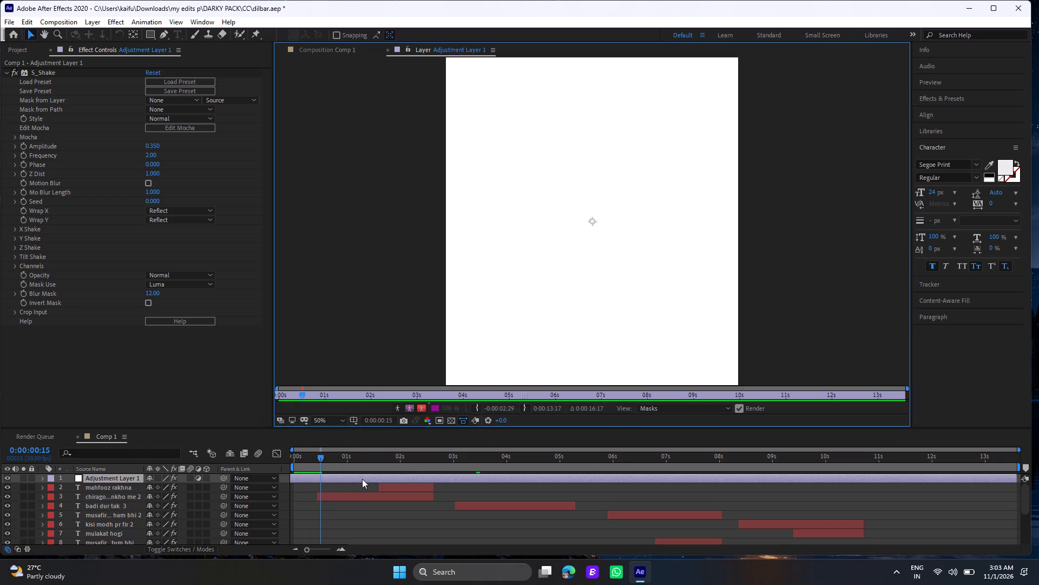
pyautogui.click(361, 477)
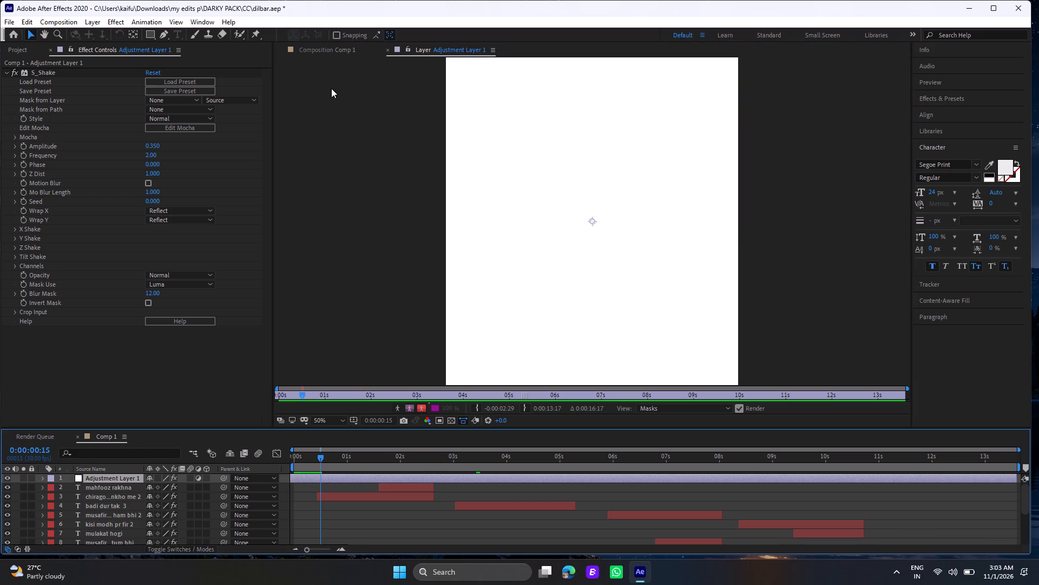
pyautogui.click(330, 48)
pyautogui.click(402, 477)
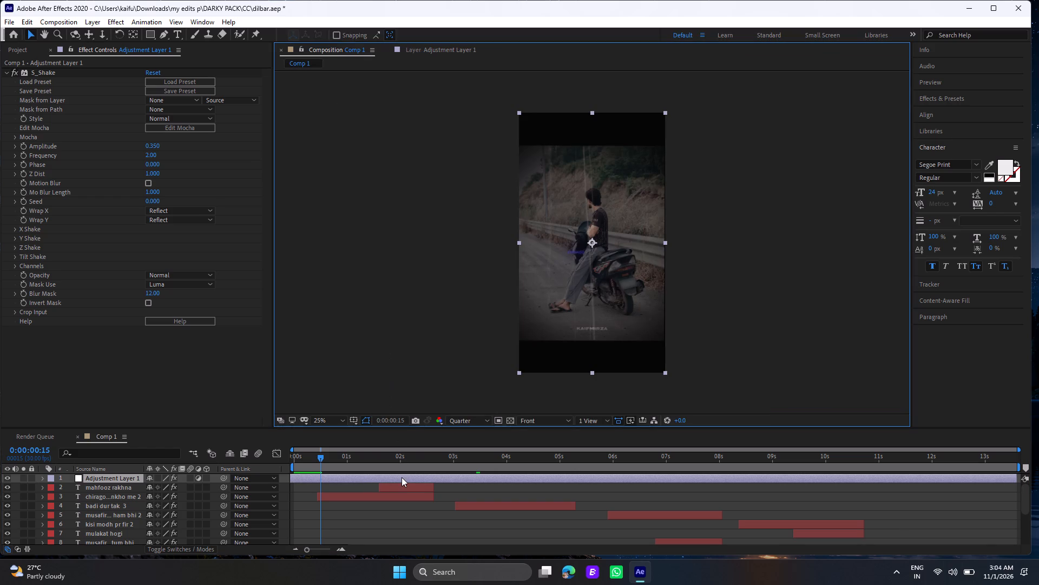
pyautogui.press('Delete')
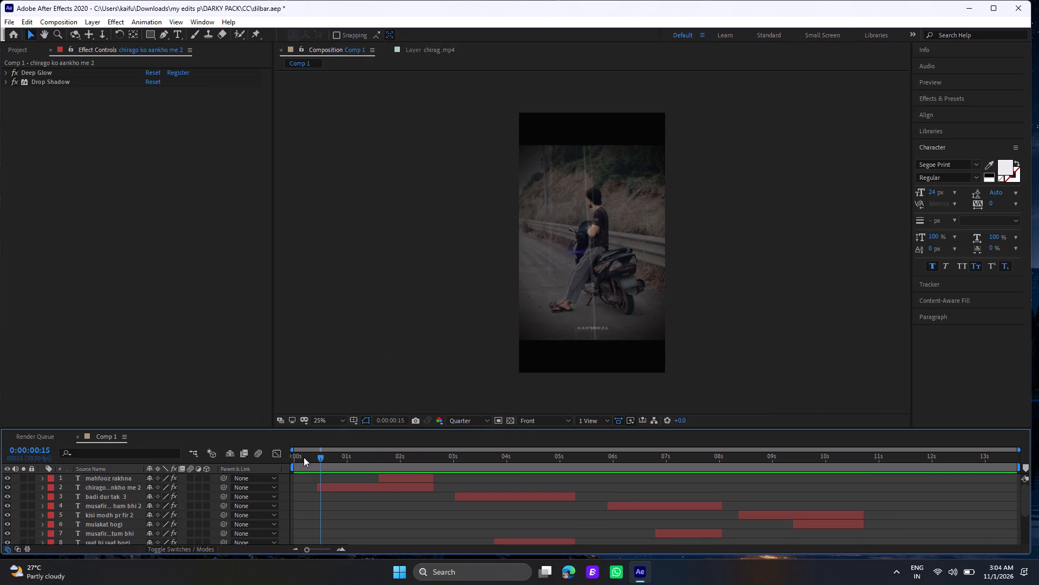
# Preview Comp 1 from its beginning without the adjustment layer.
pyautogui.click(304, 457)
pyautogui.moveTo(304, 457); pyautogui.dragTo(269, 457)
pyautogui.press('space')
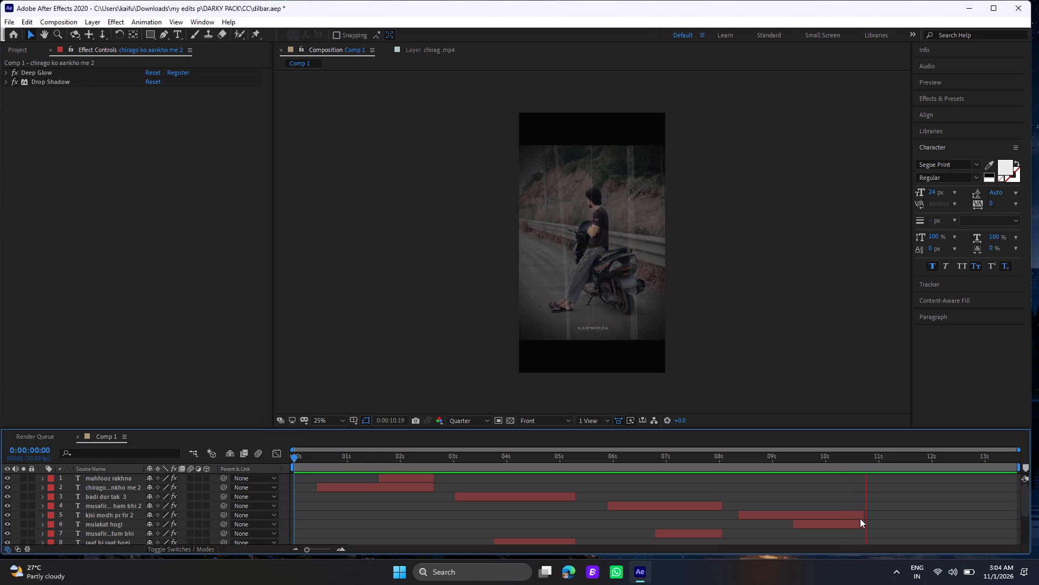
pyautogui.scroll(2, 881, 497)
# Play Comp 1 from 0:00:10:23 and examine the chirag.mp4 audio waveform against the text layer timing.
pyautogui.click(866, 457)
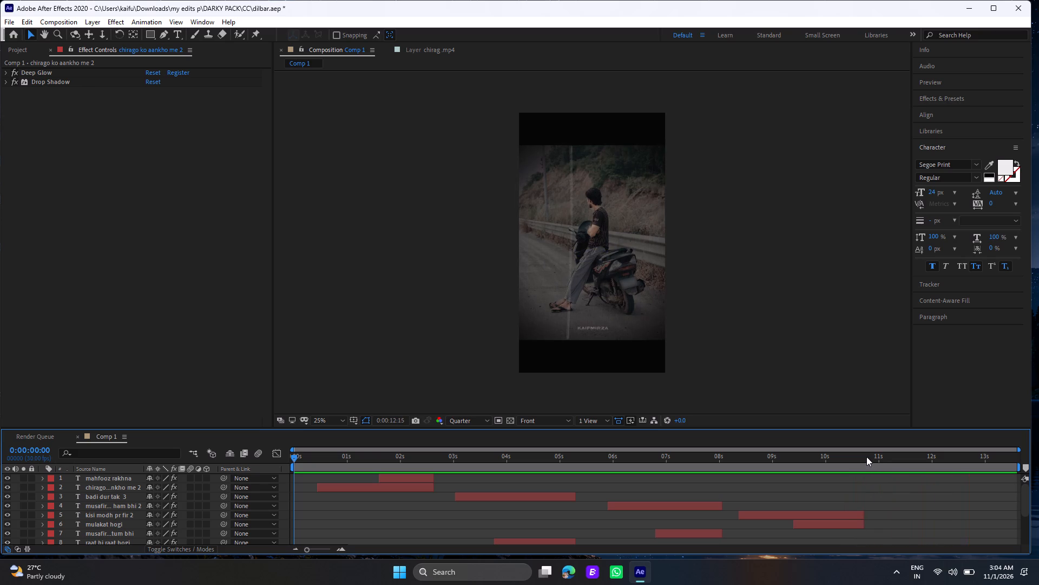
pyautogui.click(866, 457)
pyautogui.scroll(-4, 873, 503)
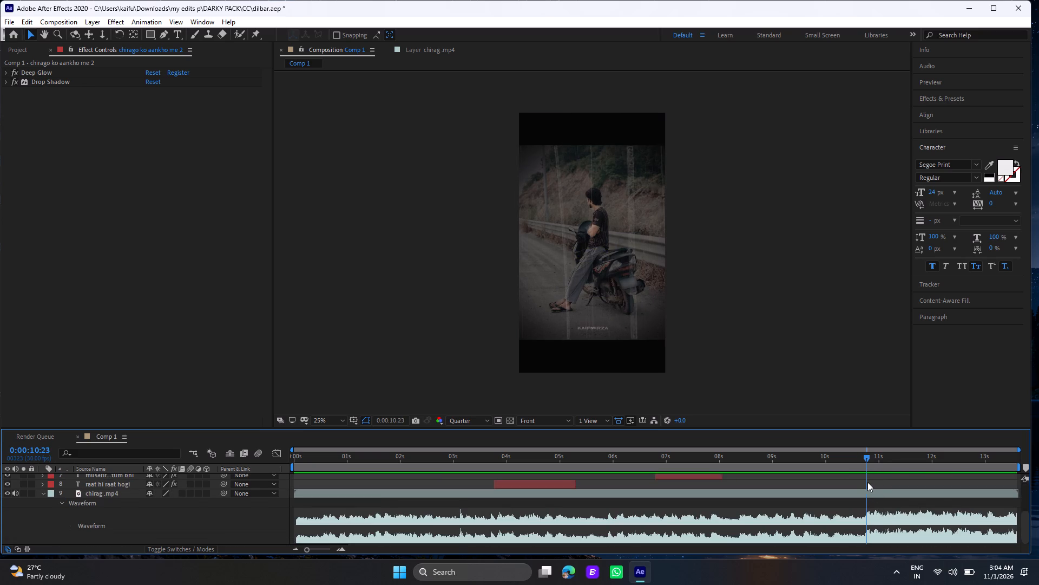
pyautogui.press('space')
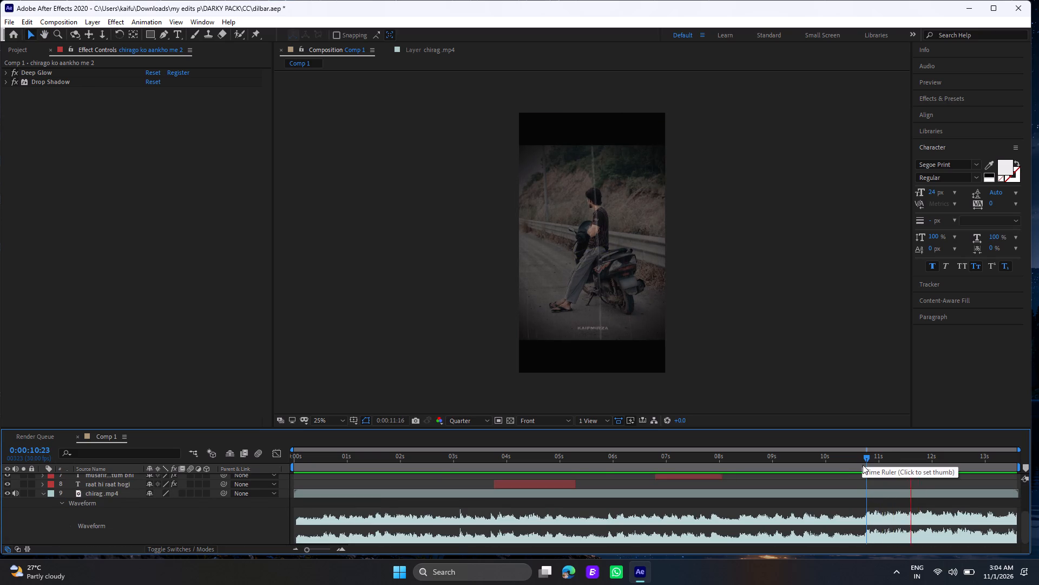
pyautogui.scroll(4, 863, 465)
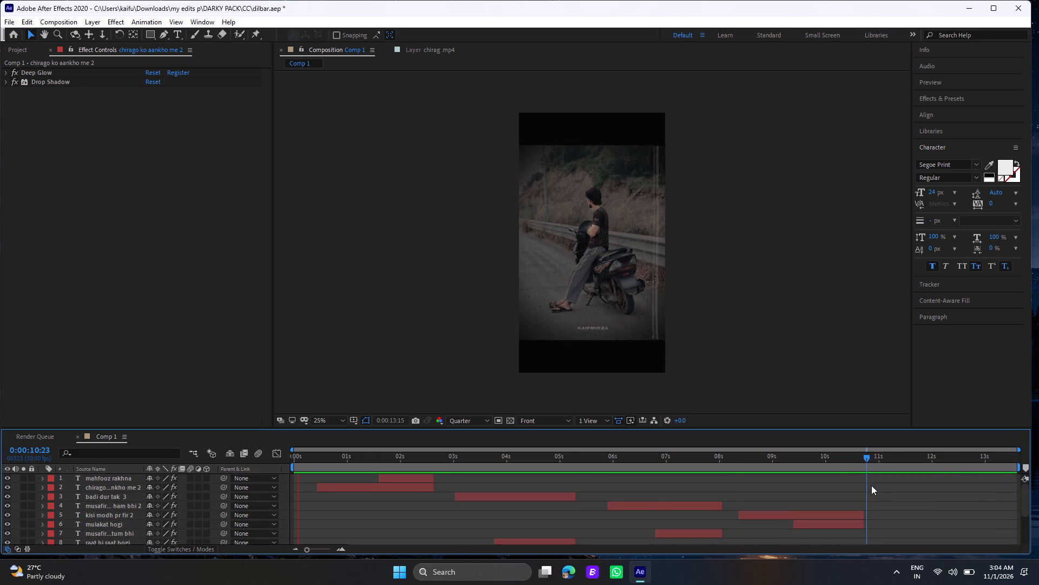
pyautogui.scroll(3, 871, 485)
pyautogui.scroll(-4, 871, 485)
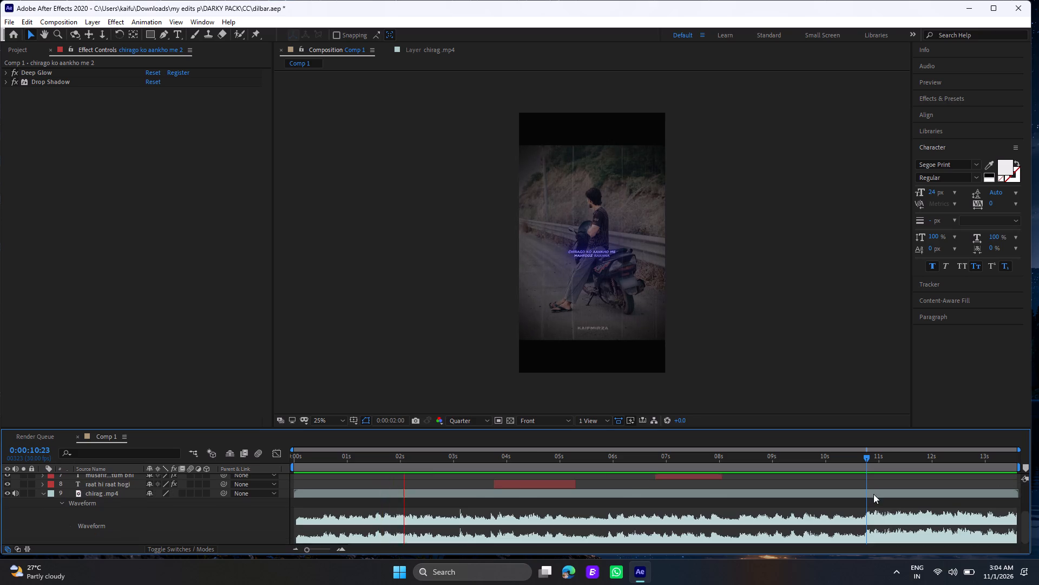
pyautogui.click(872, 489)
pyautogui.scroll(9, 872, 494)
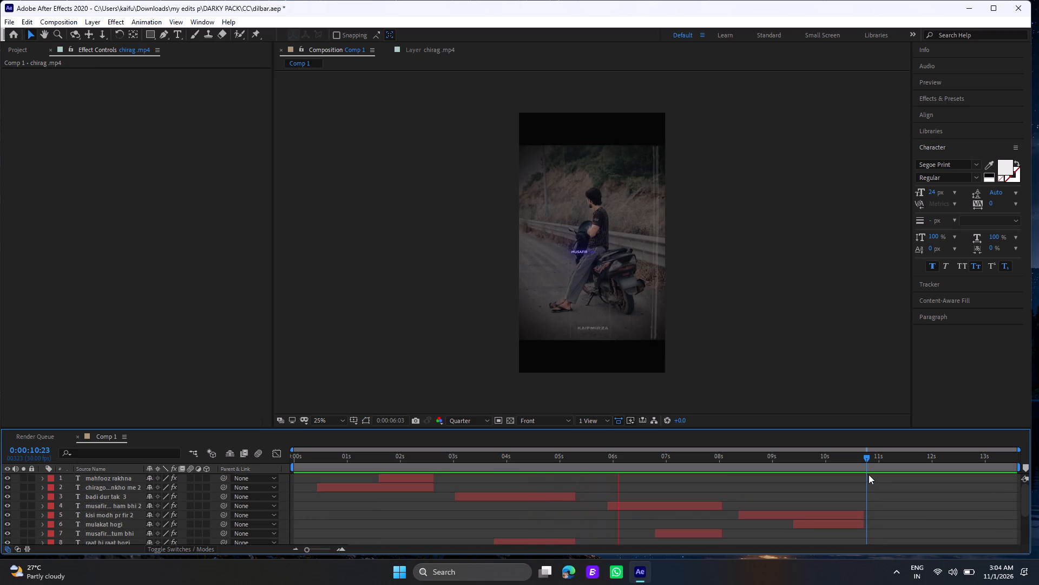
# Create a new adjustment layer in Comp 1 with the current time at 0:00:00:00.
pyautogui.click(301, 457)
pyautogui.moveTo(301, 457); pyautogui.dragTo(292, 458)
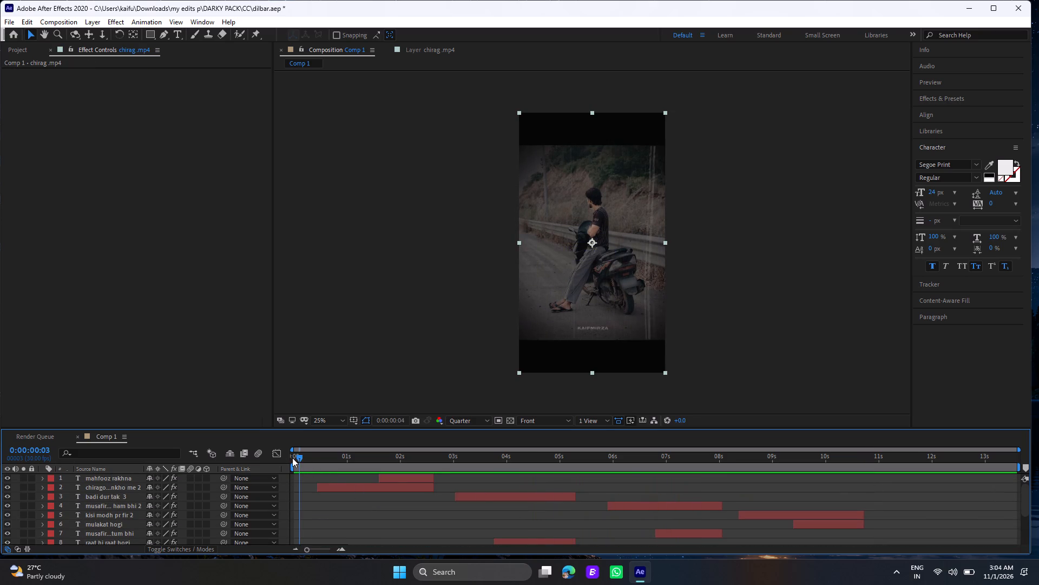
pyautogui.moveTo(292, 458); pyautogui.dragTo(280, 460)
pyautogui.rightClick(301, 497)
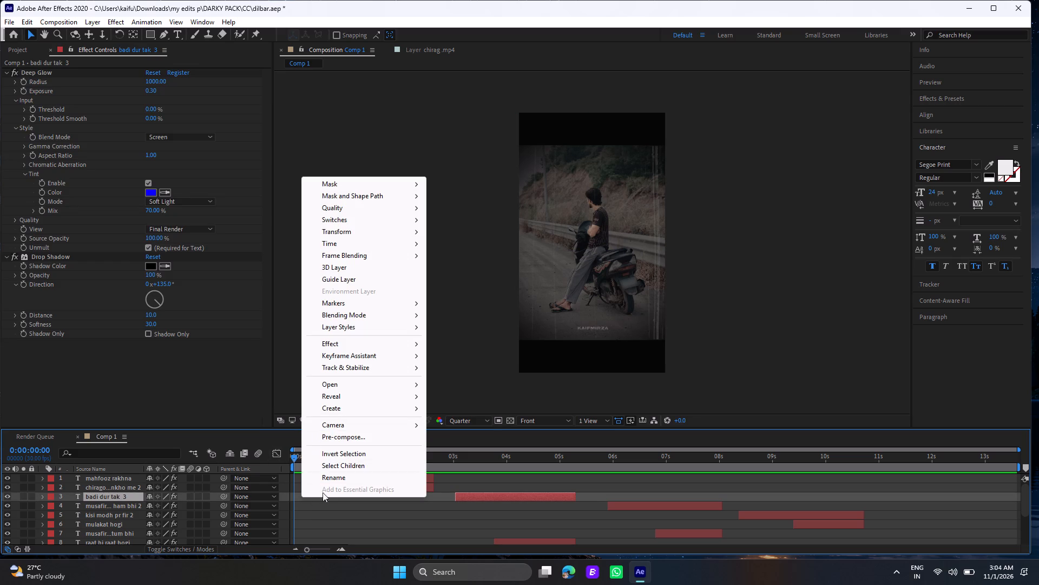
pyautogui.rightClick(316, 515)
pyautogui.rightClick(281, 497)
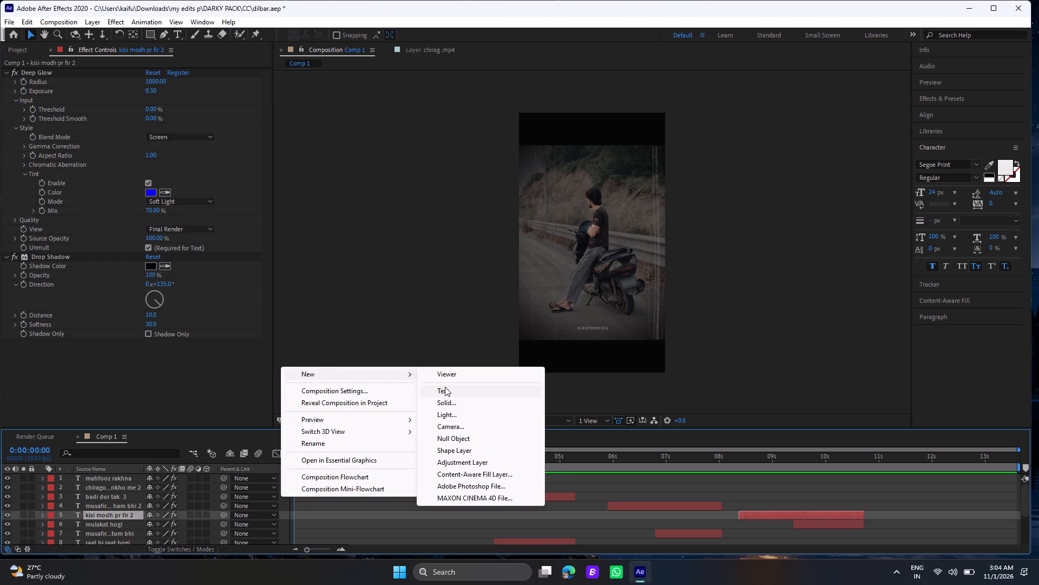
pyautogui.click(458, 462)
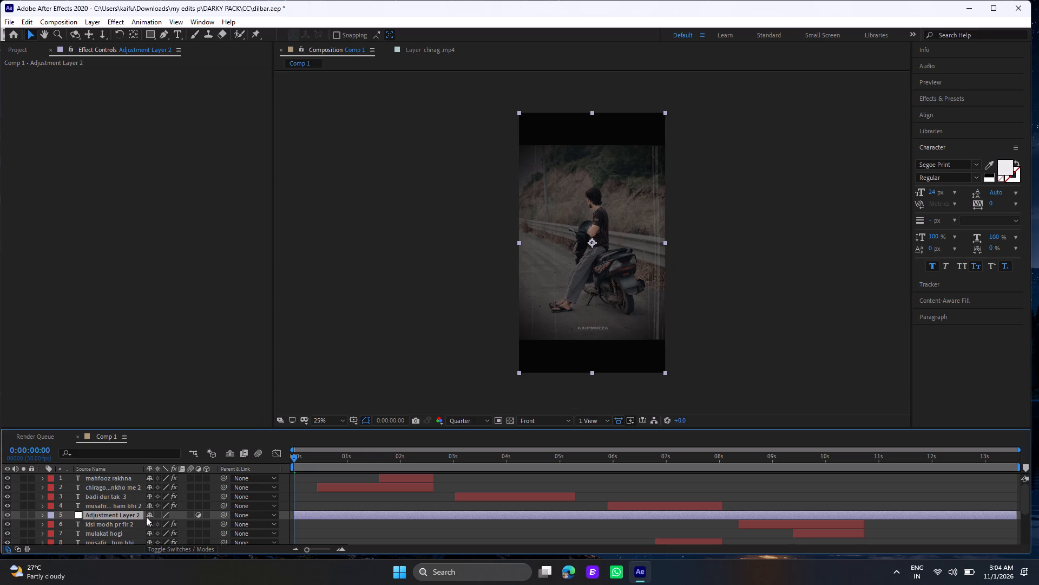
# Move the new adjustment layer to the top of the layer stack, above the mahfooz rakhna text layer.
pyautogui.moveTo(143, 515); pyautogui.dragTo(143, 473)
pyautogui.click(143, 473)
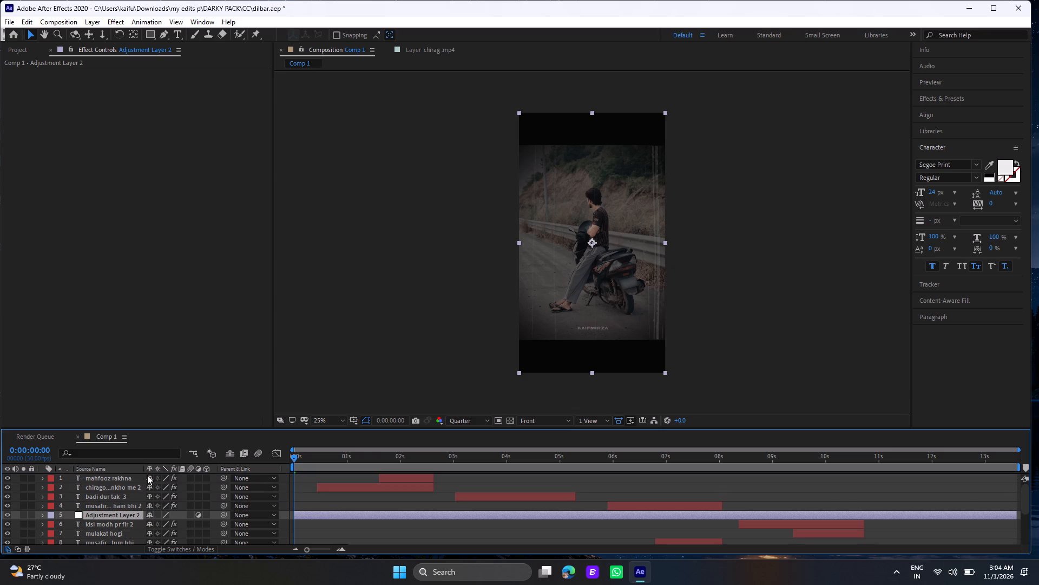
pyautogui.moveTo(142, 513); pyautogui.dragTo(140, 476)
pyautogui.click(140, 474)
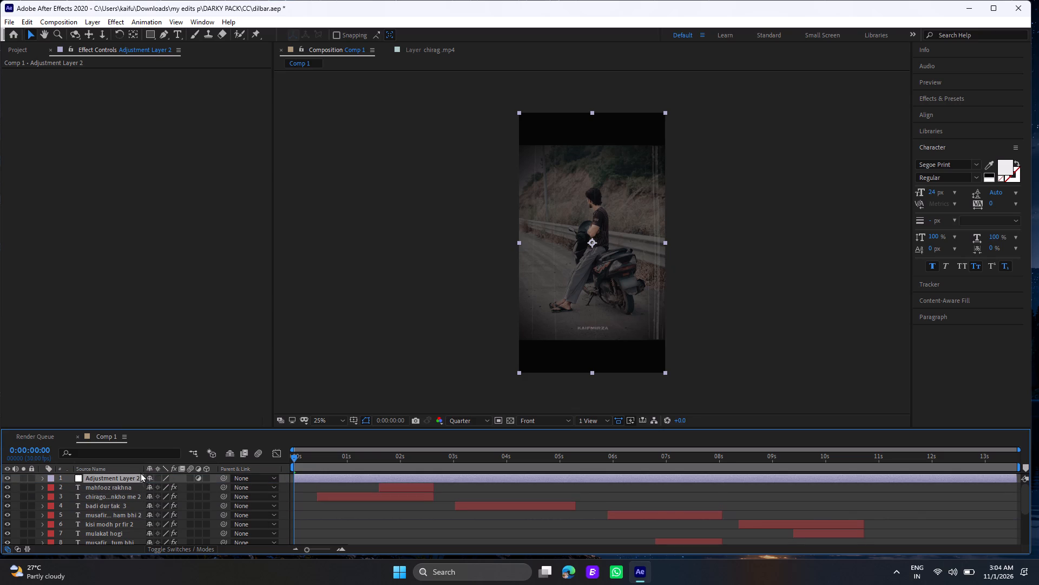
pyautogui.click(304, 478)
# Apply the COLD CC animation preset from the CC folder of DARKY PACK to the new adjustment layer.
pyautogui.doubleClick(155, 22)
pyautogui.doubleClick(159, 45)
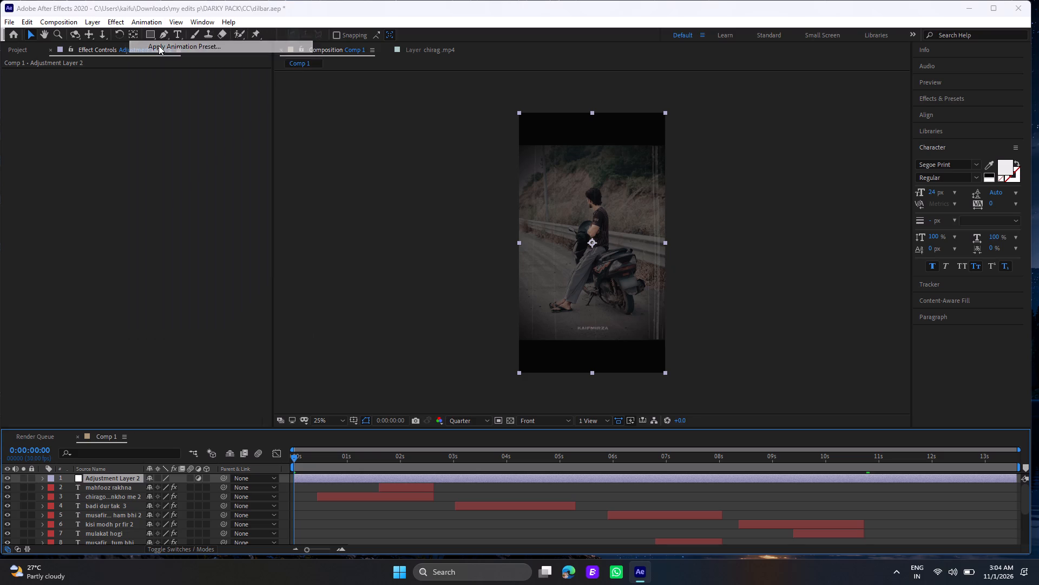
pyautogui.click(65, 64)
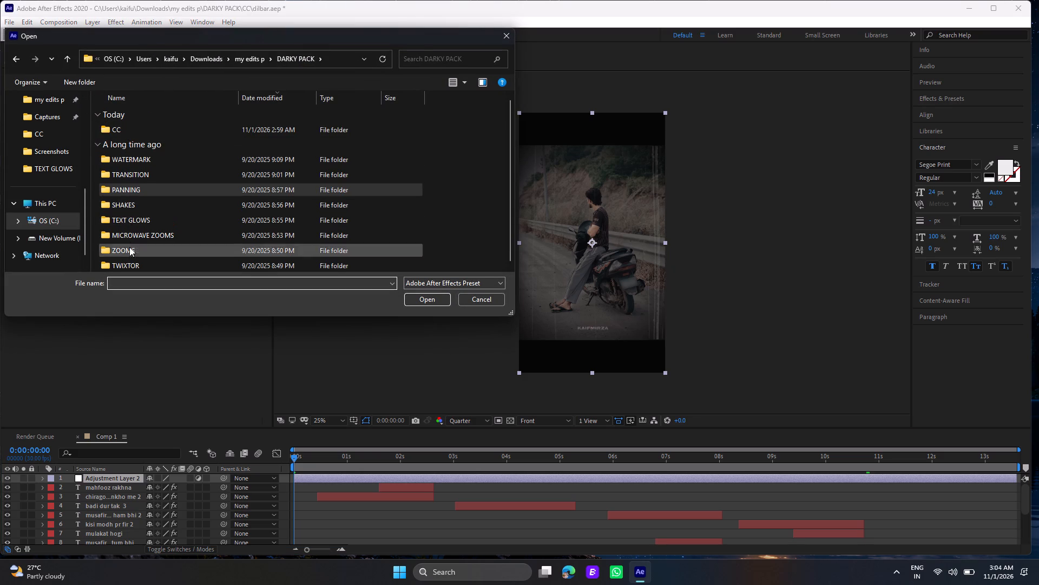
pyautogui.scroll(-2, 139, 221)
pyautogui.scroll(1, 142, 226)
pyautogui.scroll(-1, 142, 223)
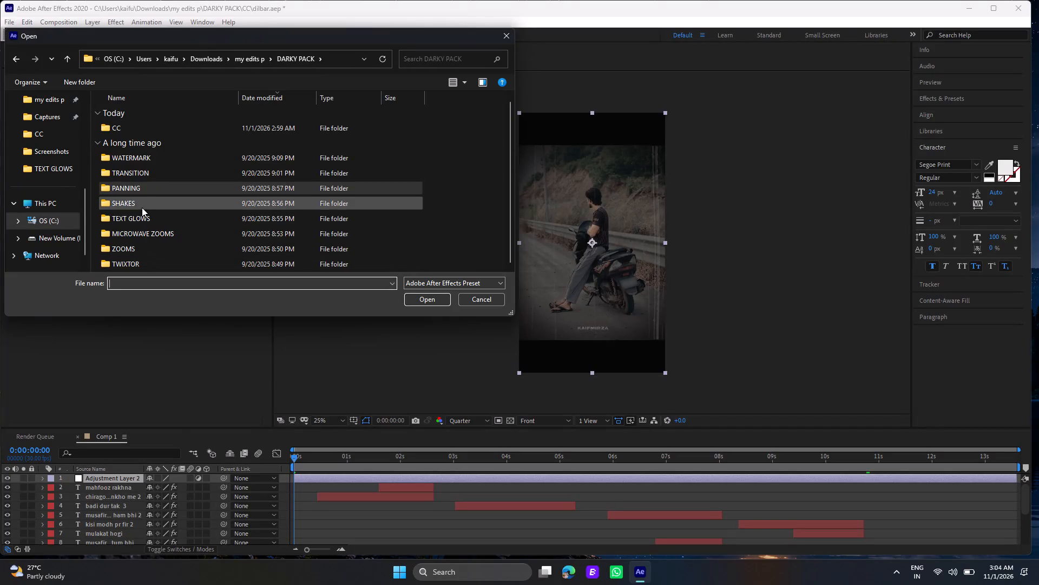
pyautogui.doubleClick(134, 122)
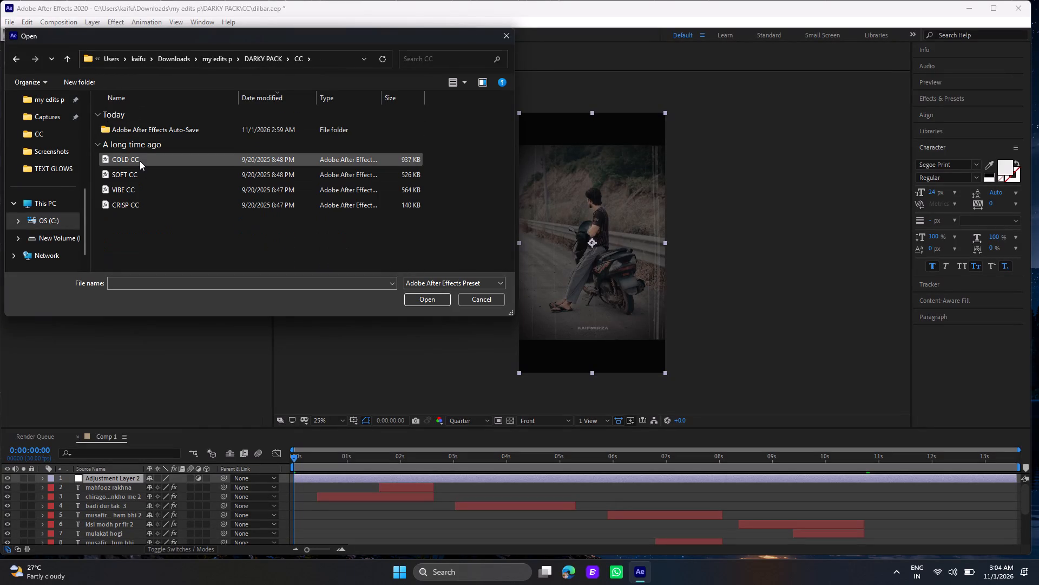
pyautogui.click(140, 161)
pyautogui.click(429, 298)
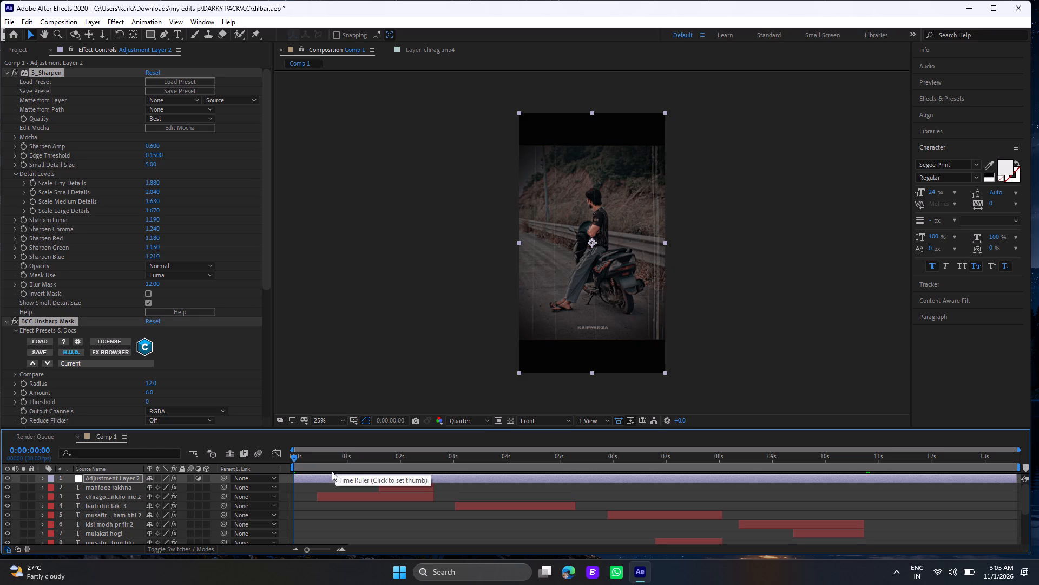
# Preview the first second of Comp 1 with the COLD CC color correction.
pyautogui.press('space')
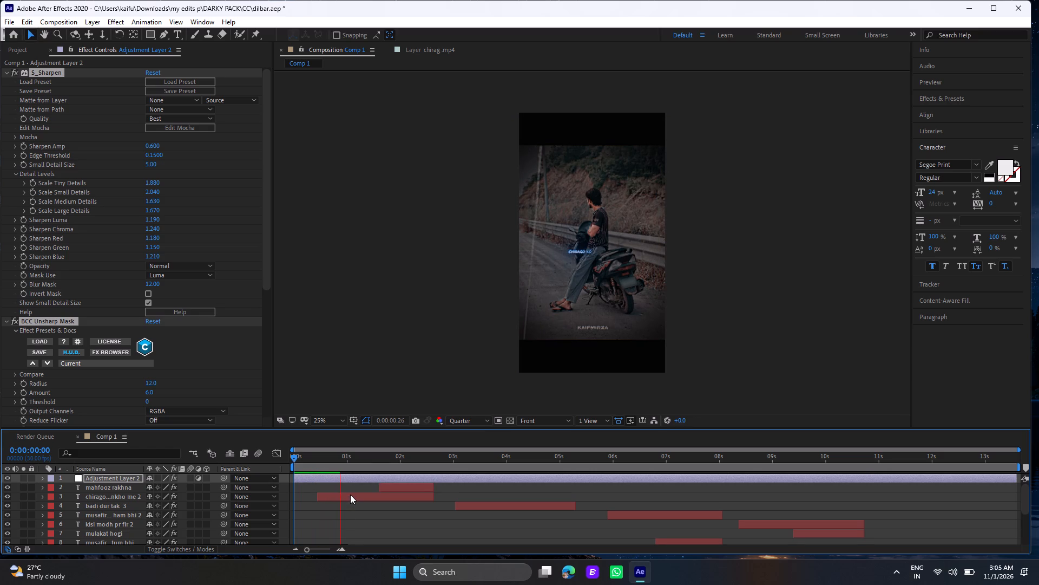
pyautogui.press('space')
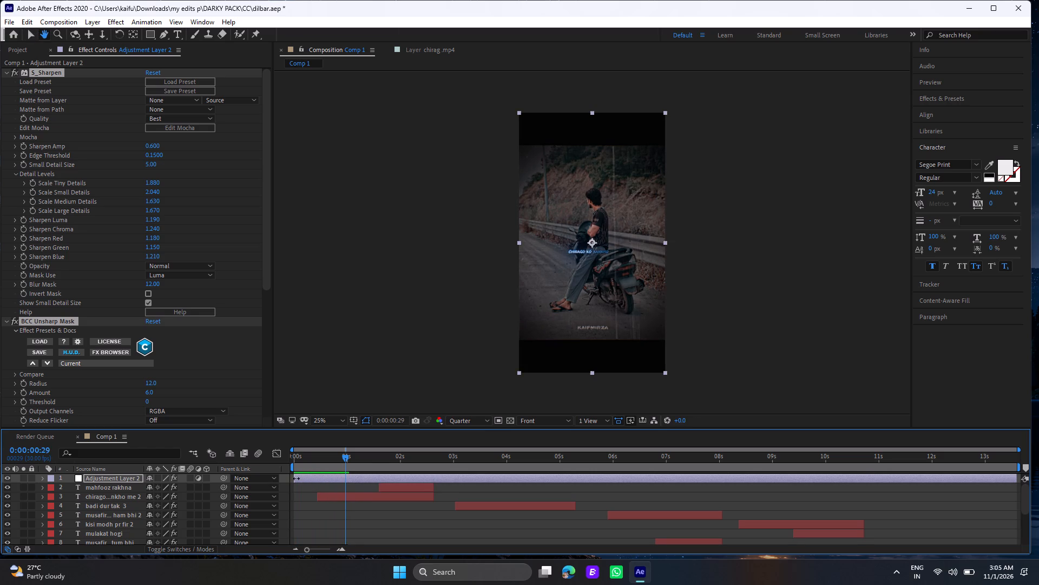
# Move the COLD CC adjustment layer down the stack, directly above the raat hi raat hogi text layer.
pyautogui.click(304, 475)
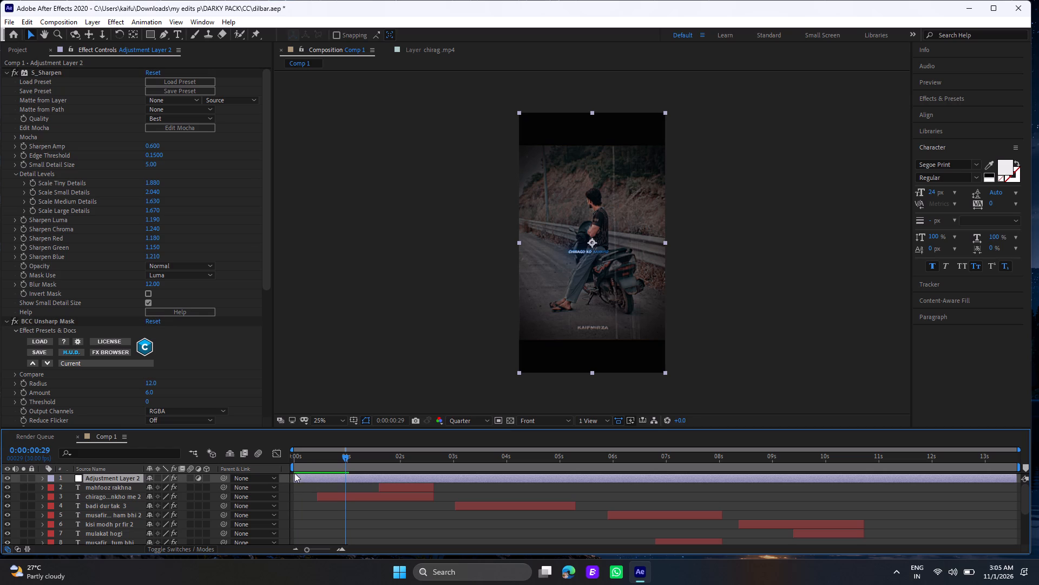
pyautogui.moveTo(130, 477); pyautogui.dragTo(130, 482)
pyautogui.moveTo(130, 482); pyautogui.dragTo(125, 536)
pyautogui.click(125, 536)
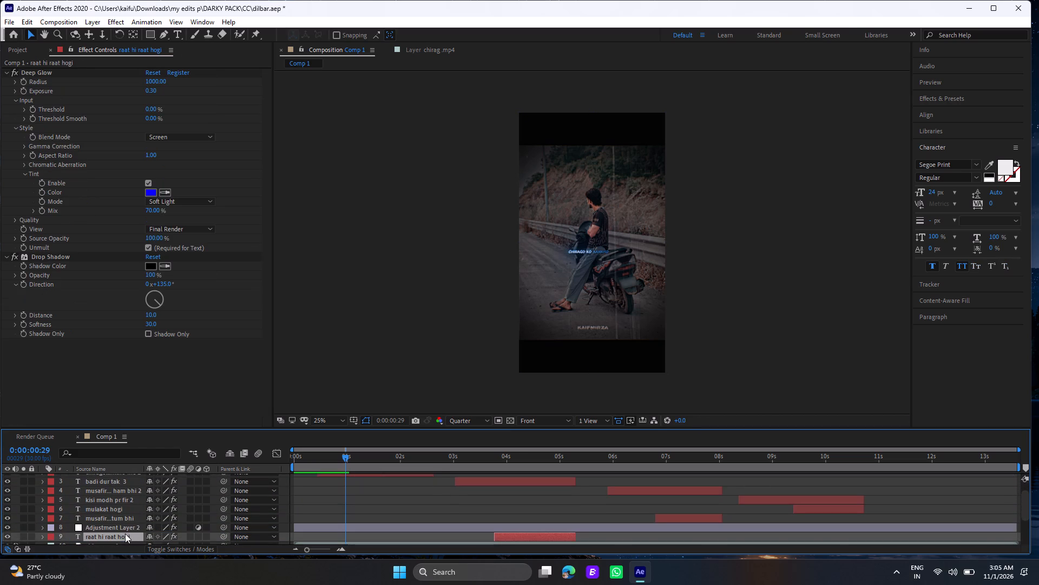
# Move the COLD CC adjustment layer below the raat hi raat hogi text layer, directly above chirag.mp4.
pyautogui.scroll(-2, 212, 493)
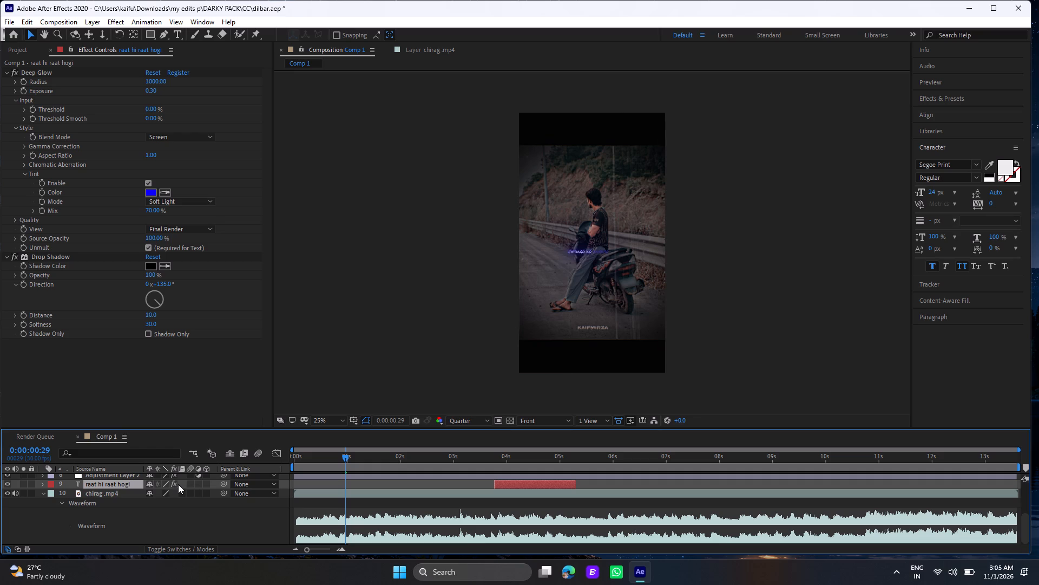
pyautogui.moveTo(182, 484); pyautogui.dragTo(182, 494)
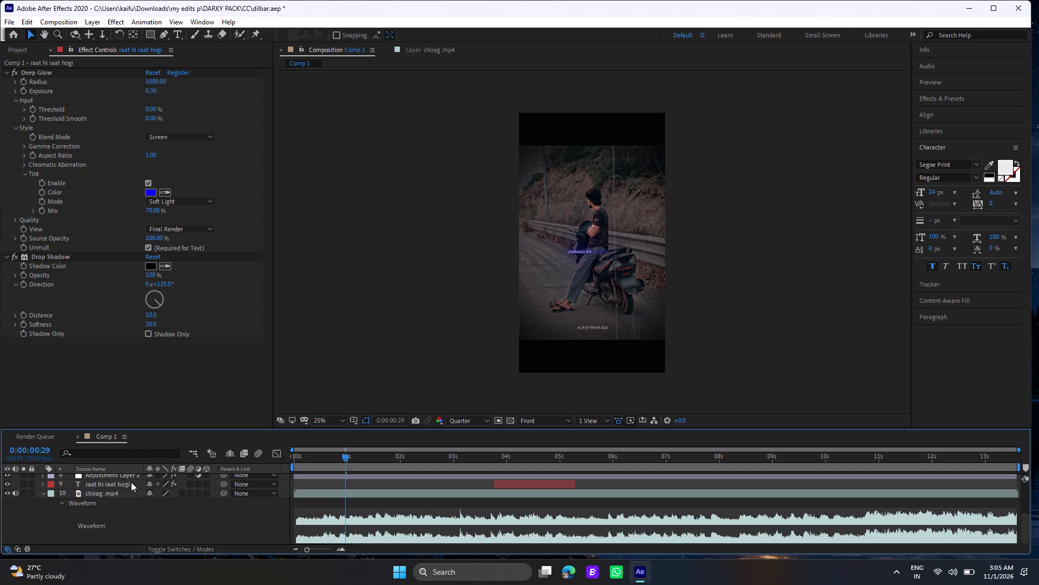
pyautogui.click(131, 482)
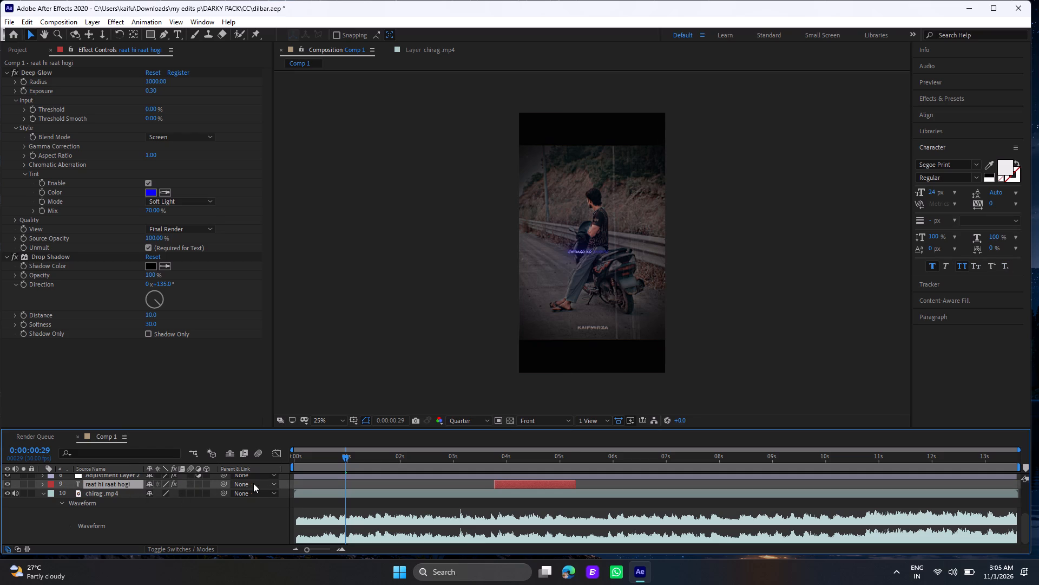
pyautogui.scroll(2, 318, 506)
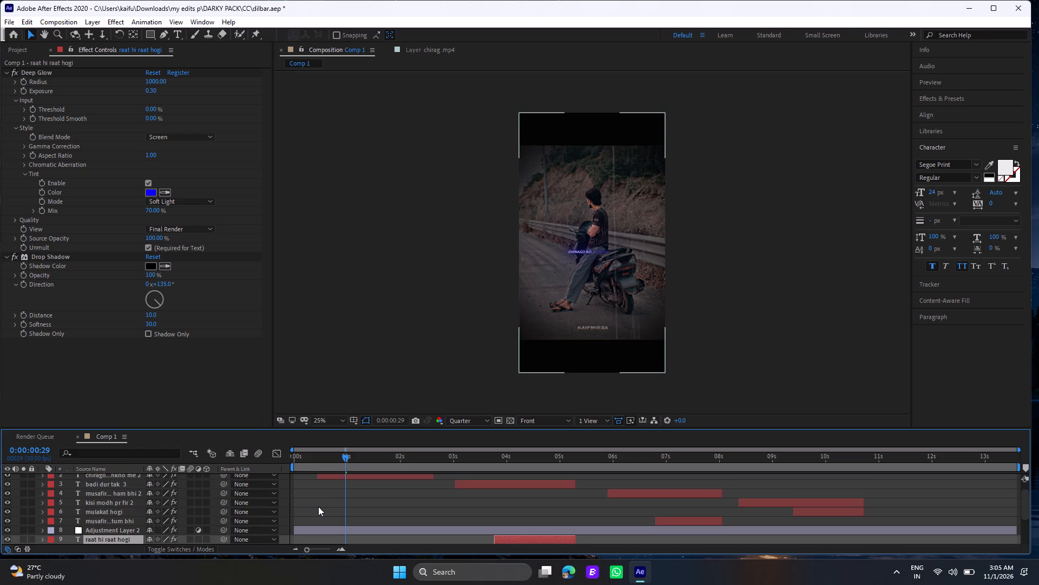
pyautogui.click(136, 530)
pyautogui.moveTo(178, 528); pyautogui.dragTo(177, 535)
pyautogui.moveTo(133, 529); pyautogui.dragTo(129, 529)
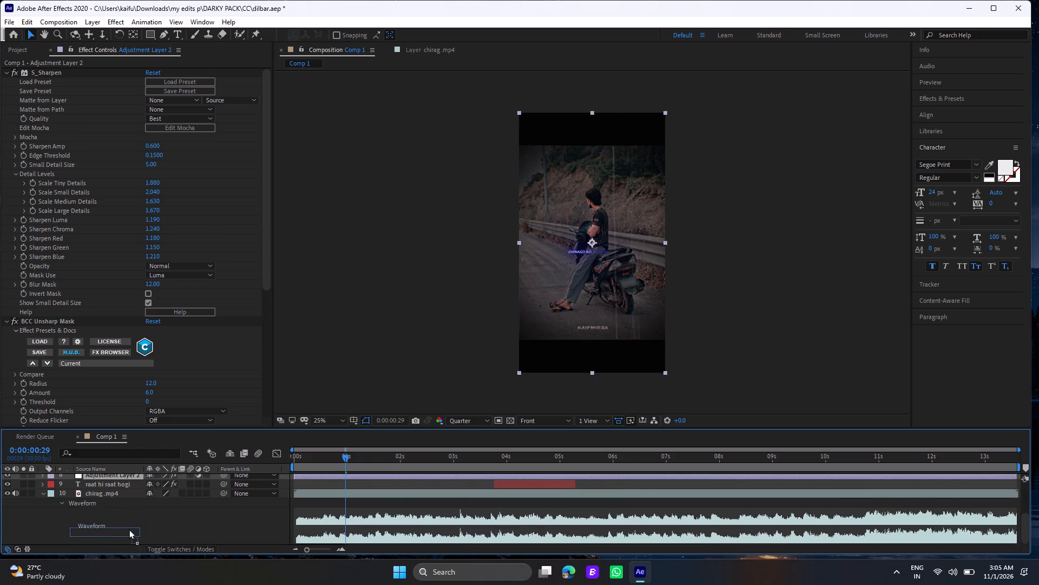
pyautogui.moveTo(129, 529); pyautogui.dragTo(137, 485)
# Preview Comp 1 from the first frame to check the color correction and lyric text over the footage.
pyautogui.press('space')
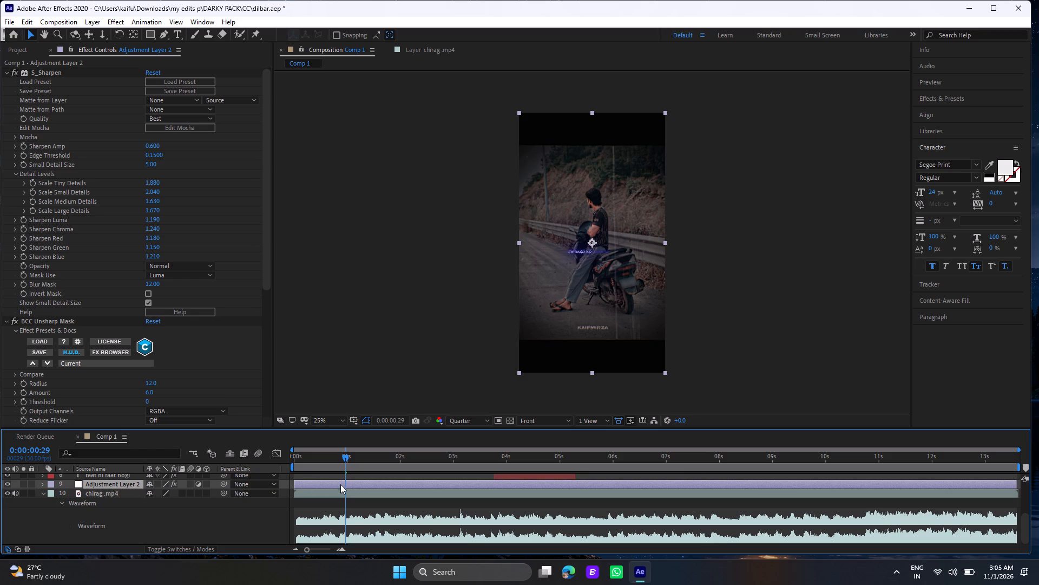
pyautogui.click(294, 455)
pyautogui.moveTo(294, 455); pyautogui.dragTo(286, 456)
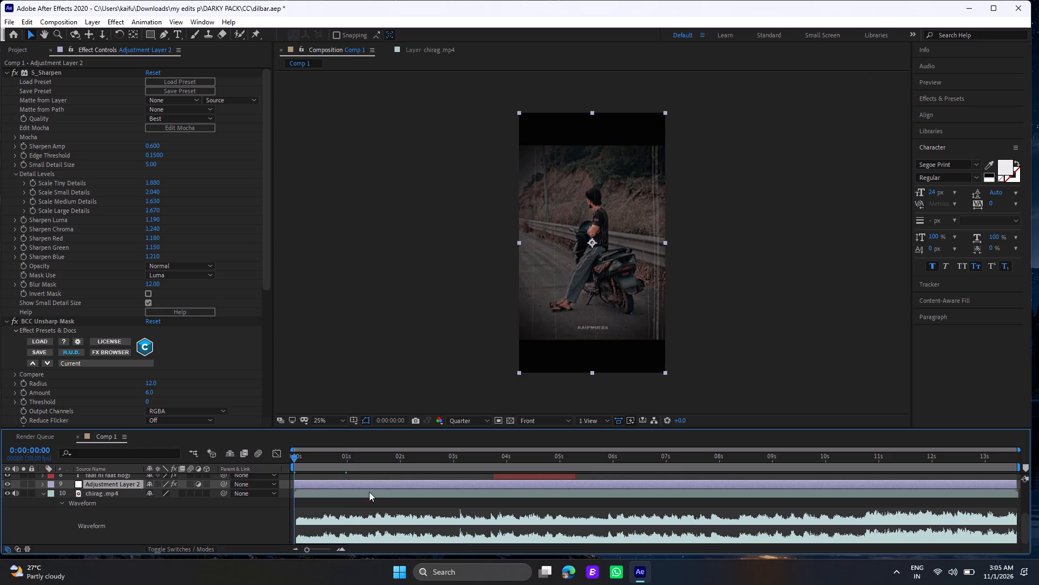
pyautogui.doubleClick(382, 496)
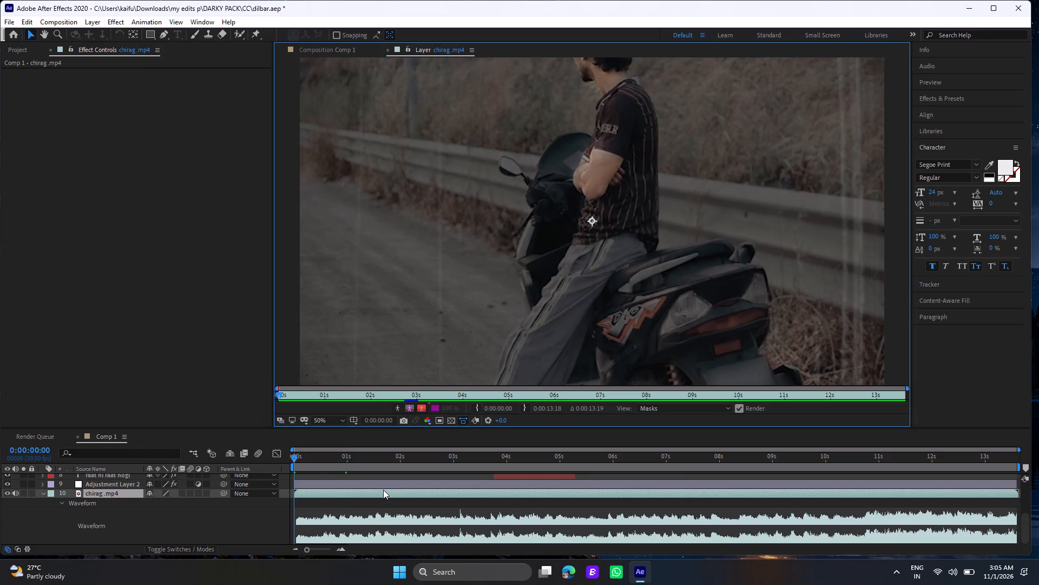
pyautogui.click(317, 48)
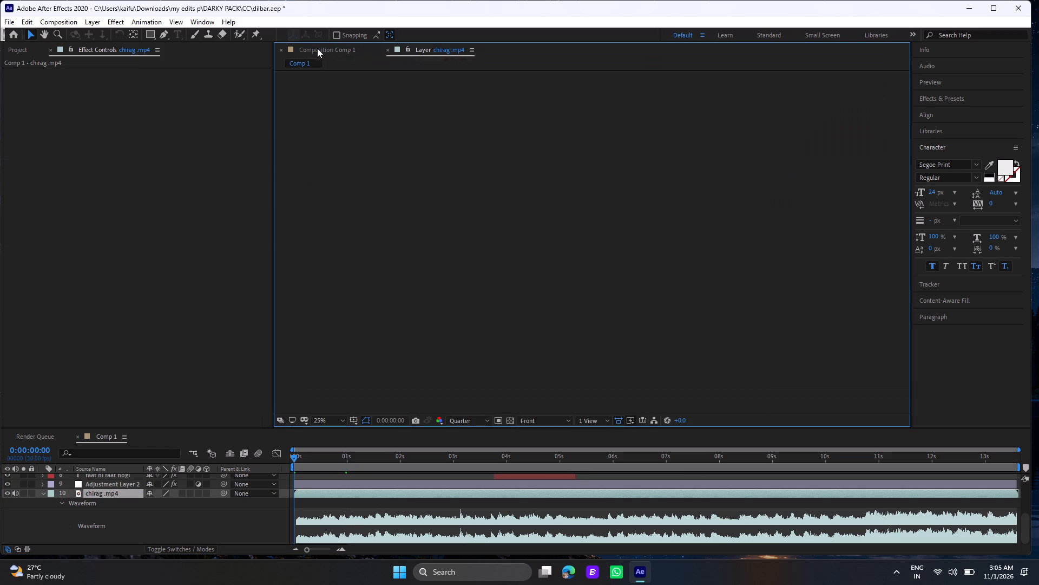
pyautogui.press('space')
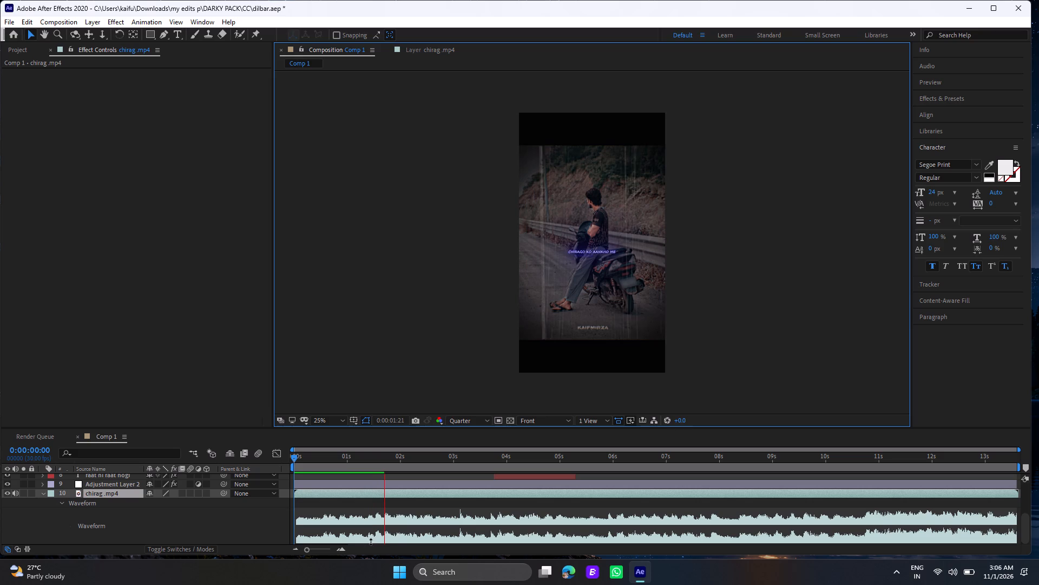
pyautogui.click(408, 491)
pyautogui.press('u')
pyautogui.scroll(2, 423, 500)
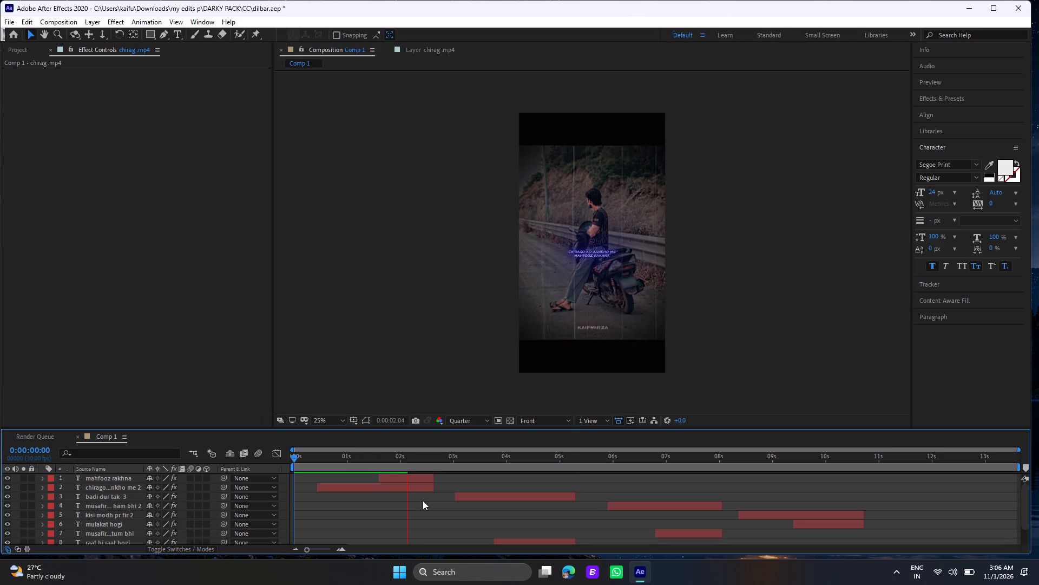
pyautogui.scroll(3, 423, 500)
pyautogui.scroll(-2, 423, 500)
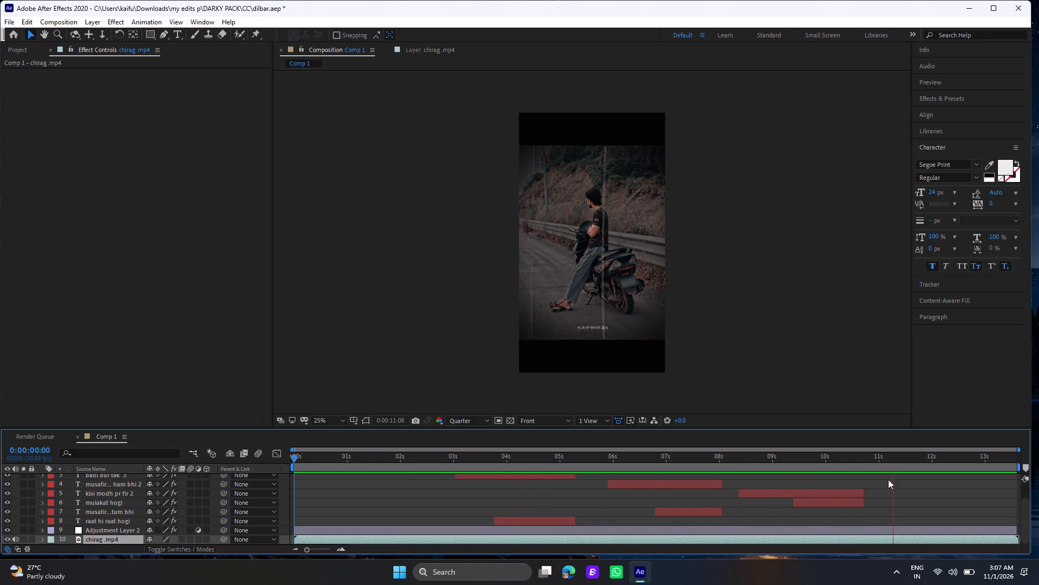
pyautogui.scroll(-4, 862, 495)
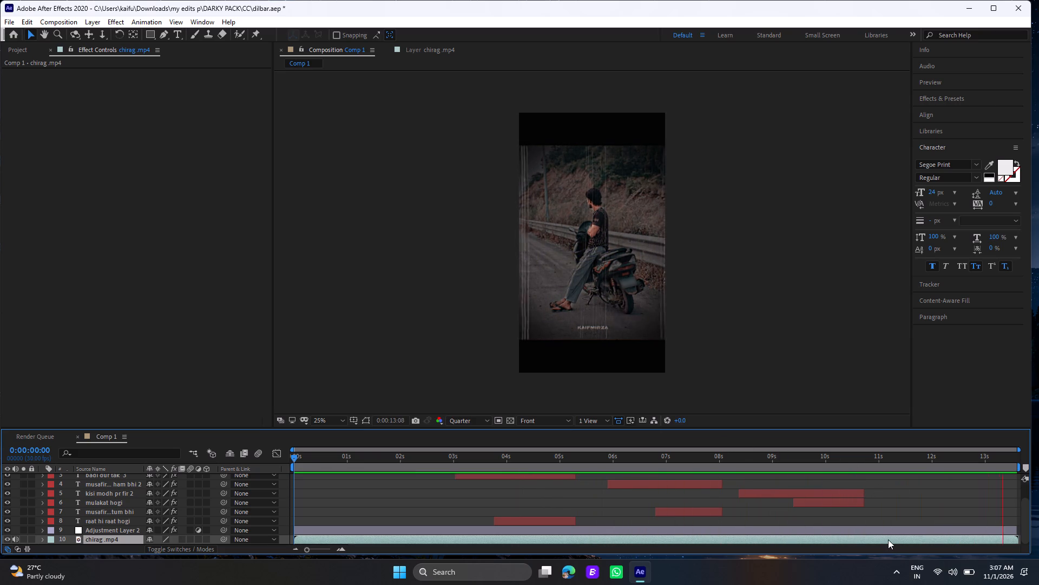
# Reveal the audio waveform of chirag.mp4 and set the current time to 0:00:10:23, where the waveform gets louder.
pyautogui.click(886, 538)
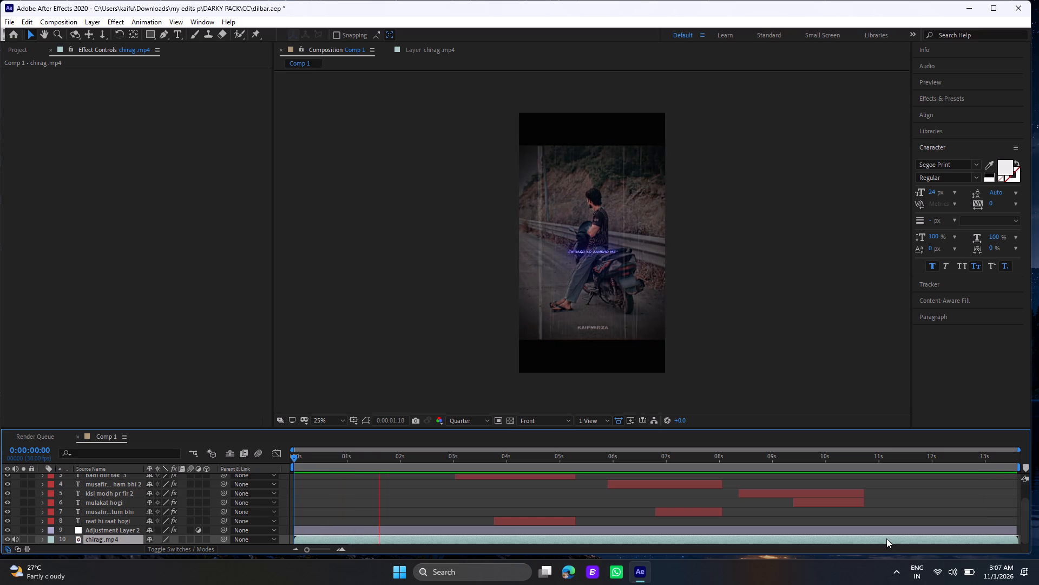
pyautogui.press('u')
pyautogui.write('ll')
pyautogui.scroll(-3, 885, 529)
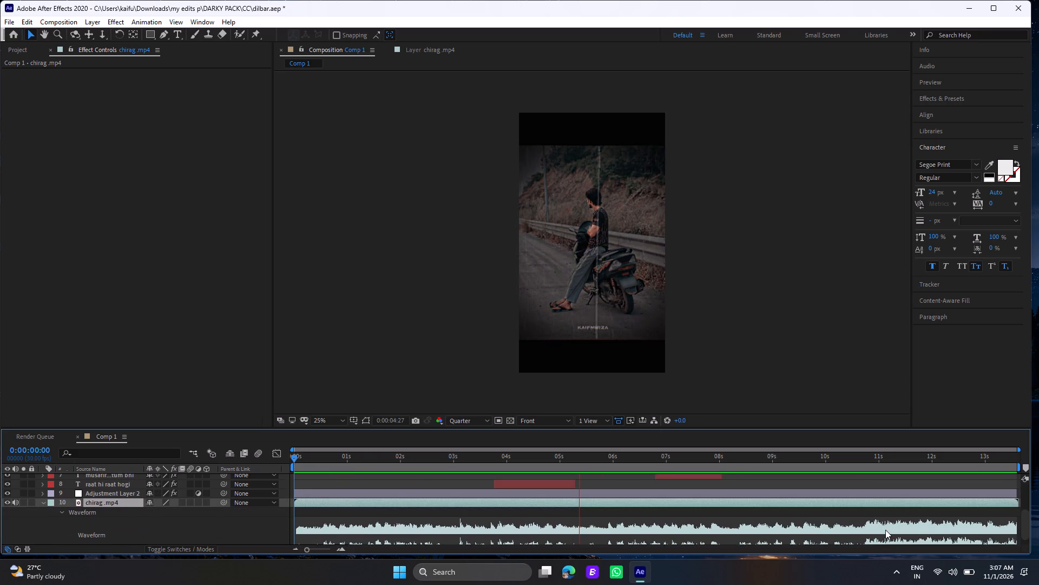
pyautogui.click(862, 458)
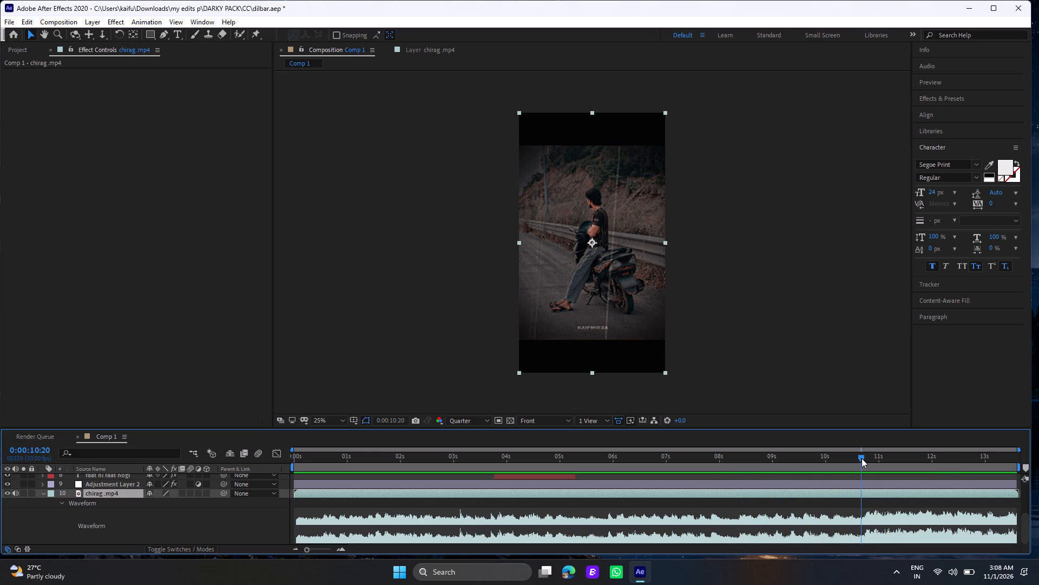
pyautogui.moveTo(862, 458); pyautogui.dragTo(866, 465)
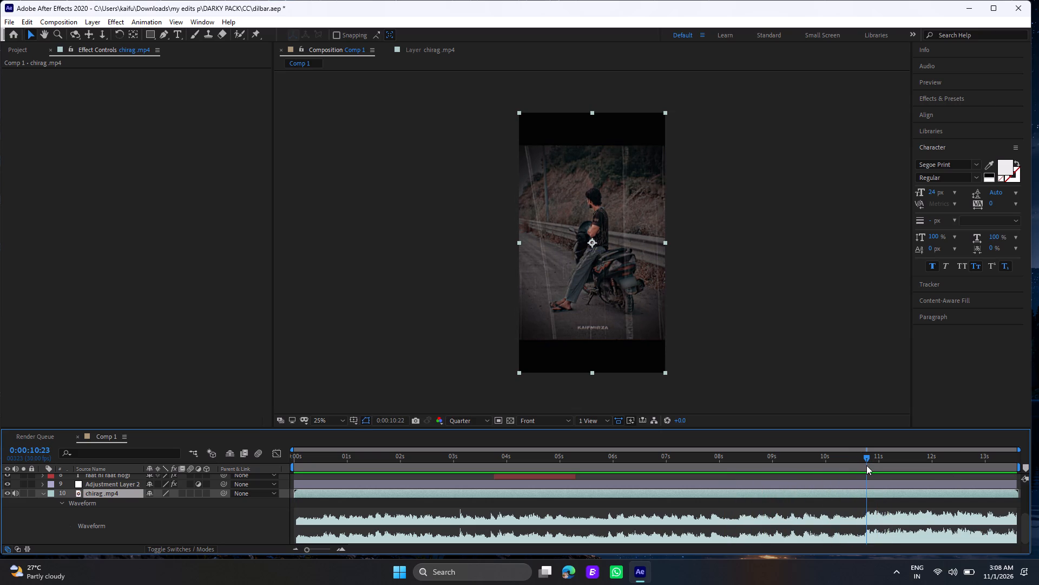
pyautogui.moveTo(866, 465); pyautogui.dragTo(867, 466)
pyautogui.click(867, 466)
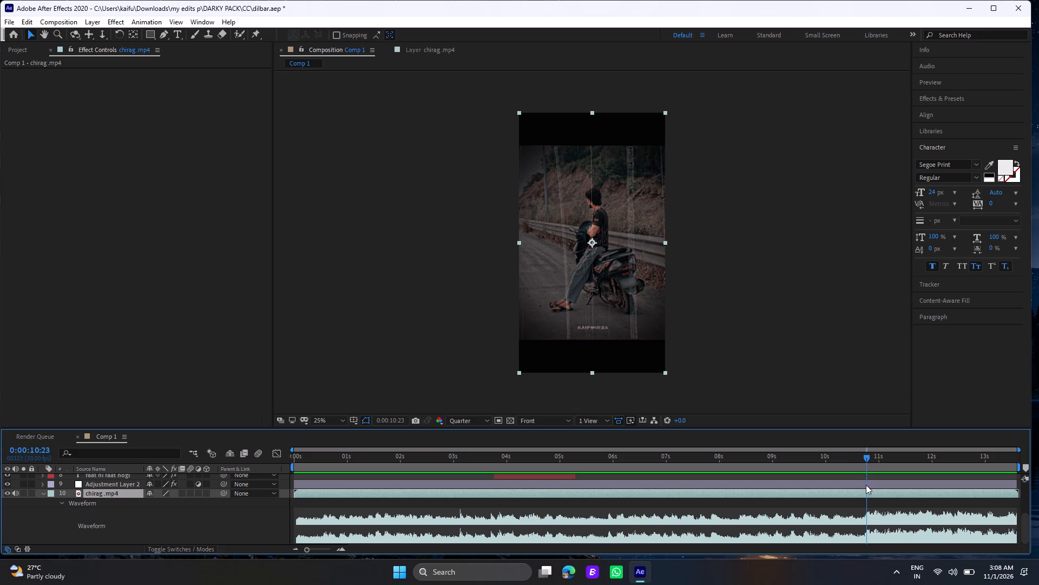
# Create a new adjustment layer directly above chirag.mp4, beneath the COLD CC adjustment layer.
pyautogui.scroll(7, 868, 490)
pyautogui.scroll(-2, 869, 492)
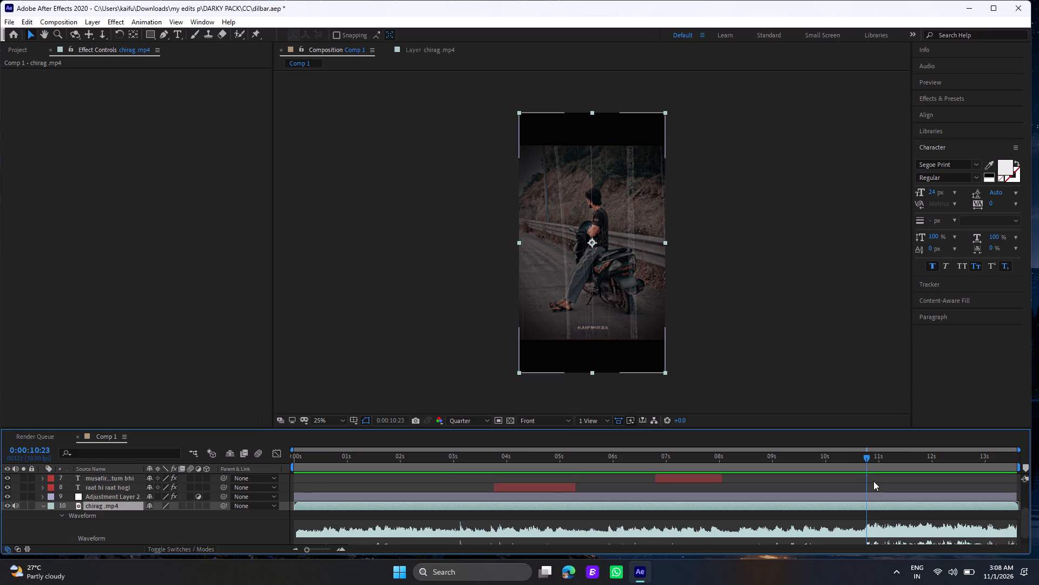
pyautogui.rightClick(878, 513)
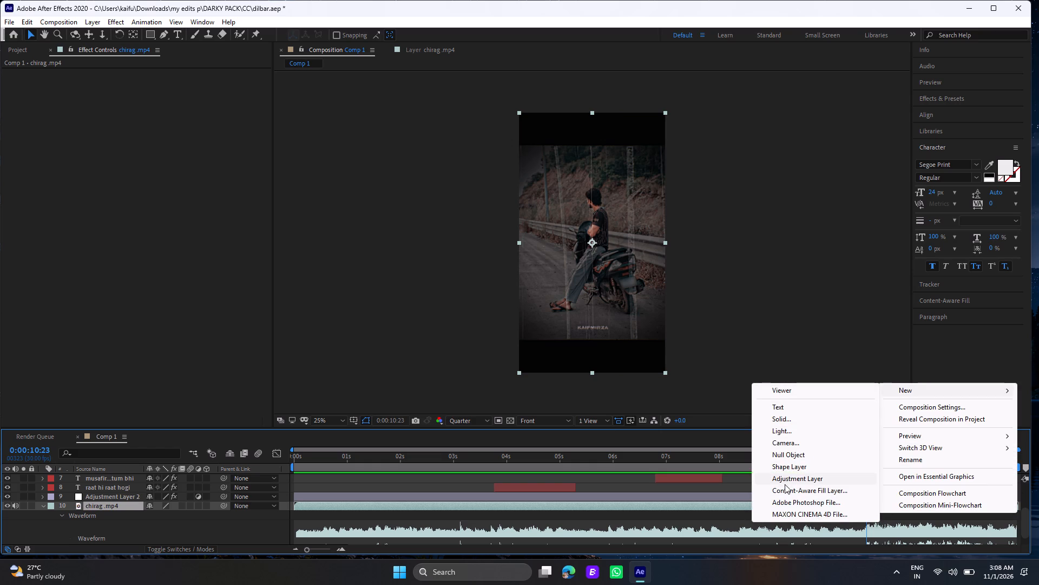
pyautogui.click(786, 479)
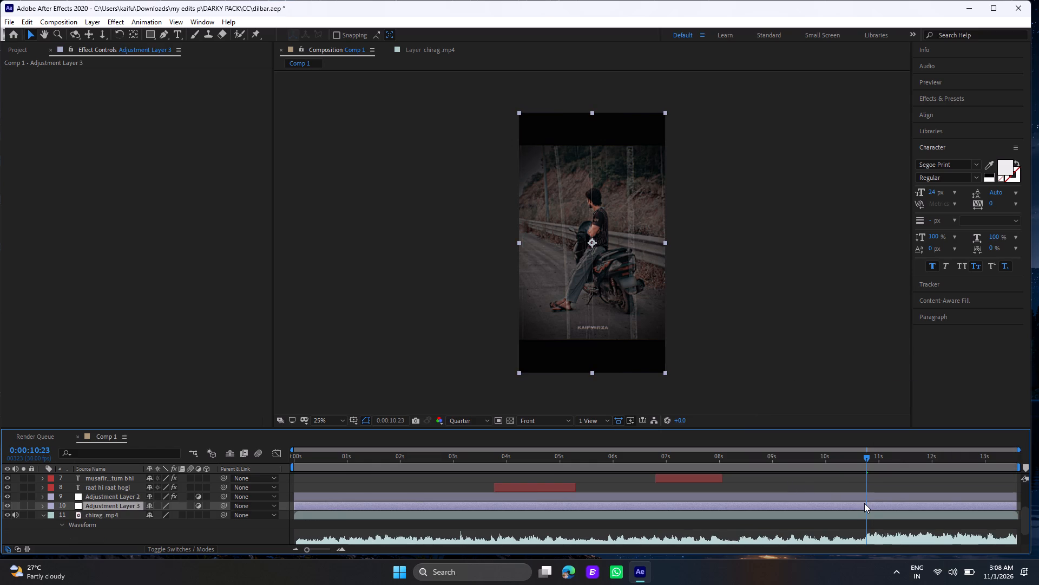
# Split the new adjustment layer at 0:00:10:23, delete the part before that time, and return to the Comp 1 view.
pyautogui.doubleClick(864, 503)
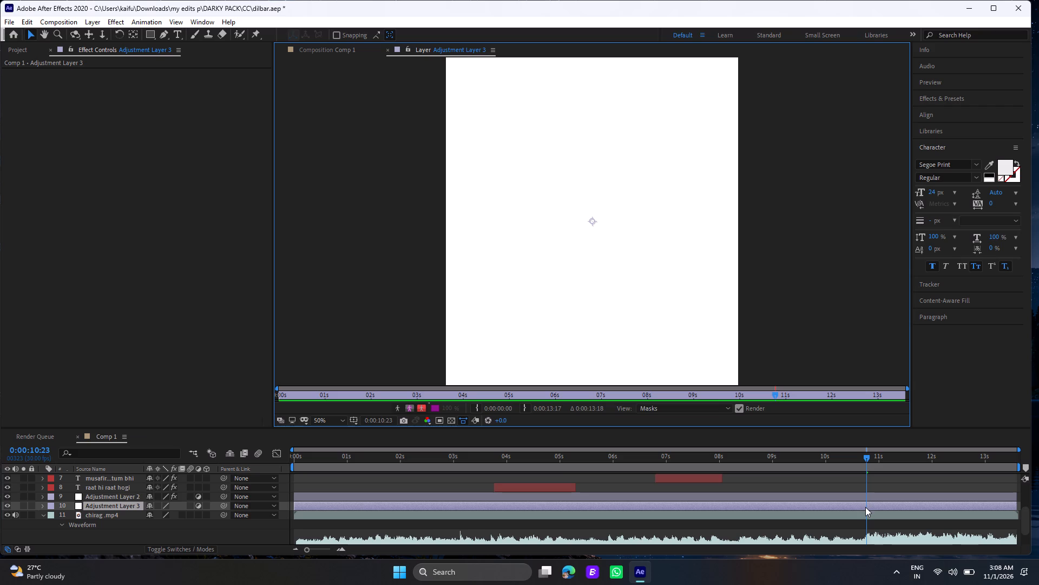
pyautogui.click(864, 497)
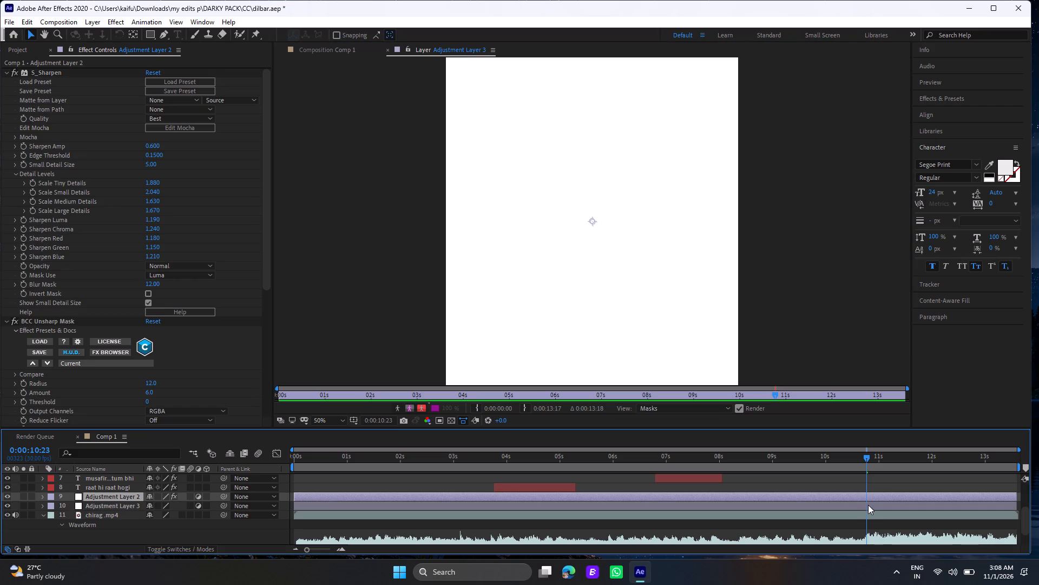
pyautogui.click(869, 506)
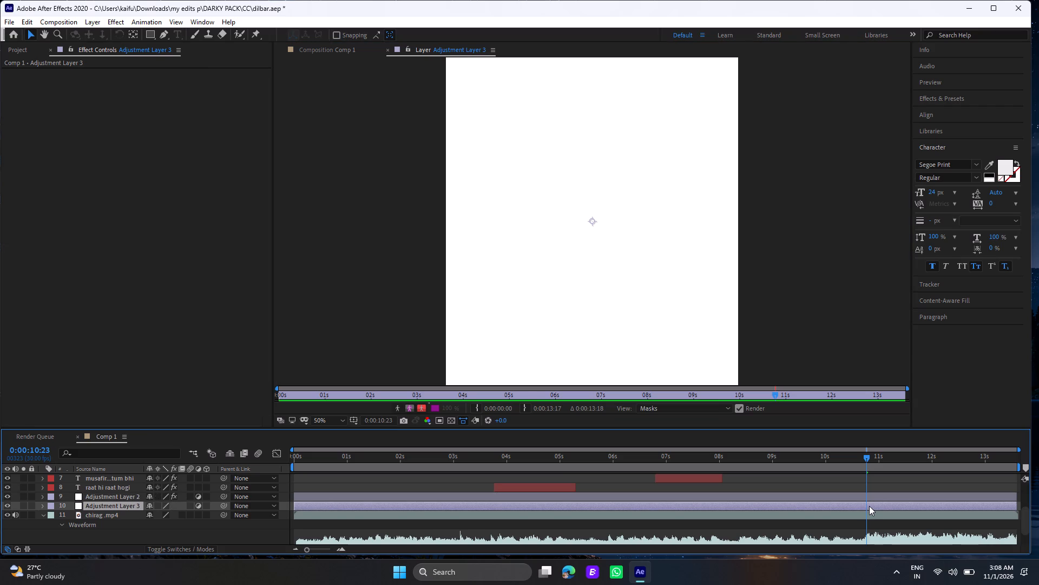
pyautogui.hotkey('ctrl', 'shift', 'd')
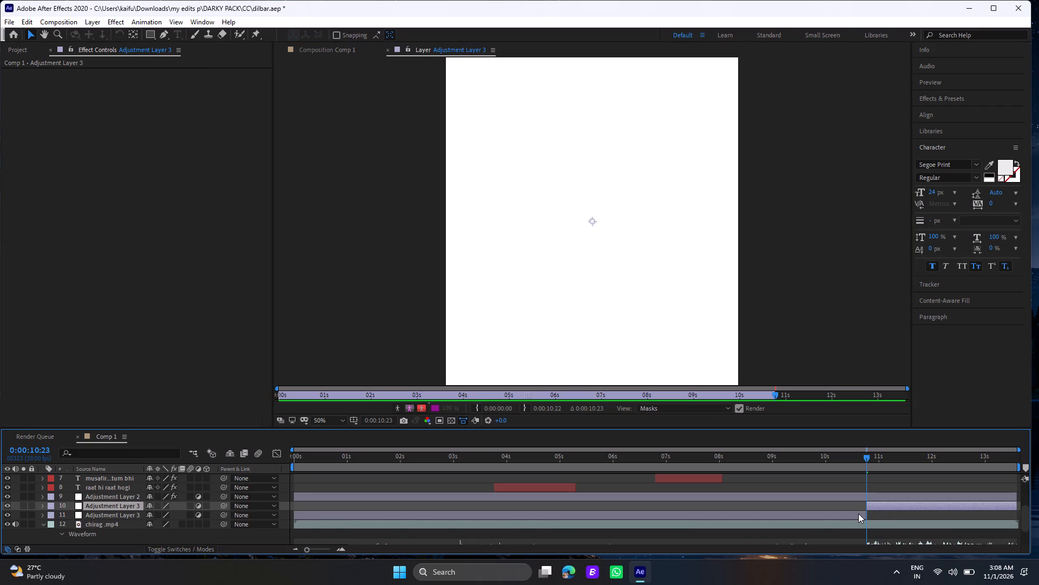
pyautogui.click(858, 514)
pyautogui.press('Delete')
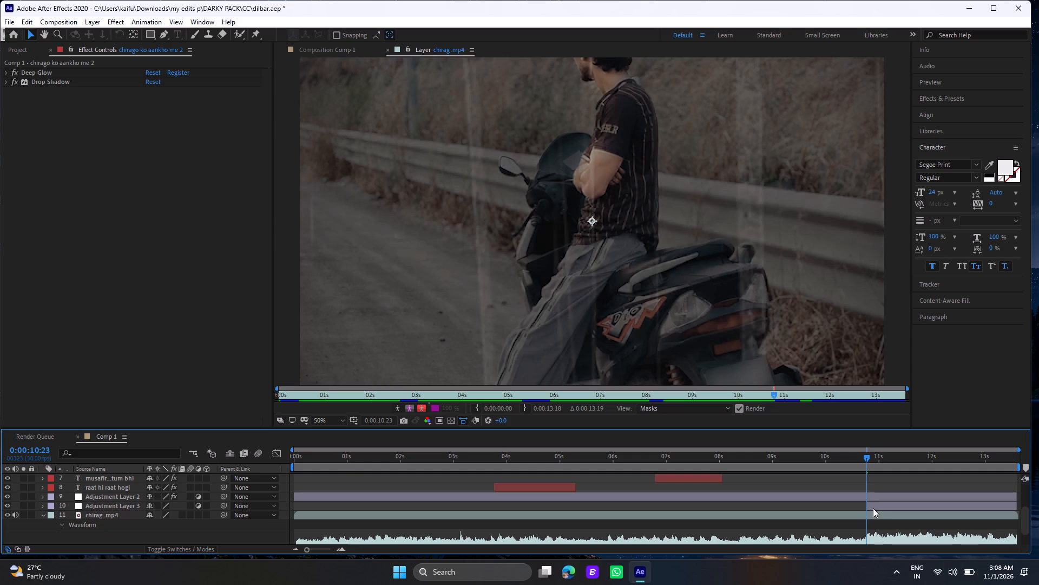
pyautogui.doubleClick(312, 51)
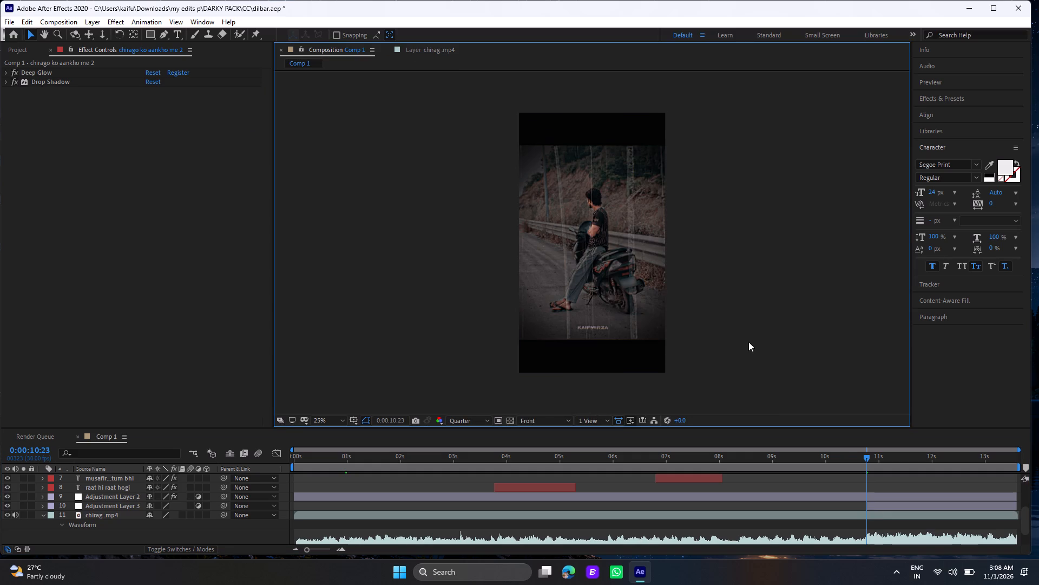
# Find the Lumetri Color effect and apply it to the adjustment layer that starts at 0:00:10:23.
pyautogui.click(876, 503)
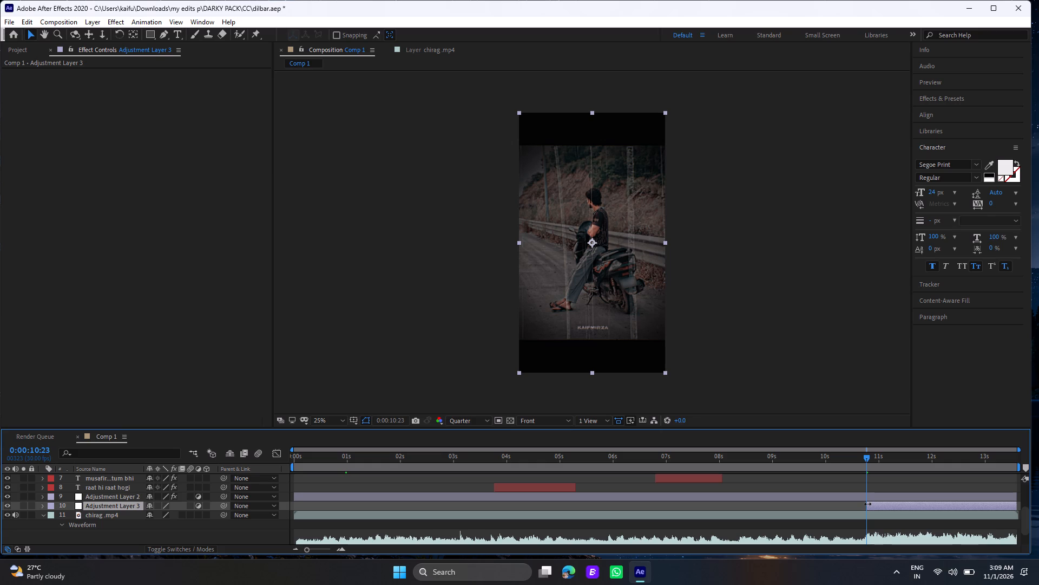
pyautogui.click(935, 104)
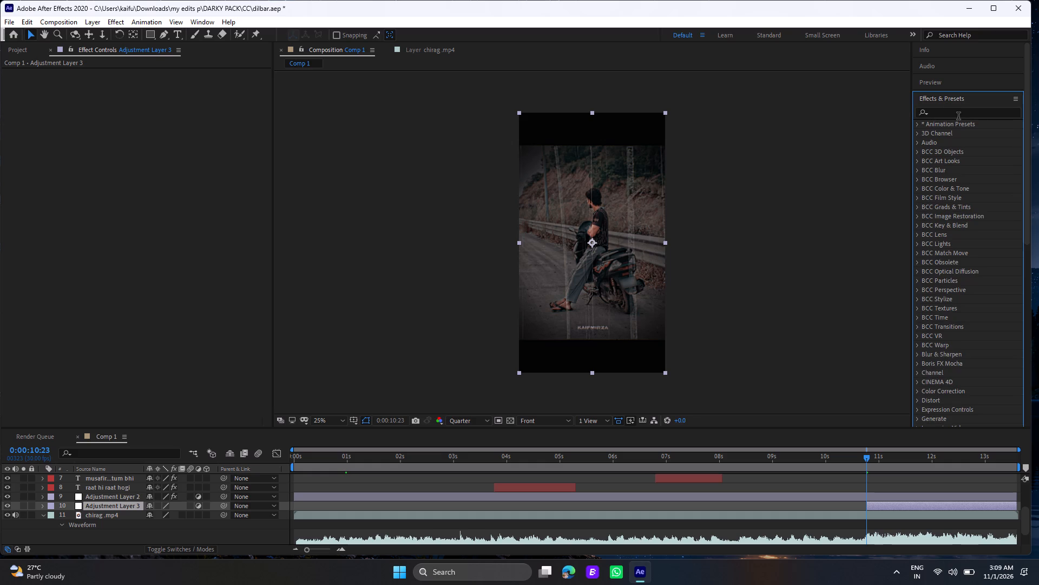
pyautogui.doubleClick(959, 117)
pyautogui.click(958, 114)
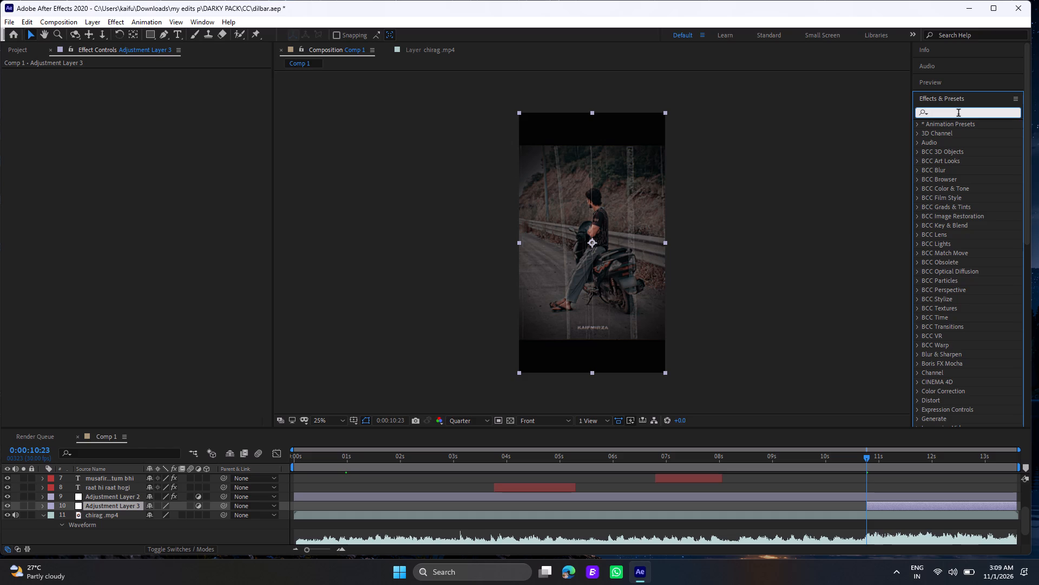
pyautogui.write('lumi')
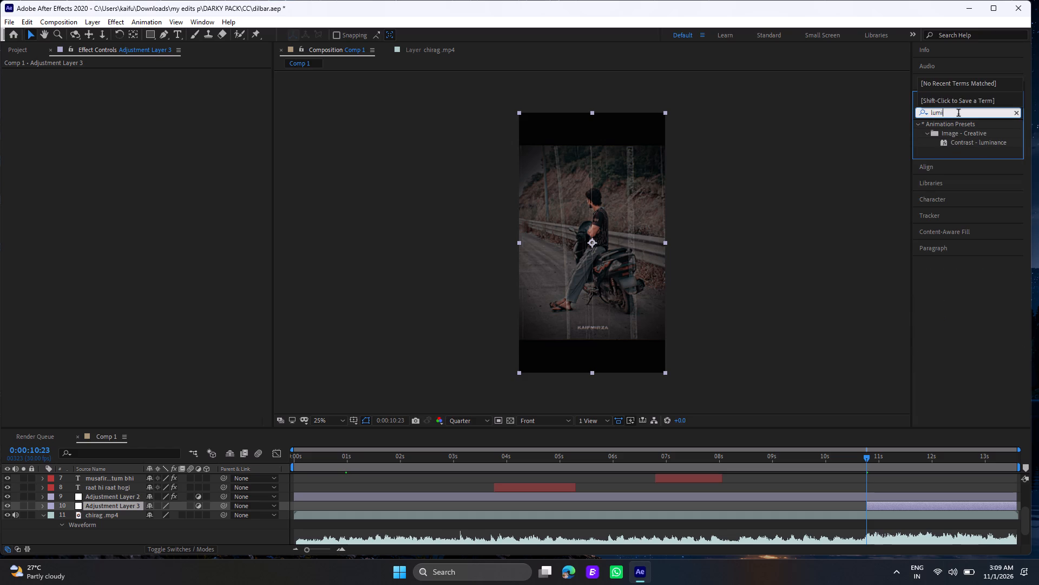
pyautogui.press('BackSpace')
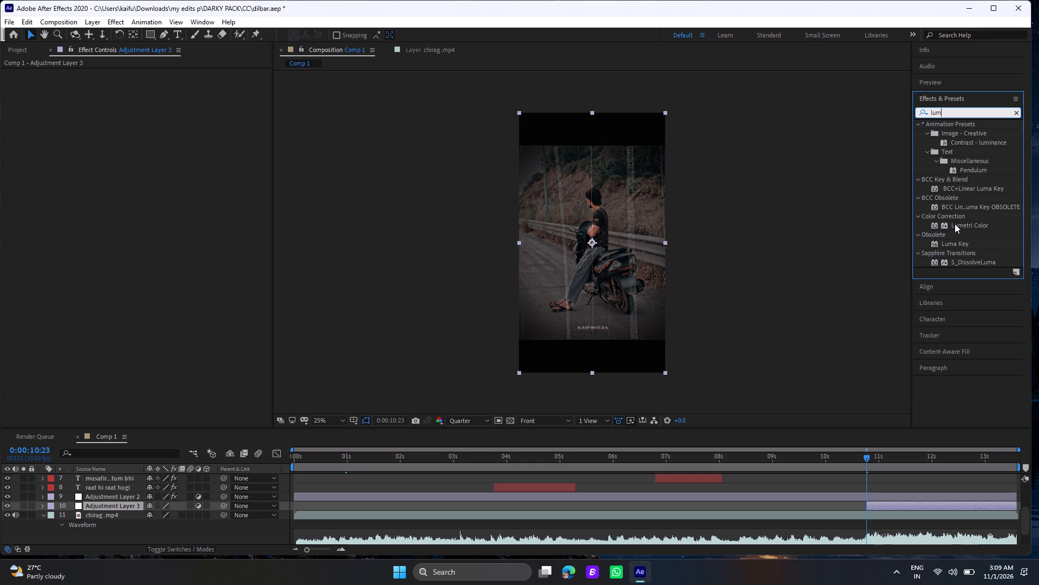
pyautogui.moveTo(966, 225); pyautogui.dragTo(905, 480)
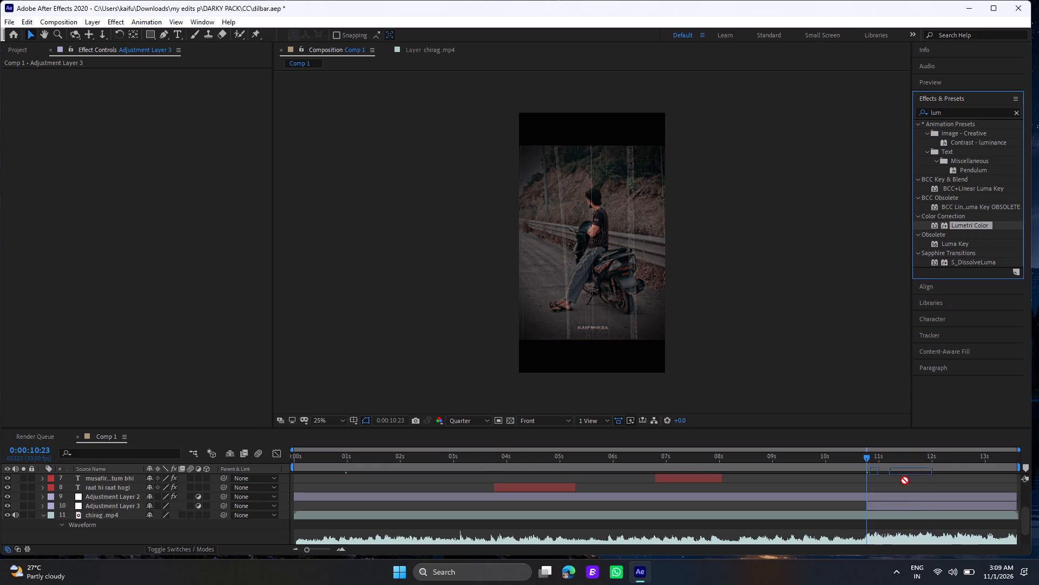
pyautogui.moveTo(905, 480); pyautogui.dragTo(901, 505)
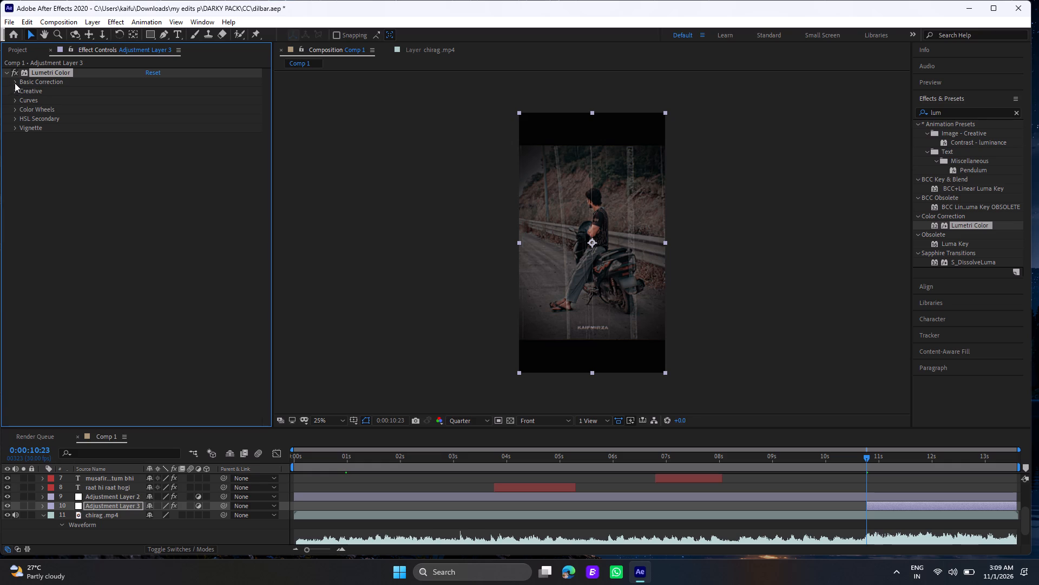
# In Lumetri Color's Basic Correction on the adjustment layer, set Exposure to -0.3 and Contrast to 35, judging the look at 0:00:11:07.
pyautogui.click(15, 83)
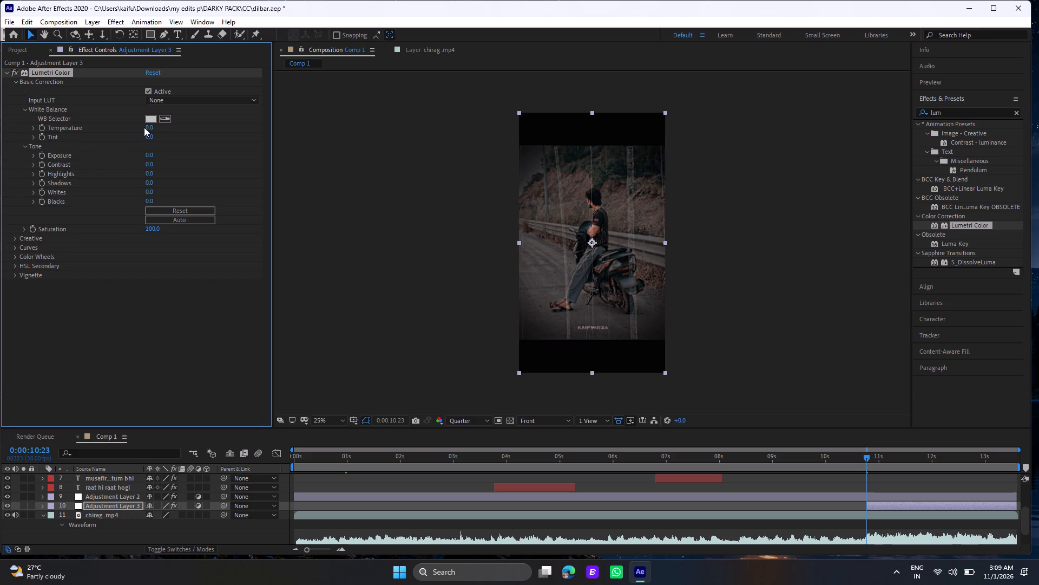
pyautogui.click(149, 127)
pyautogui.click(188, 137)
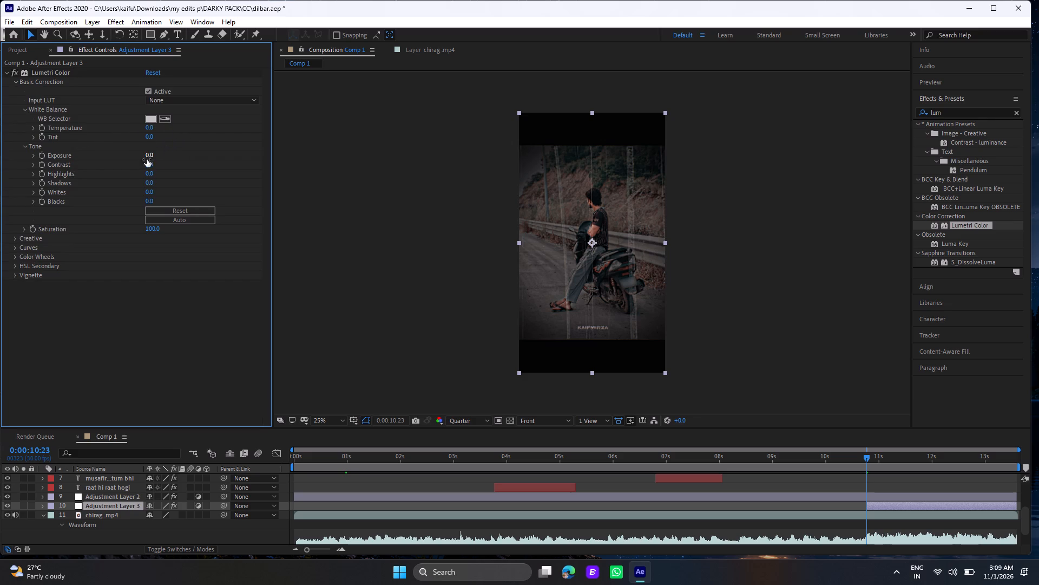
pyautogui.click(148, 155)
pyautogui.press('BackSpace')
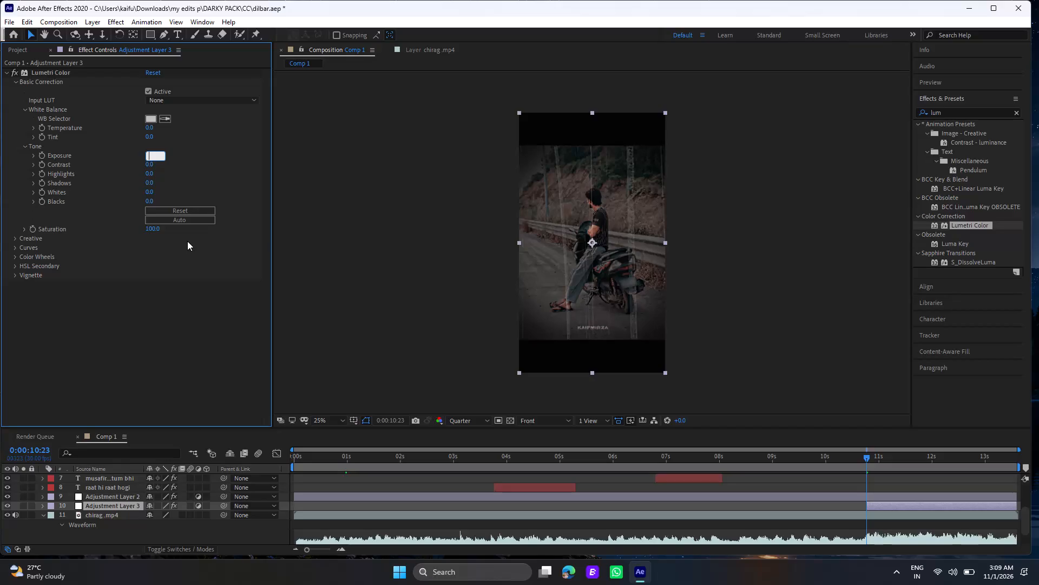
pyautogui.write('-0.3')
pyautogui.press('Return')
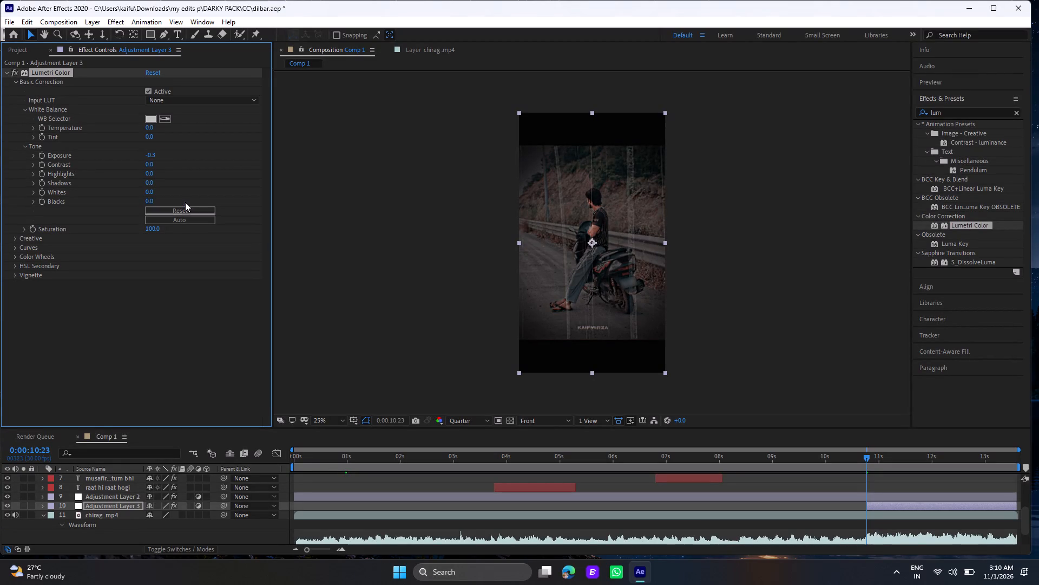
pyautogui.click(890, 457)
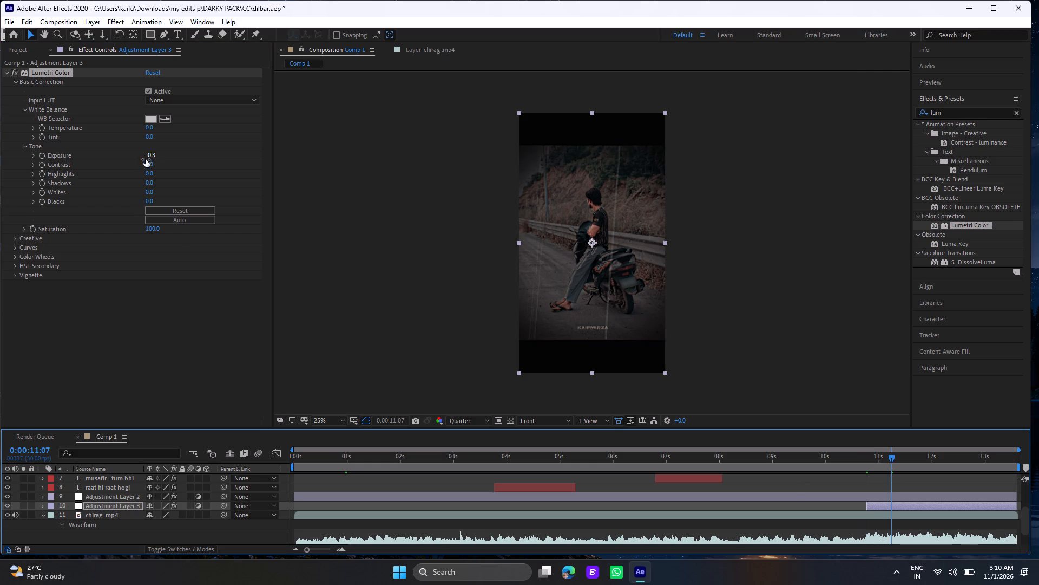
pyautogui.click(152, 164)
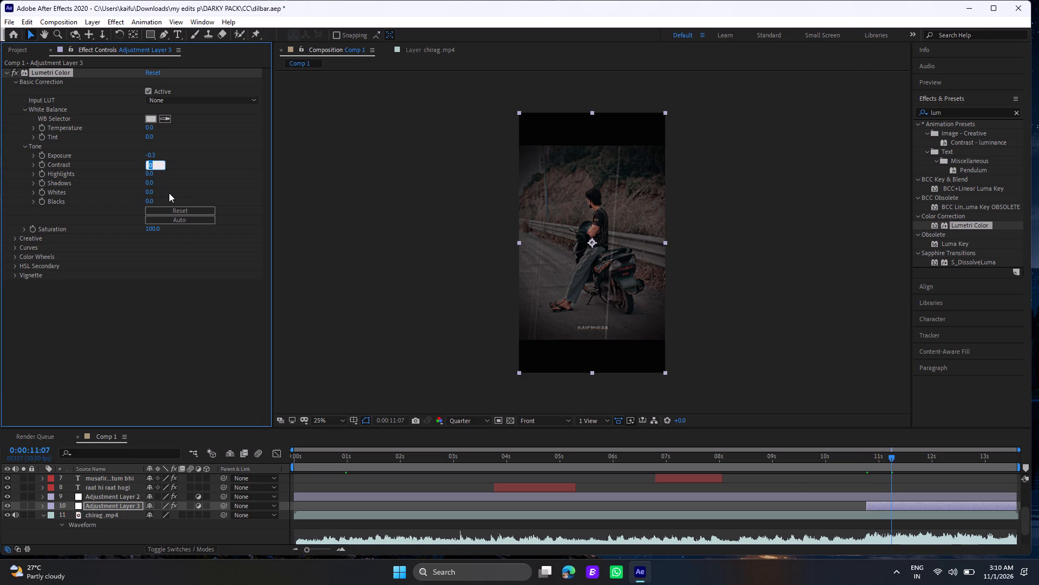
pyautogui.press('BackSpace')
pyautogui.write('35')
pyautogui.press('Return')
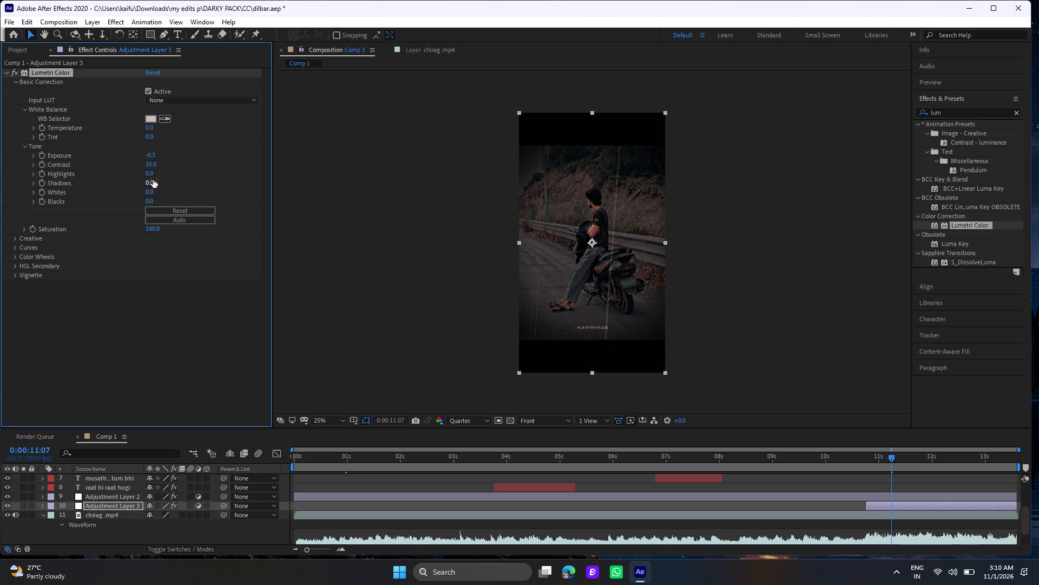
# Set the Lumetri Color tone values for Highlights to -25 and Shadows to -20.
pyautogui.click(150, 174)
pyautogui.press('BackSpace')
pyautogui.press('-')
pyautogui.write('25')
pyautogui.press('Return')
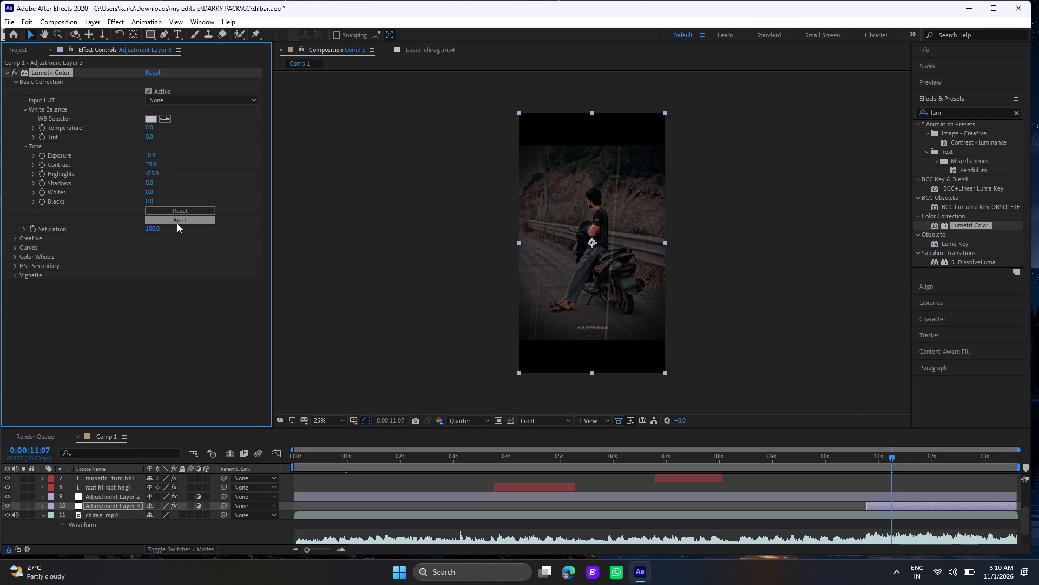
pyautogui.click(150, 185)
pyautogui.press('BackSpace')
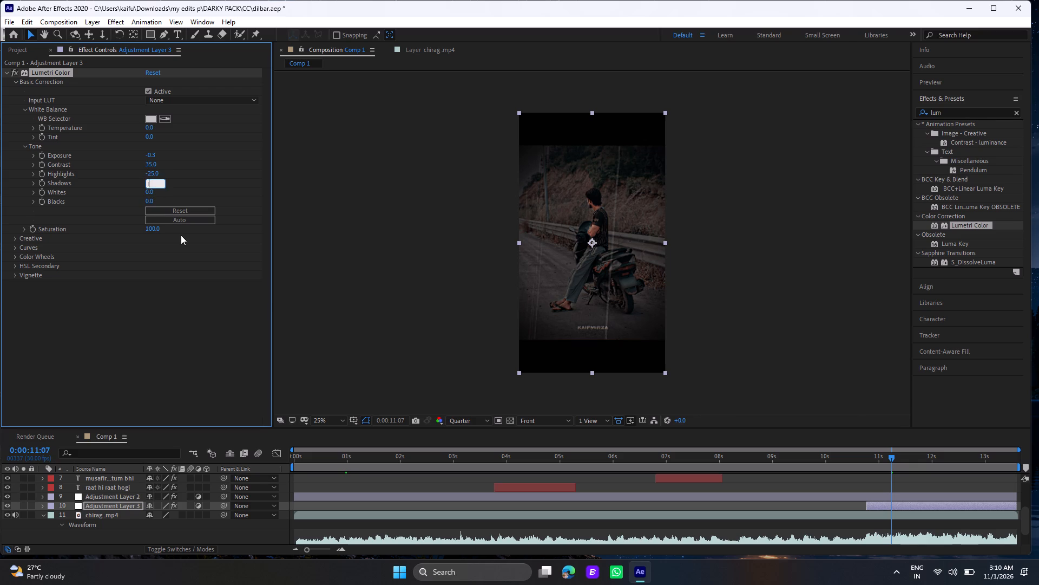
pyautogui.write('-20')
pyautogui.press('Return')
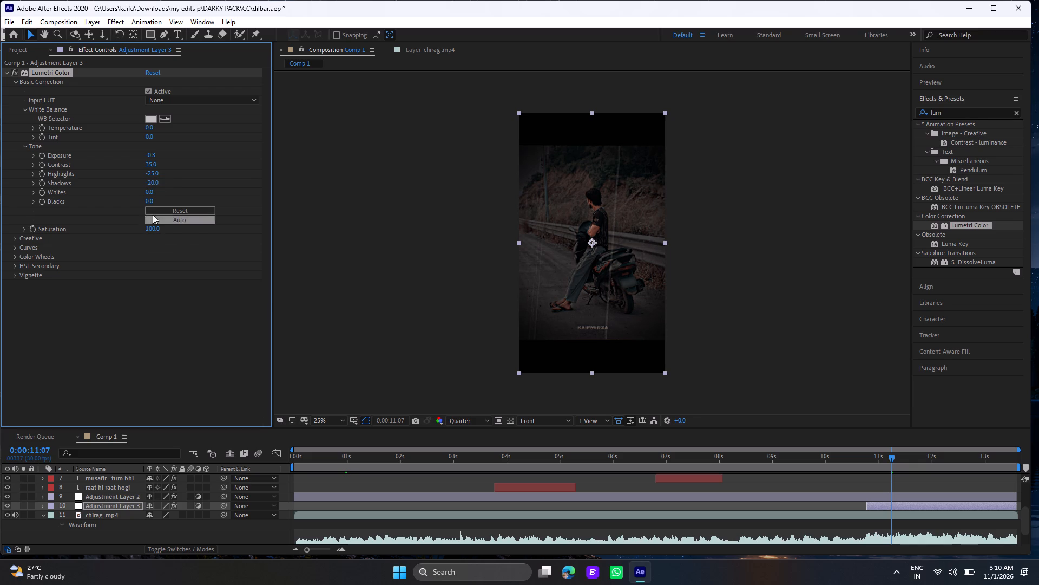
# Set Lumetri Color's Blacks to -35 and fine-tune the value by eye to -16.
pyautogui.click(150, 194)
pyautogui.click(150, 201)
pyautogui.press('BackSpace')
pyautogui.press('-')
pyautogui.write('35')
pyautogui.press('Return')
pyautogui.moveTo(150, 201); pyautogui.dragTo(163, 204)
pyautogui.moveTo(163, 204); pyautogui.dragTo(168, 204)
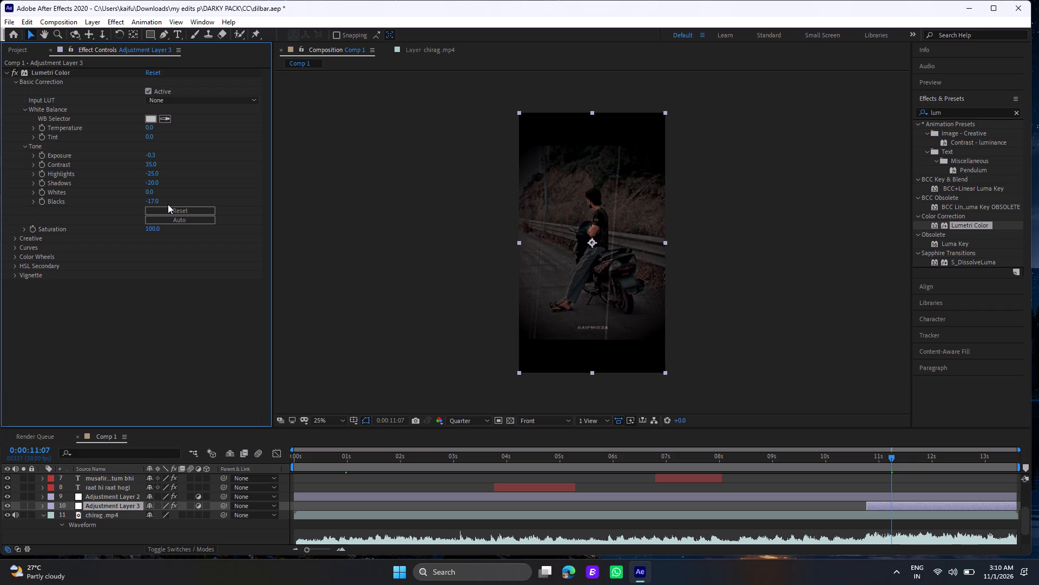
pyautogui.moveTo(168, 204); pyautogui.dragTo(177, 203)
pyautogui.moveTo(153, 200); pyautogui.dragTo(164, 201)
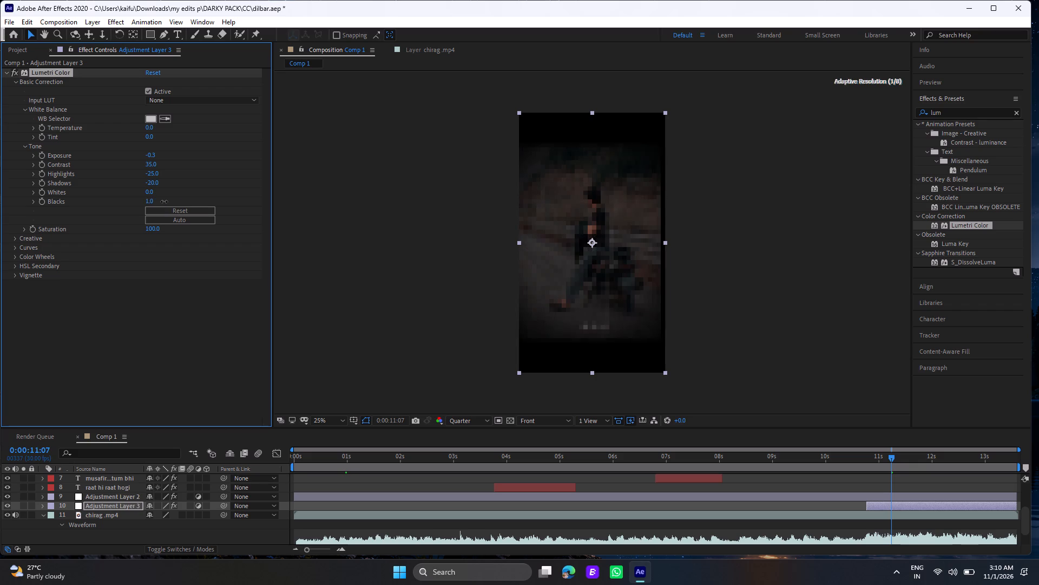
pyautogui.moveTo(164, 201); pyautogui.dragTo(161, 202)
pyautogui.click(161, 202)
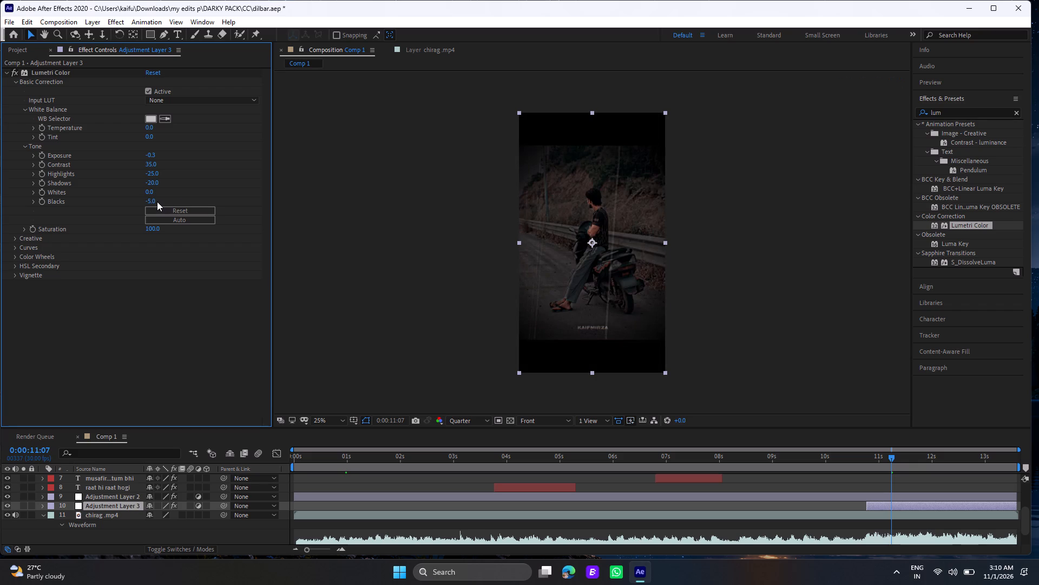
pyautogui.click(153, 202)
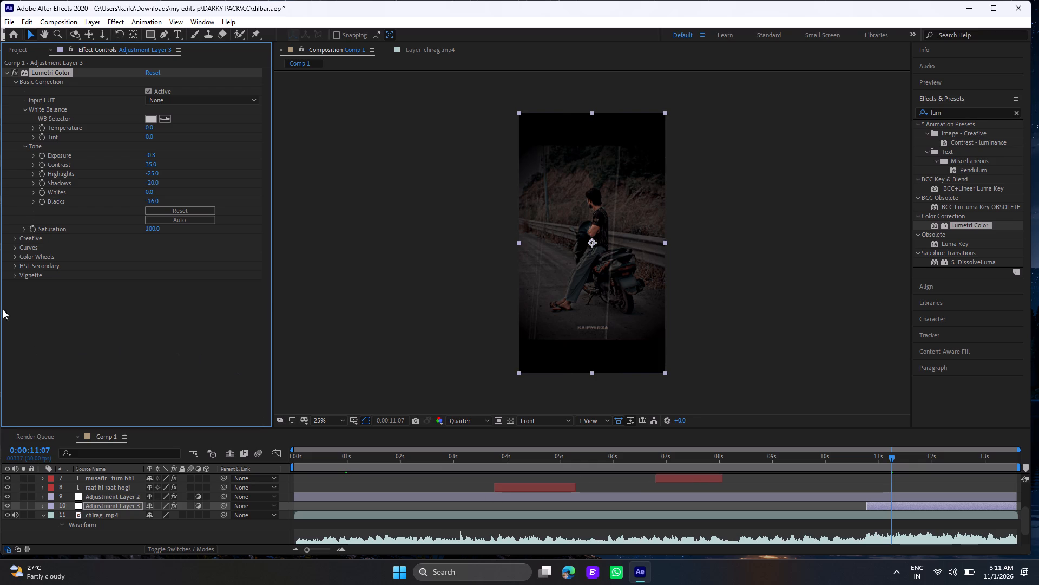
# Examine the Curves, Saturation and Vignette controls of the Lumetri Color effect.
pyautogui.click(13, 249)
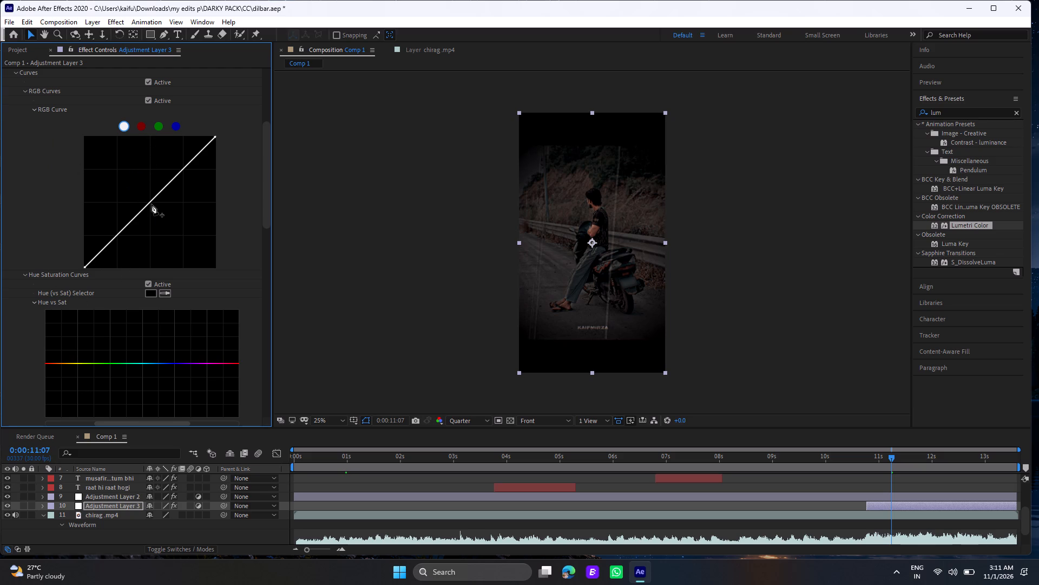
pyautogui.scroll(-2, 122, 304)
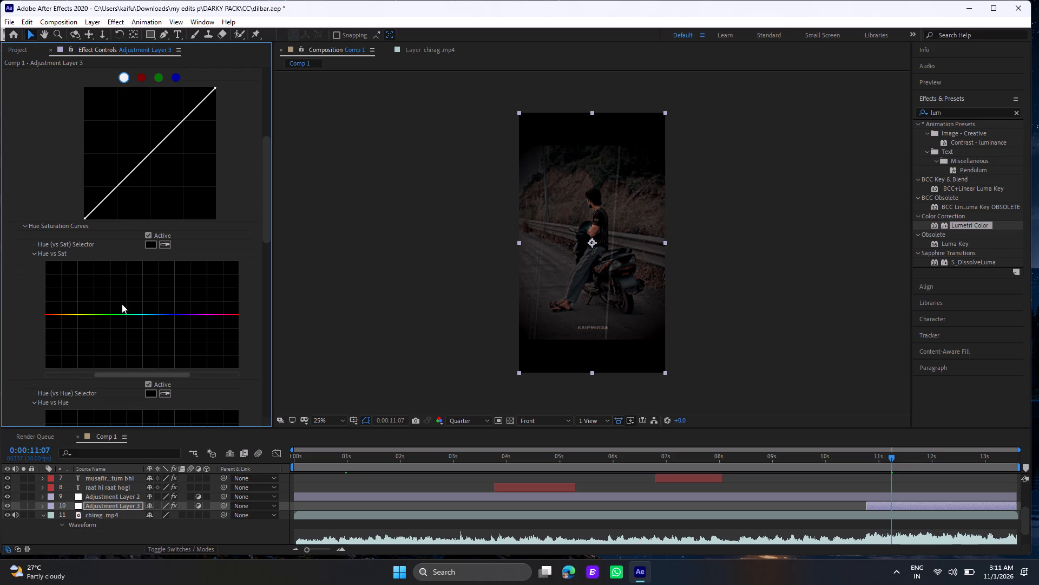
pyautogui.scroll(-11, 122, 304)
pyautogui.scroll(5, 122, 303)
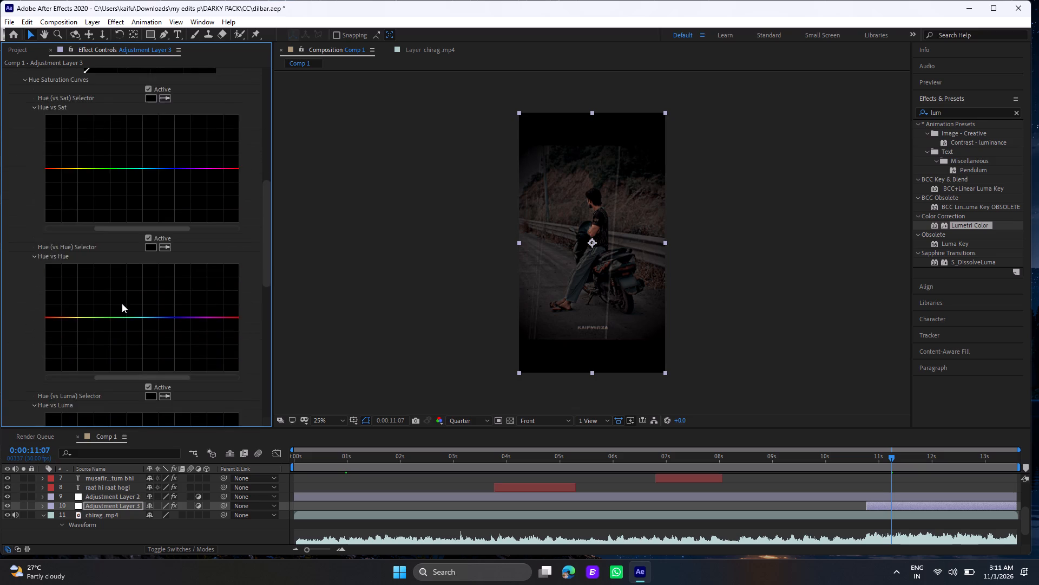
pyautogui.scroll(18, 122, 303)
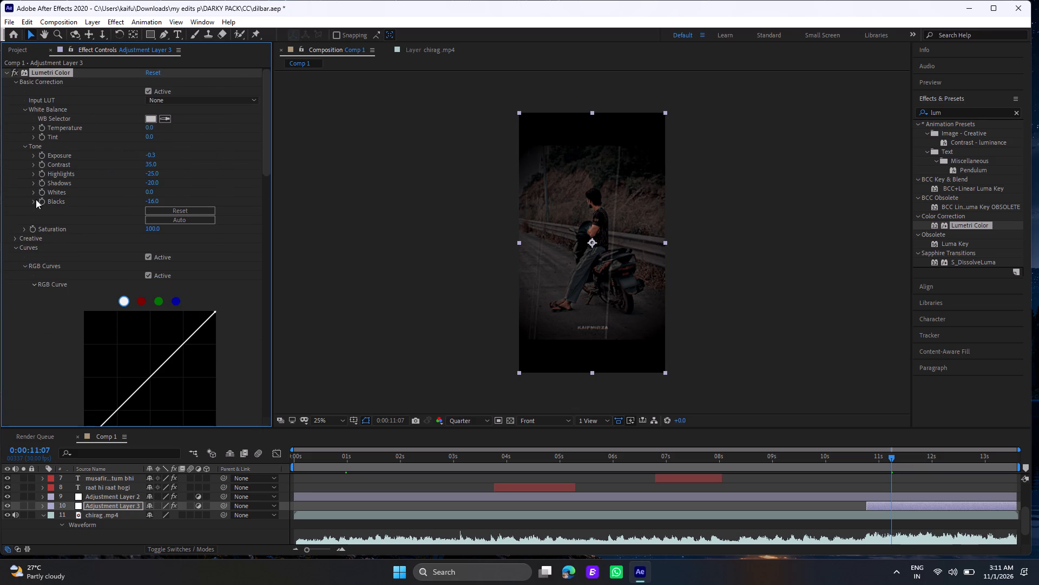
pyautogui.click(22, 229)
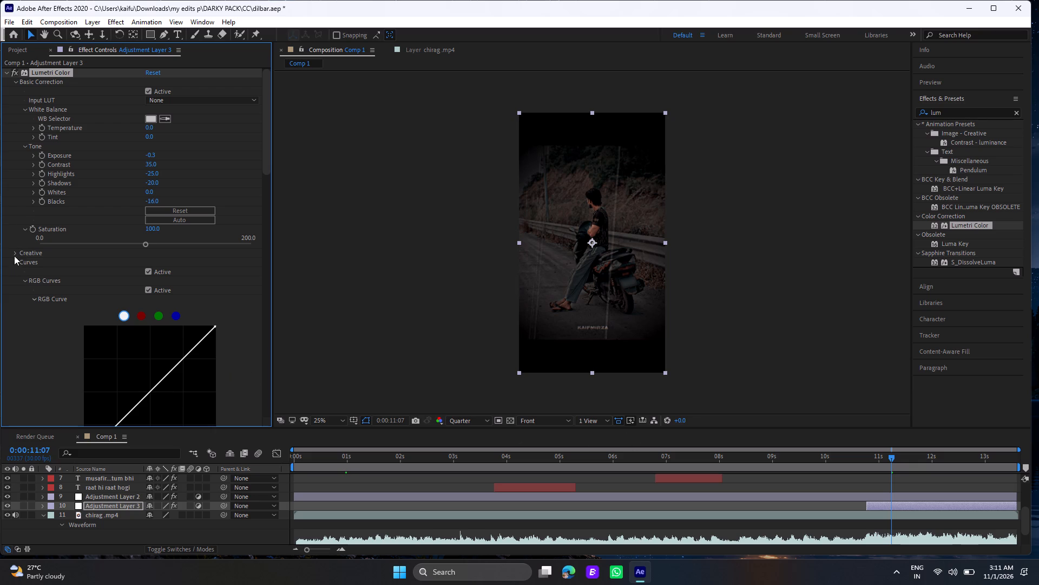
pyautogui.scroll(2, 28, 159)
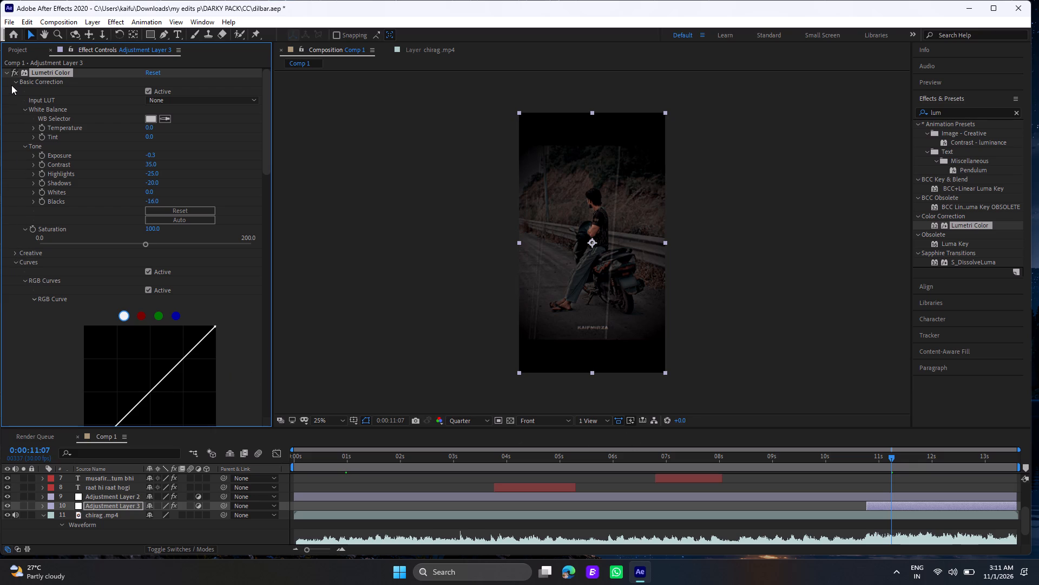
pyautogui.click(11, 85)
pyautogui.click(11, 101)
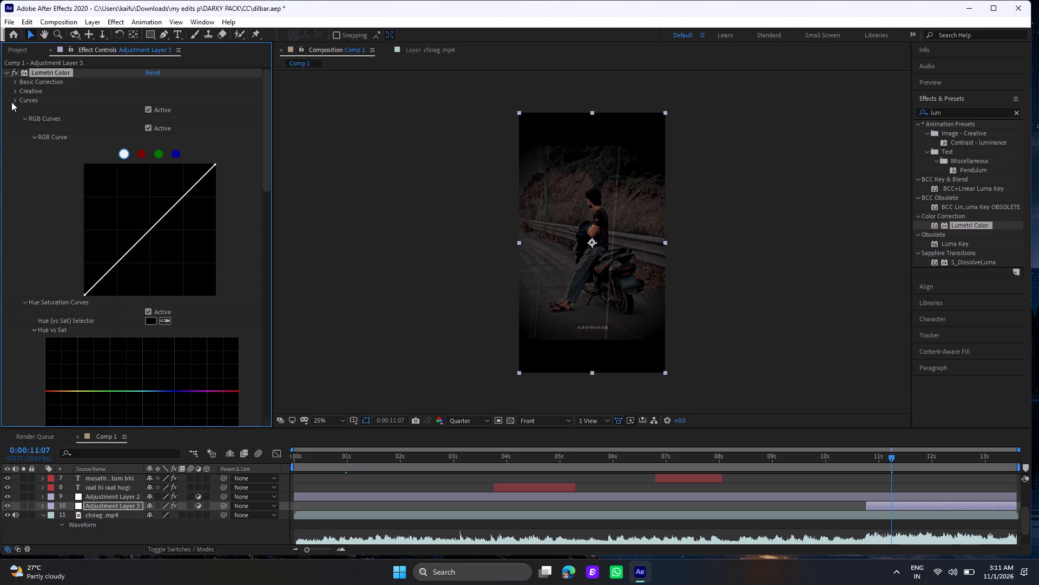
pyautogui.click(16, 124)
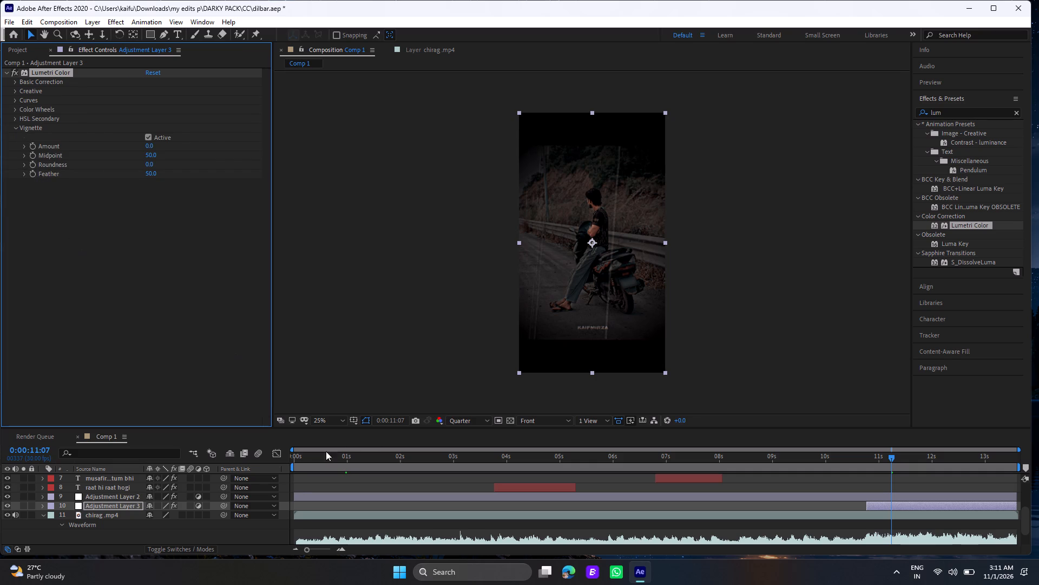
# Play Comp 1 from 0:00:00:00 and examine the lyric text over the graded footage.
pyautogui.click(302, 455)
pyautogui.moveTo(302, 455); pyautogui.dragTo(276, 456)
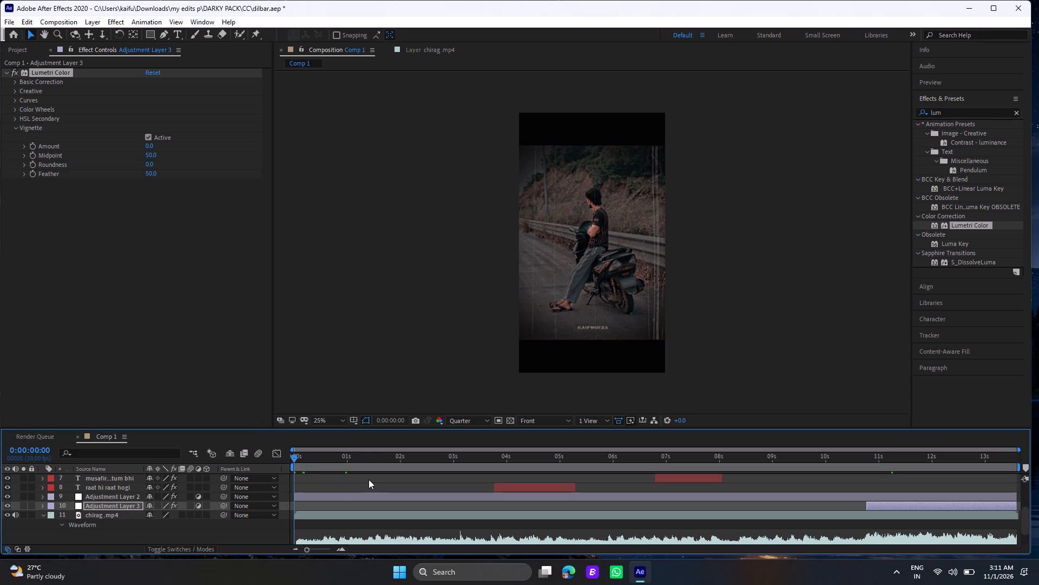
pyautogui.press('space')
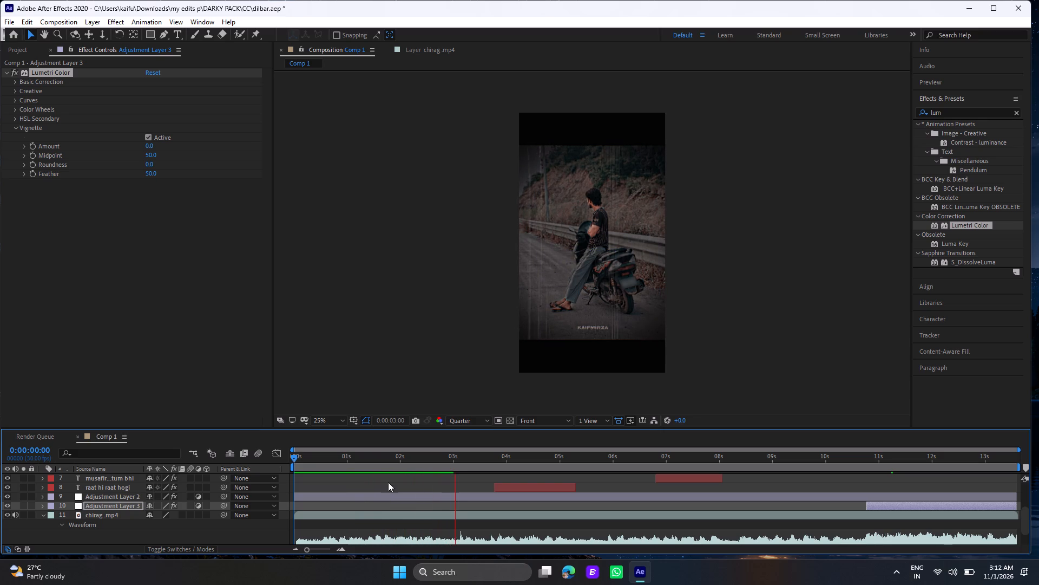
pyautogui.scroll(2, 575, 317)
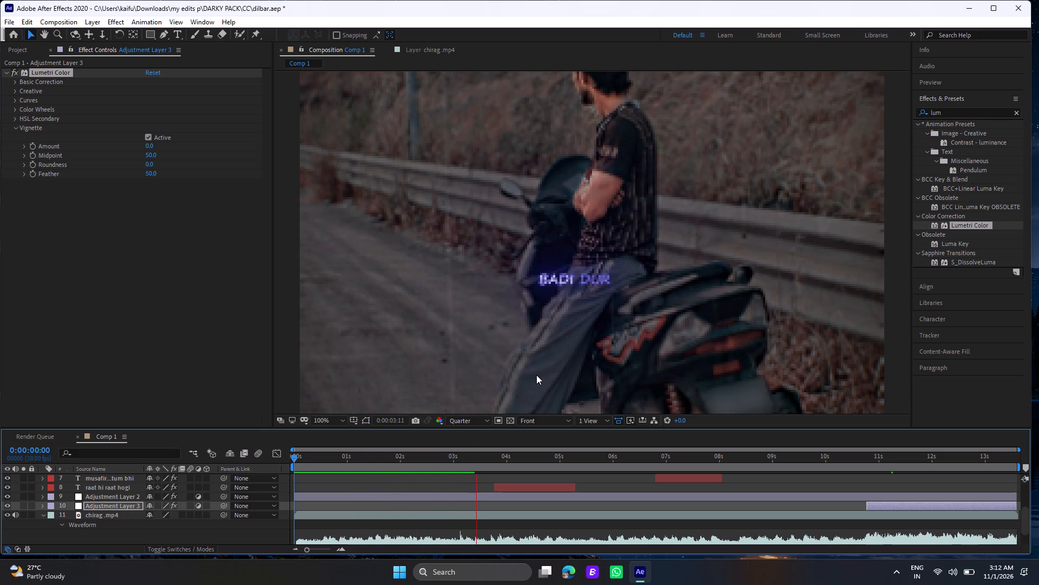
pyautogui.scroll(-1, 540, 369)
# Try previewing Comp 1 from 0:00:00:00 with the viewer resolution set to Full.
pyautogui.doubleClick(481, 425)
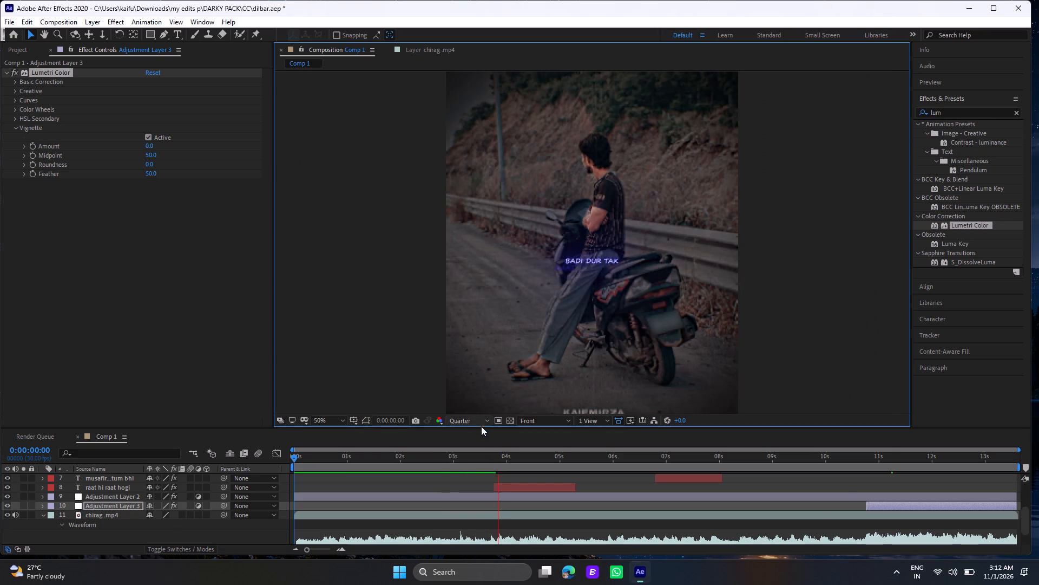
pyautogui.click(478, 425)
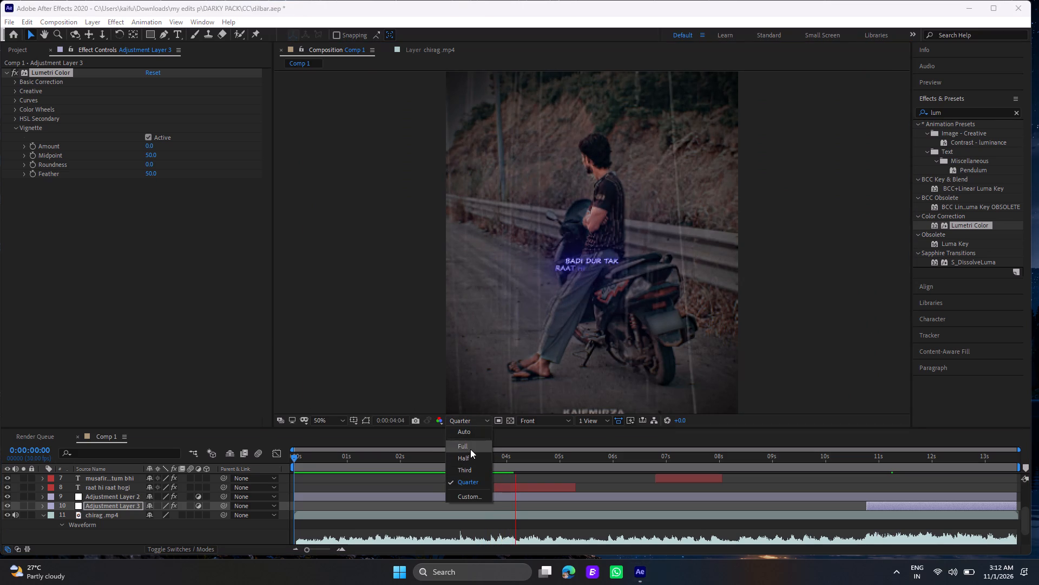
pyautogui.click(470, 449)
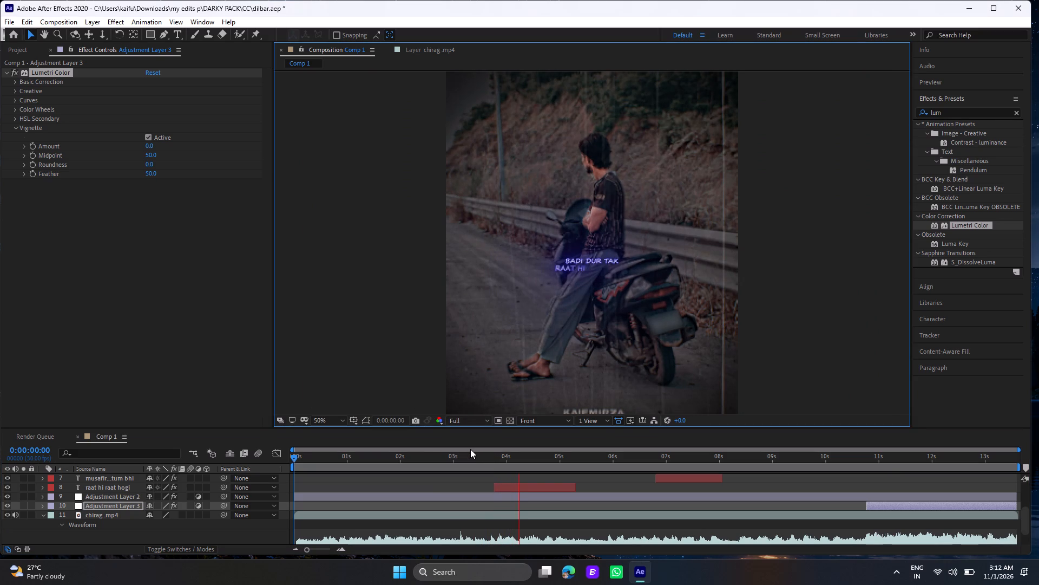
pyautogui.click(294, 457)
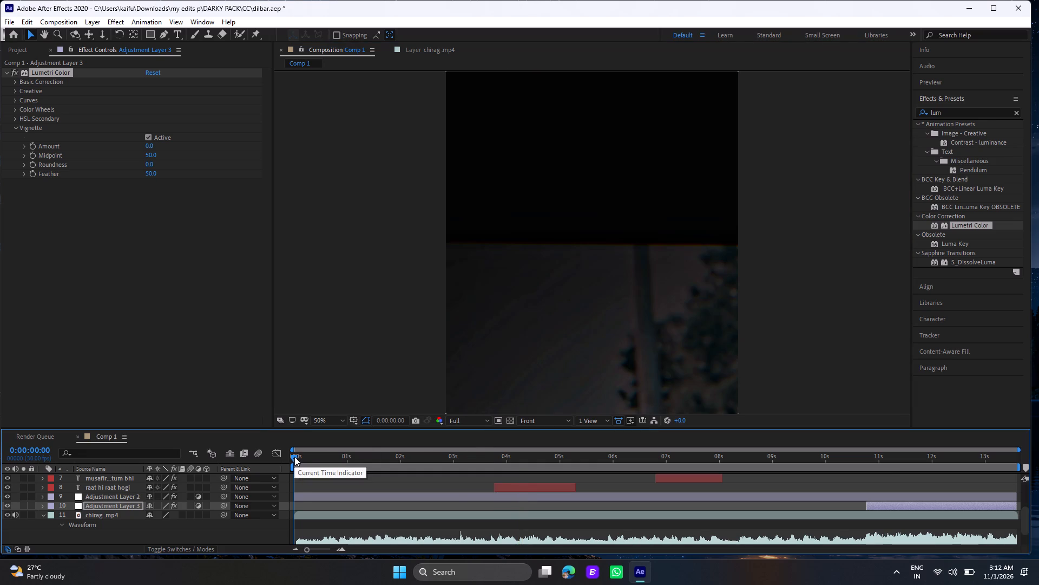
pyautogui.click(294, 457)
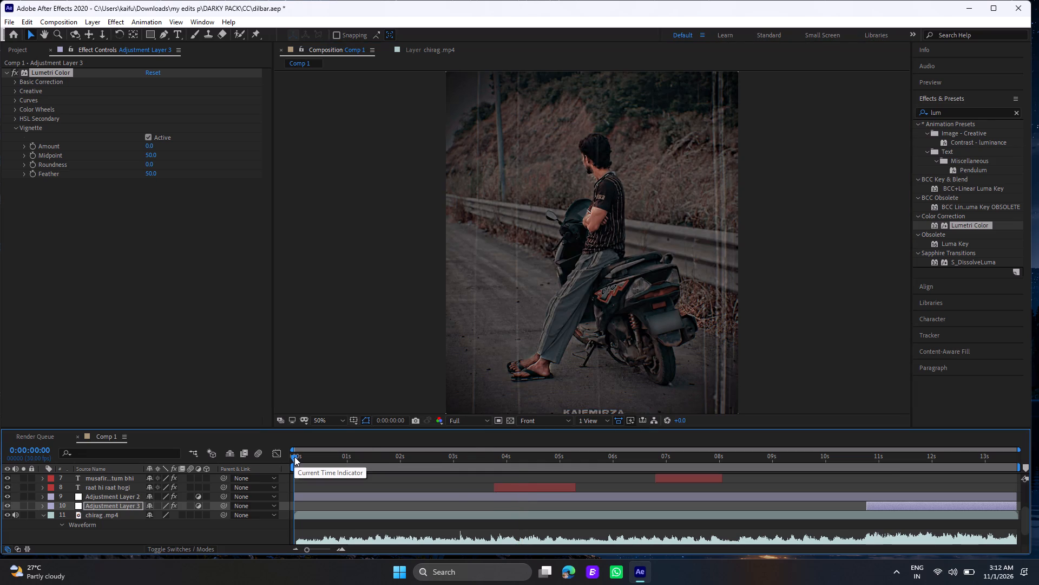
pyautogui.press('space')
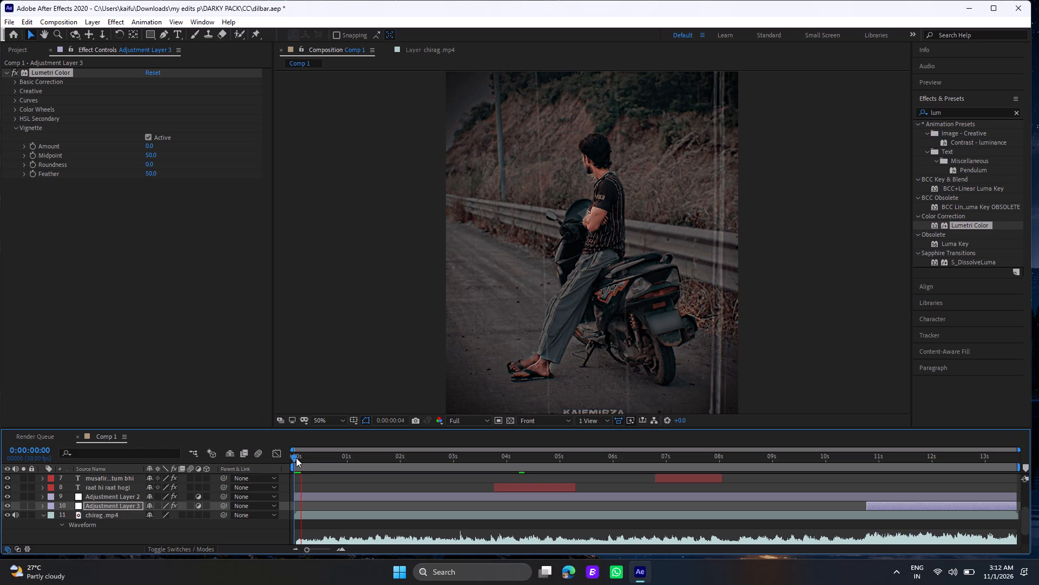
# Set the composition viewer resolution to Quarter and play Comp 1 from 0:00:00:00.
pyautogui.click(465, 420)
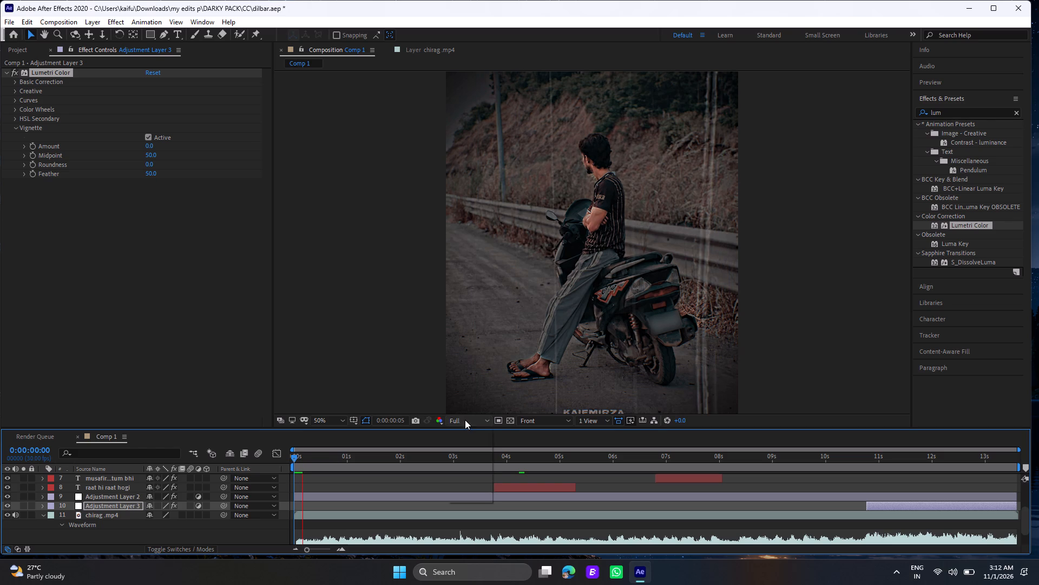
pyautogui.click(471, 477)
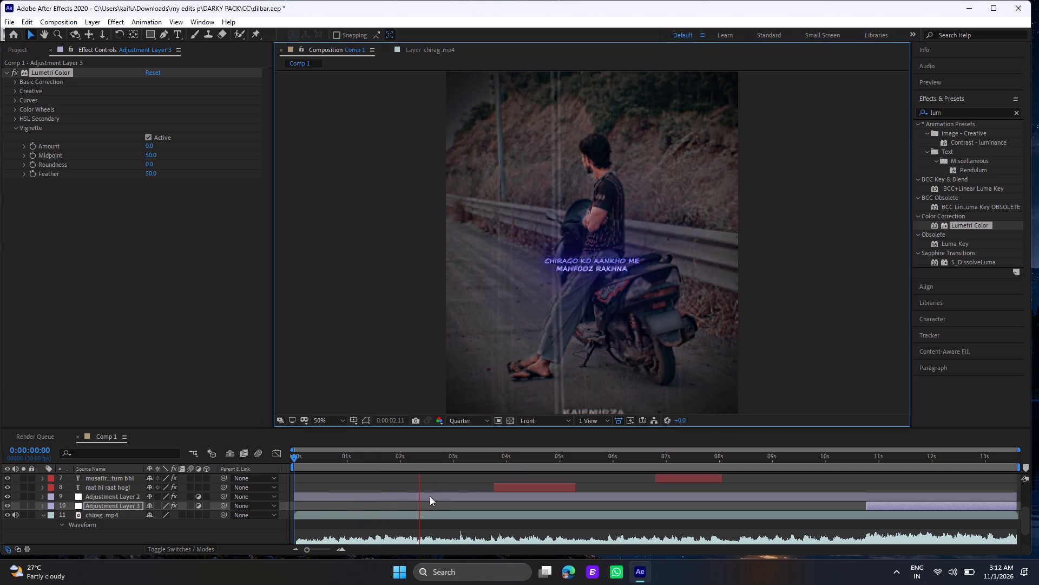
pyautogui.click(295, 457)
pyautogui.press('space')
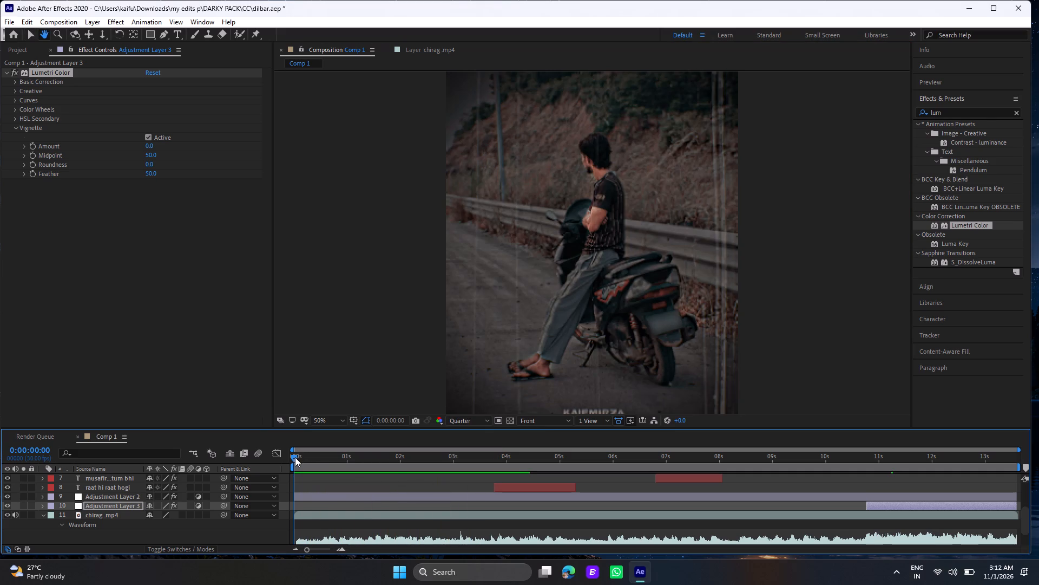
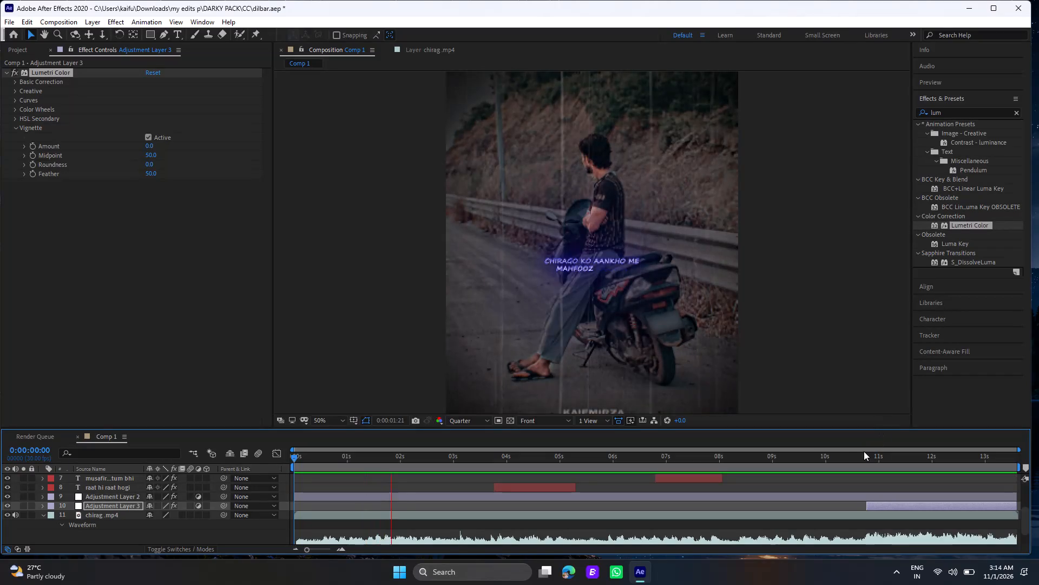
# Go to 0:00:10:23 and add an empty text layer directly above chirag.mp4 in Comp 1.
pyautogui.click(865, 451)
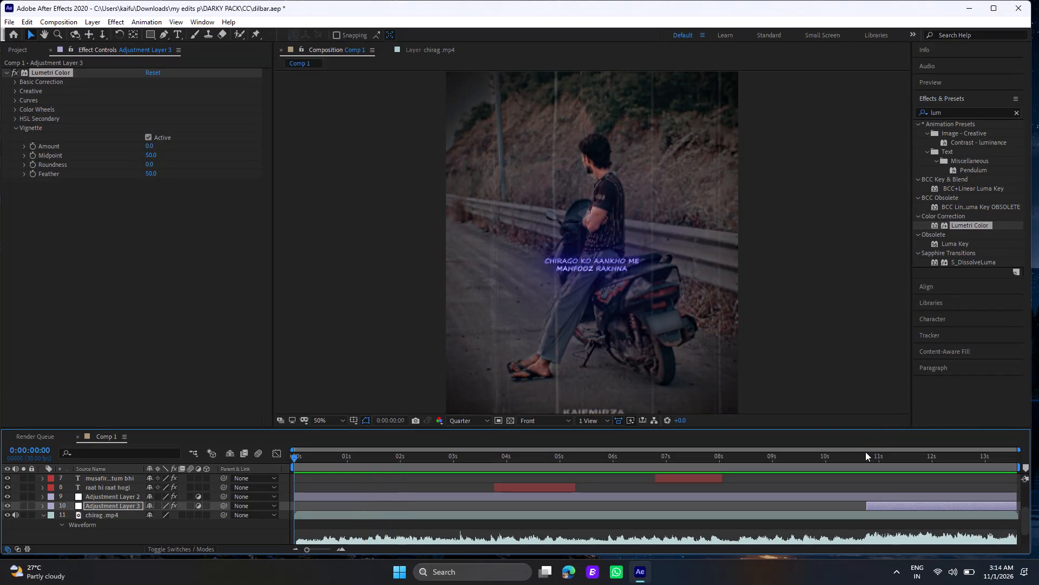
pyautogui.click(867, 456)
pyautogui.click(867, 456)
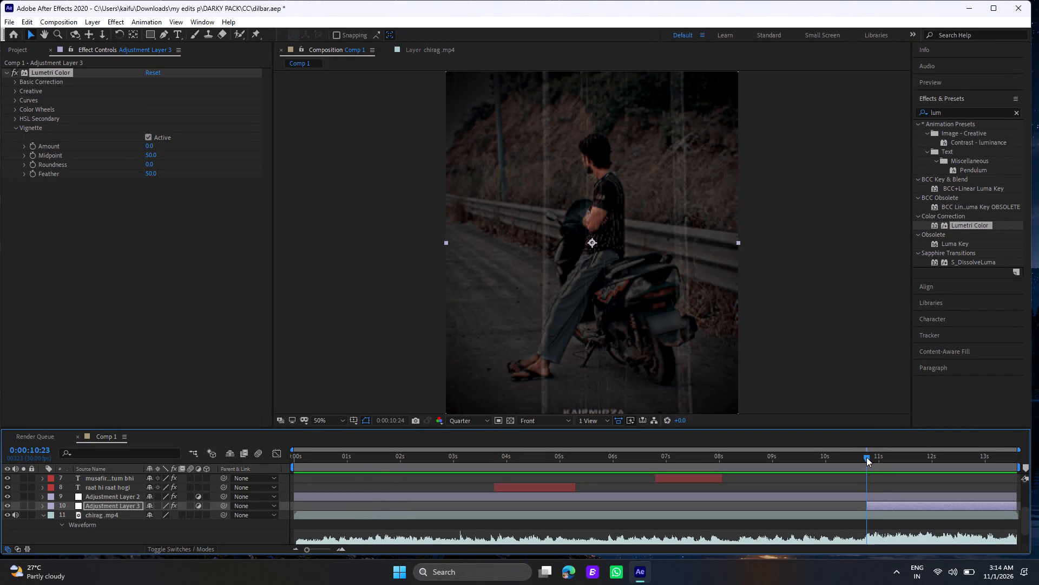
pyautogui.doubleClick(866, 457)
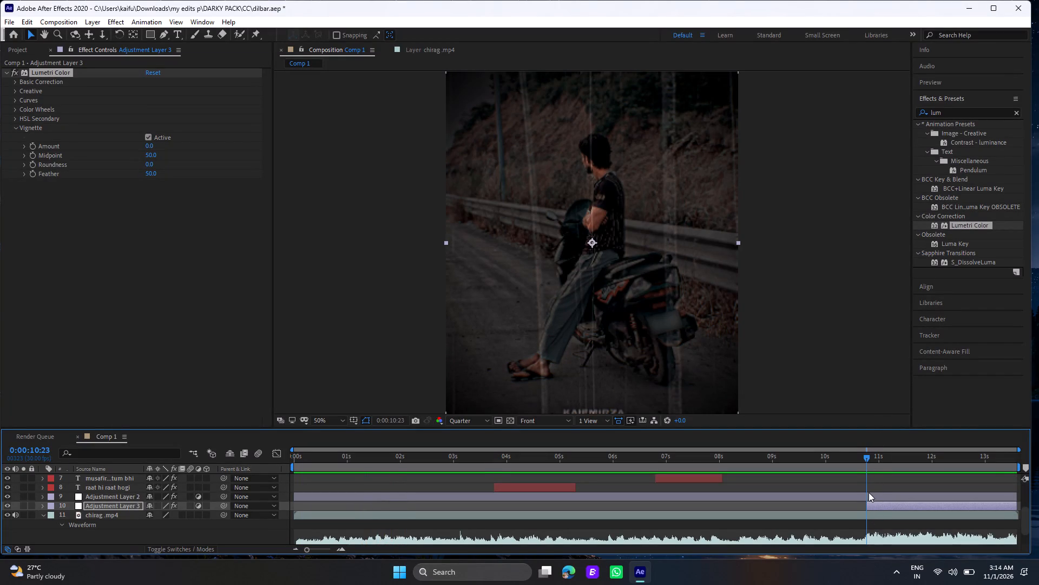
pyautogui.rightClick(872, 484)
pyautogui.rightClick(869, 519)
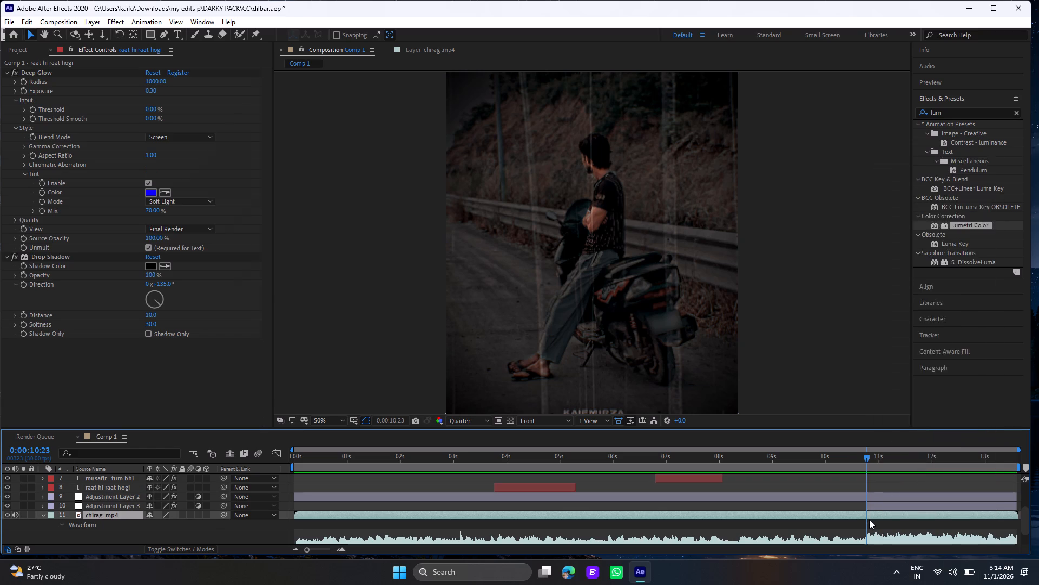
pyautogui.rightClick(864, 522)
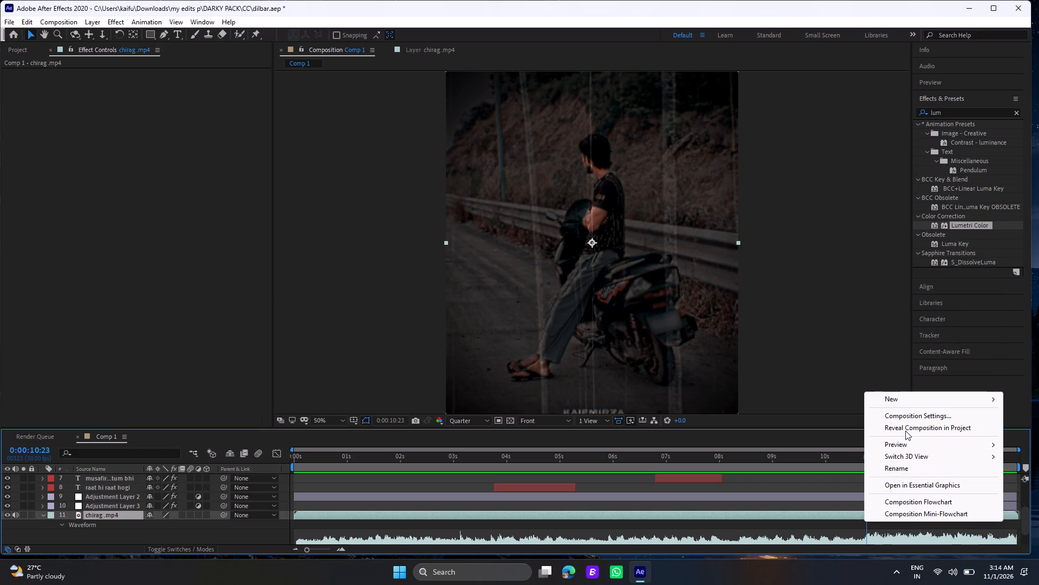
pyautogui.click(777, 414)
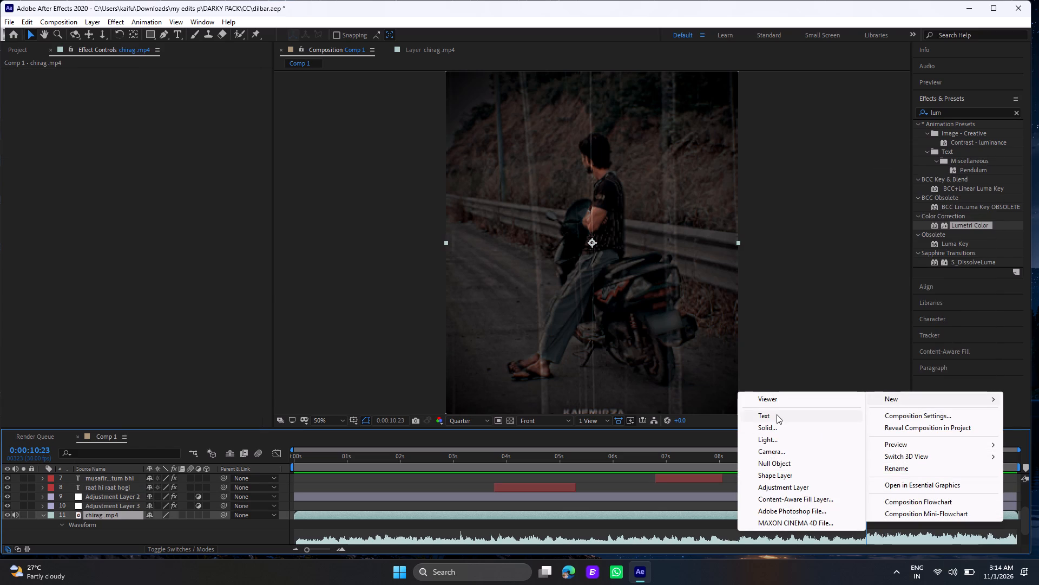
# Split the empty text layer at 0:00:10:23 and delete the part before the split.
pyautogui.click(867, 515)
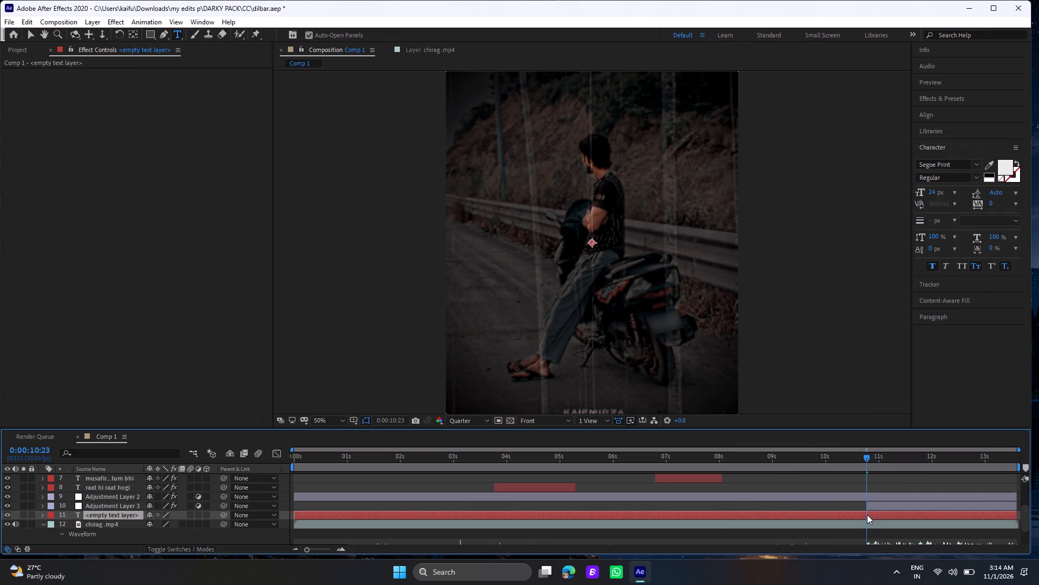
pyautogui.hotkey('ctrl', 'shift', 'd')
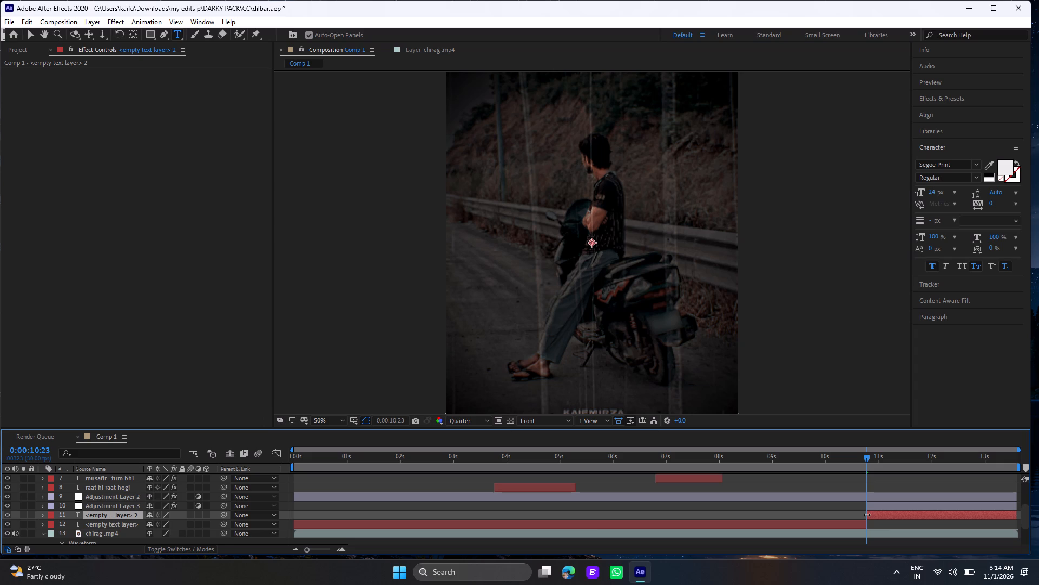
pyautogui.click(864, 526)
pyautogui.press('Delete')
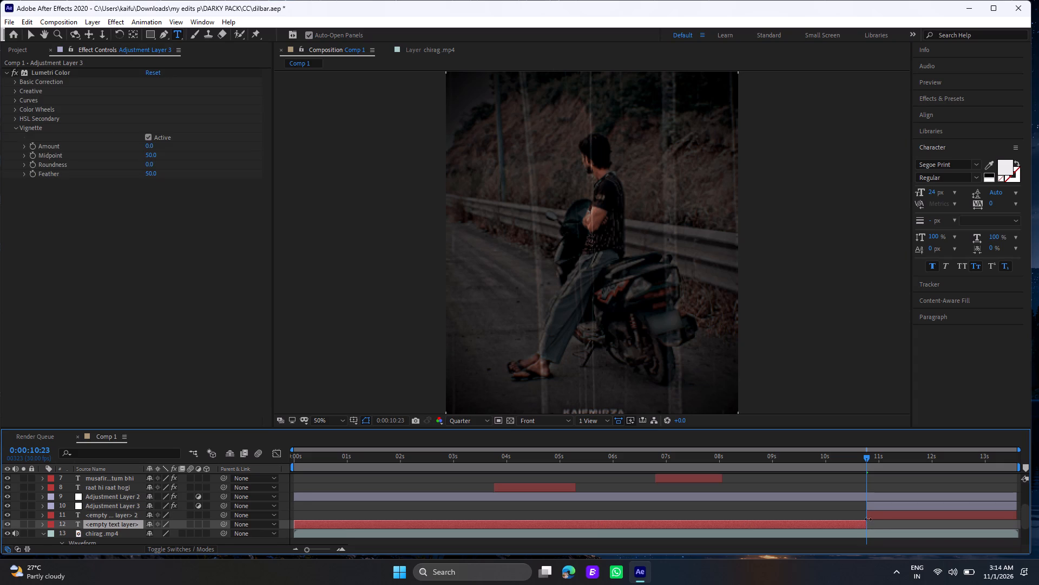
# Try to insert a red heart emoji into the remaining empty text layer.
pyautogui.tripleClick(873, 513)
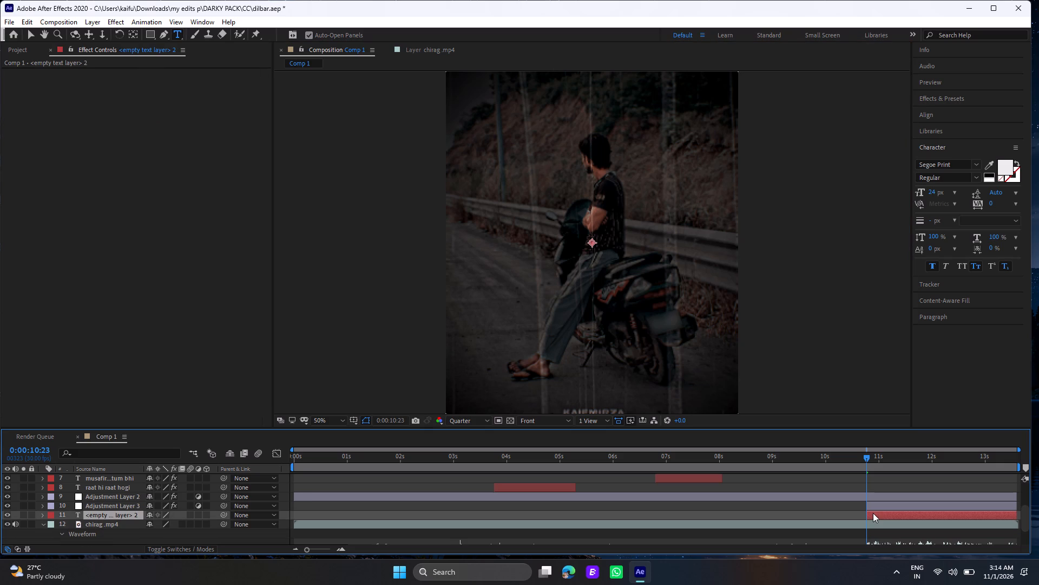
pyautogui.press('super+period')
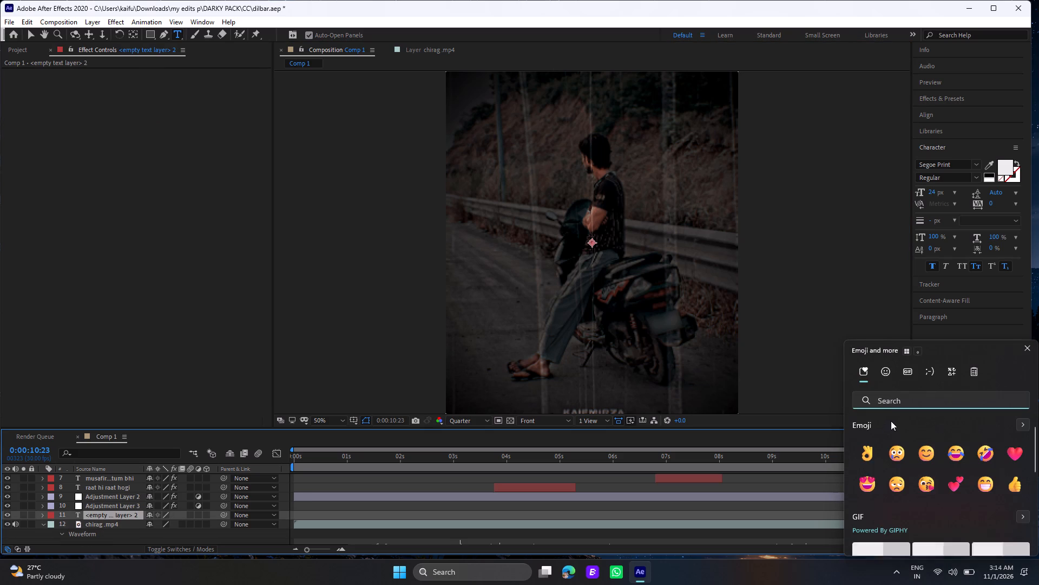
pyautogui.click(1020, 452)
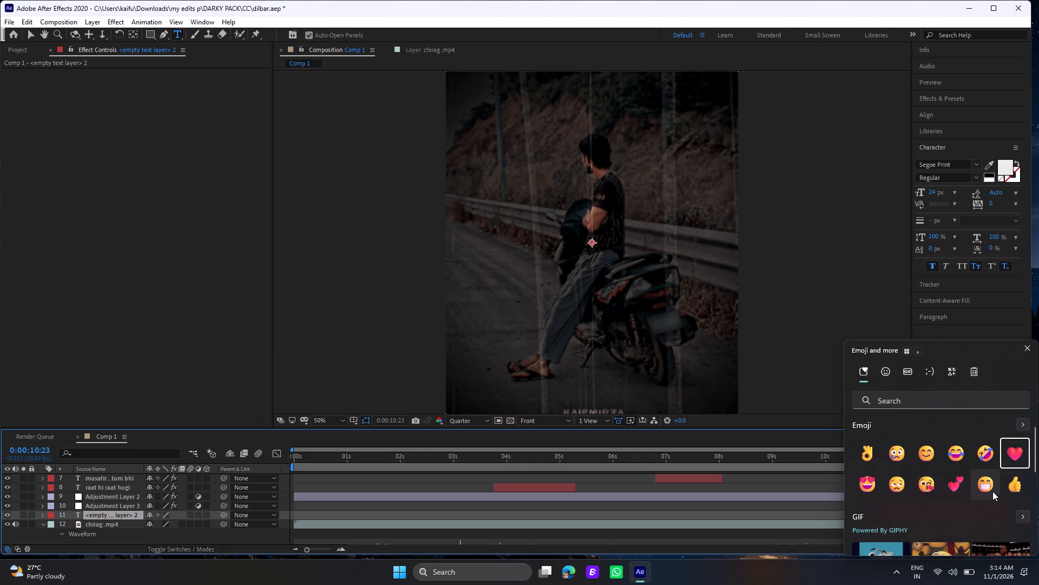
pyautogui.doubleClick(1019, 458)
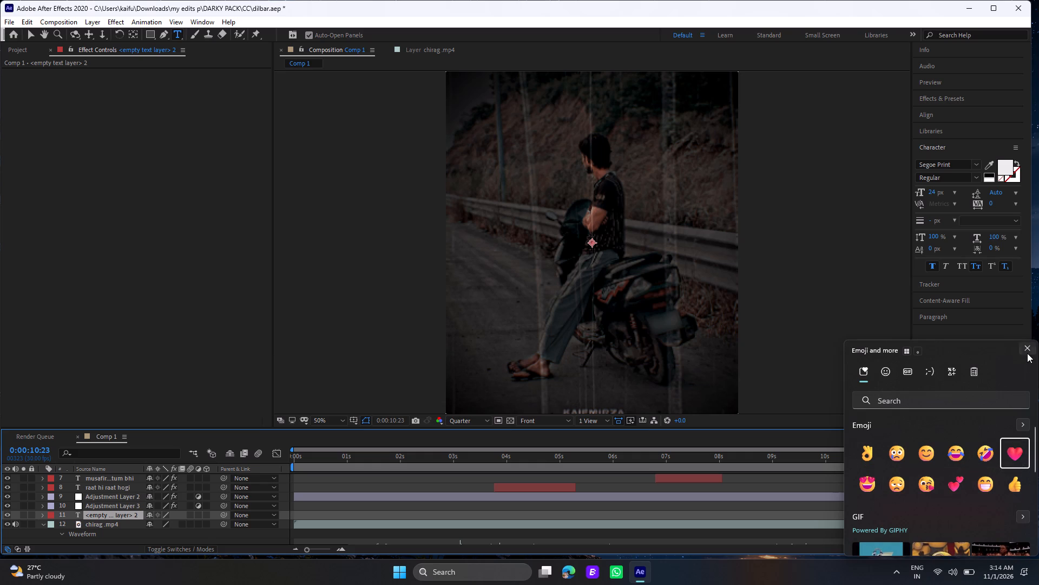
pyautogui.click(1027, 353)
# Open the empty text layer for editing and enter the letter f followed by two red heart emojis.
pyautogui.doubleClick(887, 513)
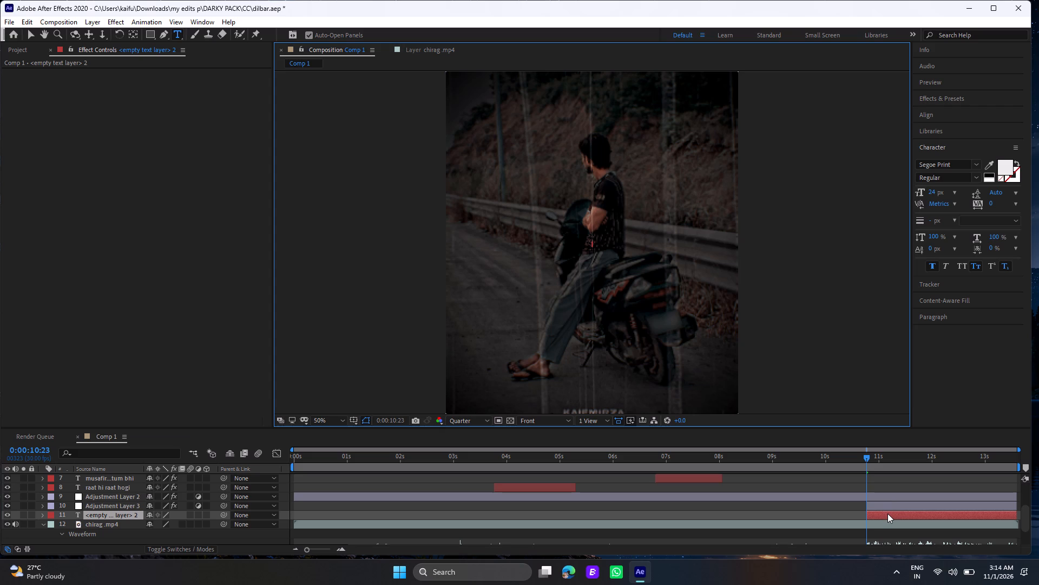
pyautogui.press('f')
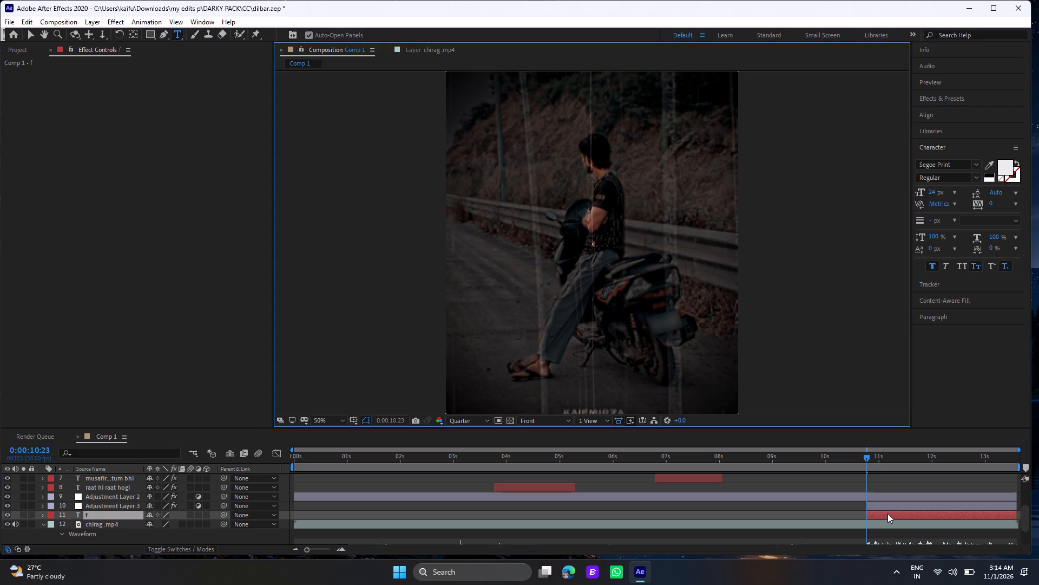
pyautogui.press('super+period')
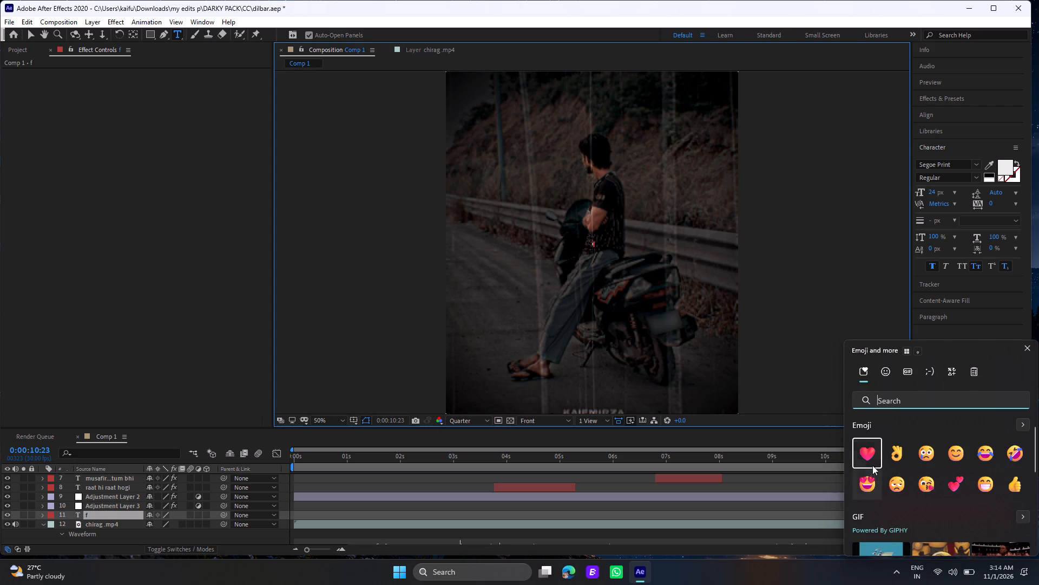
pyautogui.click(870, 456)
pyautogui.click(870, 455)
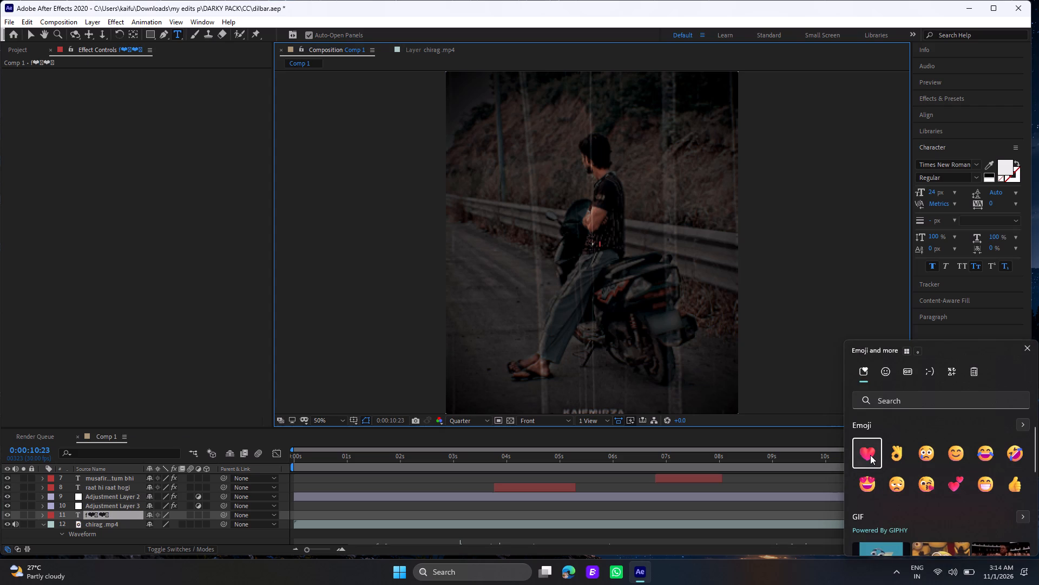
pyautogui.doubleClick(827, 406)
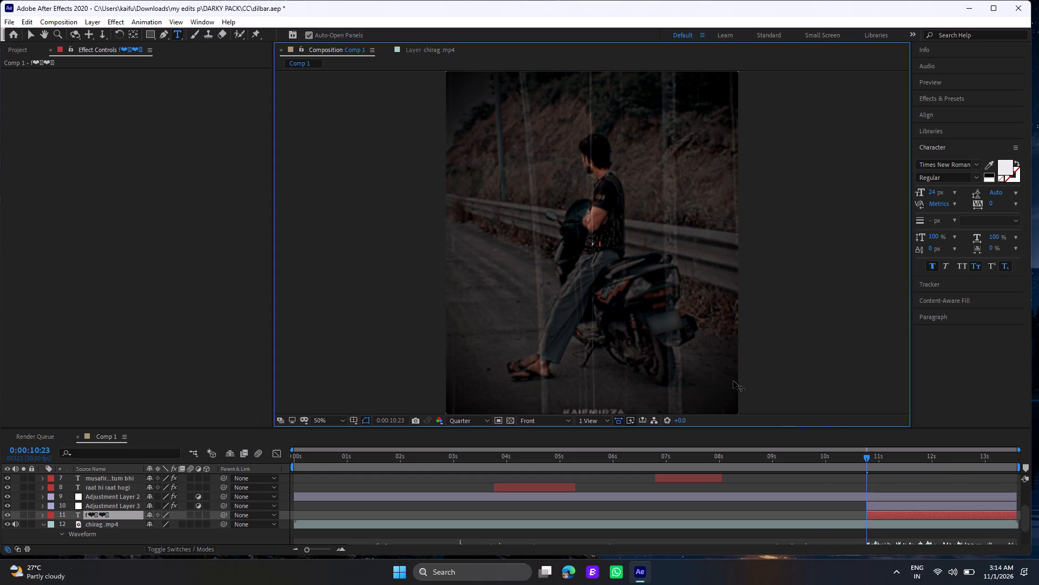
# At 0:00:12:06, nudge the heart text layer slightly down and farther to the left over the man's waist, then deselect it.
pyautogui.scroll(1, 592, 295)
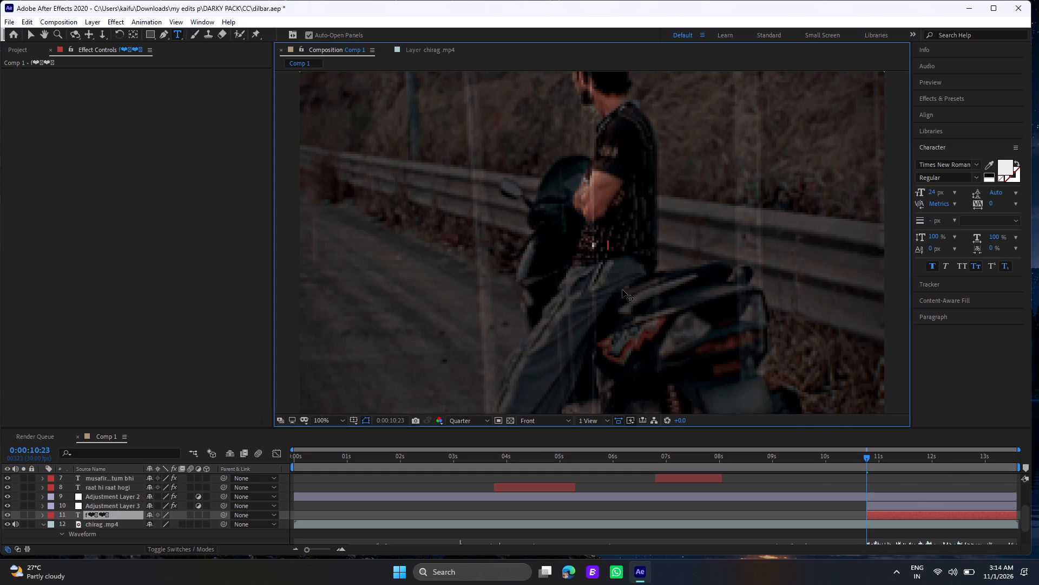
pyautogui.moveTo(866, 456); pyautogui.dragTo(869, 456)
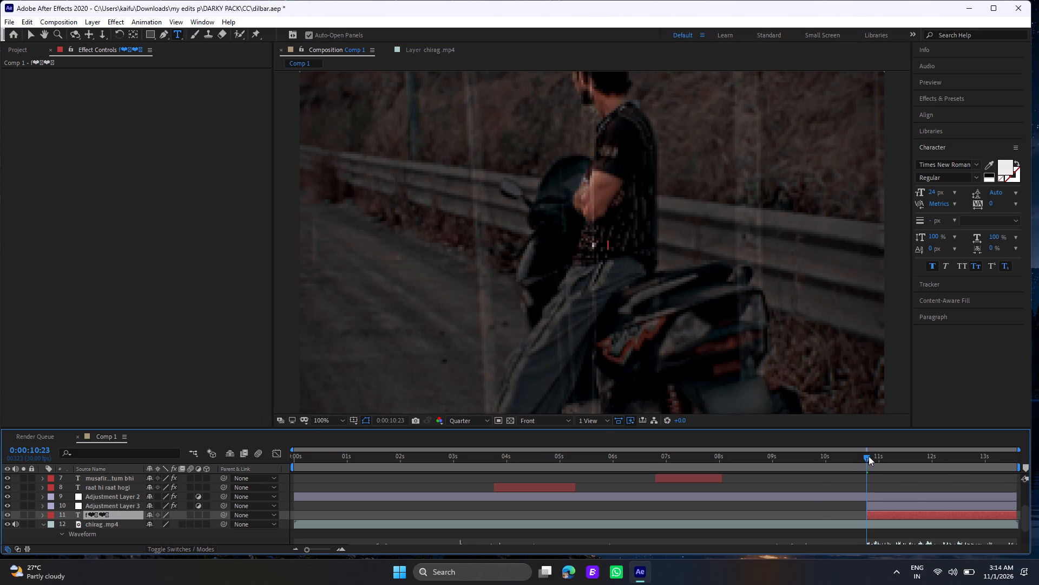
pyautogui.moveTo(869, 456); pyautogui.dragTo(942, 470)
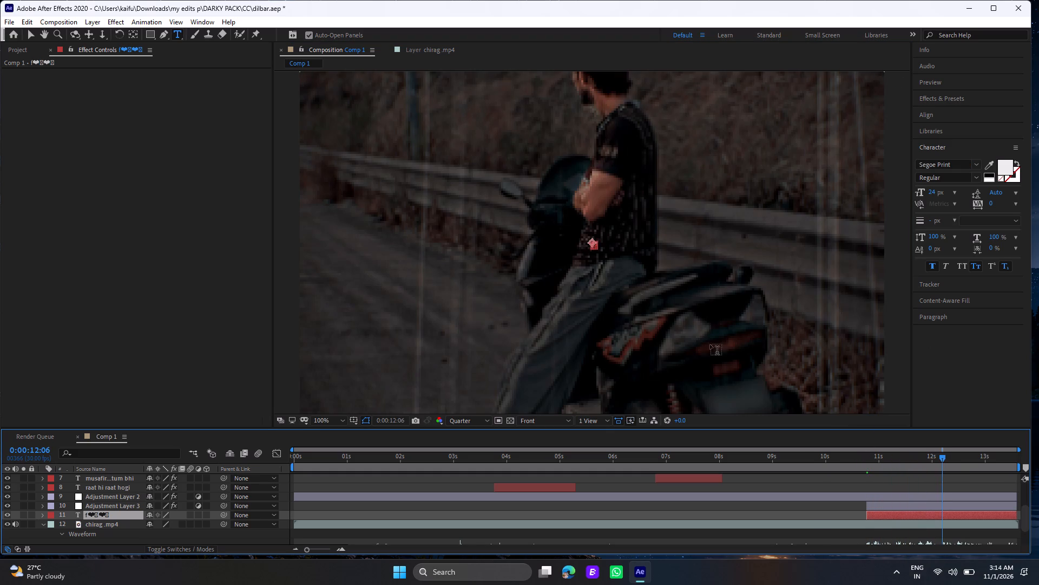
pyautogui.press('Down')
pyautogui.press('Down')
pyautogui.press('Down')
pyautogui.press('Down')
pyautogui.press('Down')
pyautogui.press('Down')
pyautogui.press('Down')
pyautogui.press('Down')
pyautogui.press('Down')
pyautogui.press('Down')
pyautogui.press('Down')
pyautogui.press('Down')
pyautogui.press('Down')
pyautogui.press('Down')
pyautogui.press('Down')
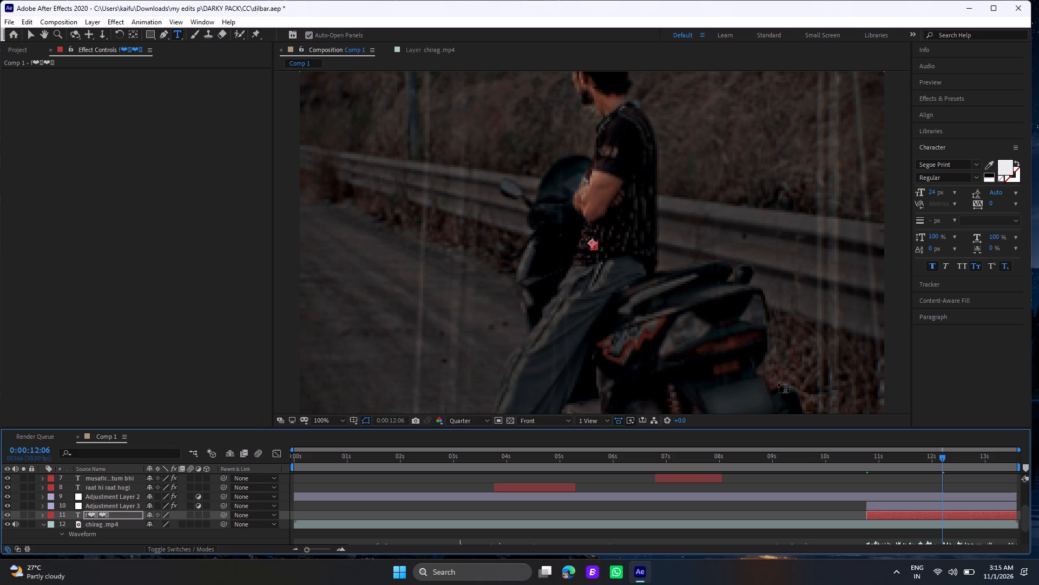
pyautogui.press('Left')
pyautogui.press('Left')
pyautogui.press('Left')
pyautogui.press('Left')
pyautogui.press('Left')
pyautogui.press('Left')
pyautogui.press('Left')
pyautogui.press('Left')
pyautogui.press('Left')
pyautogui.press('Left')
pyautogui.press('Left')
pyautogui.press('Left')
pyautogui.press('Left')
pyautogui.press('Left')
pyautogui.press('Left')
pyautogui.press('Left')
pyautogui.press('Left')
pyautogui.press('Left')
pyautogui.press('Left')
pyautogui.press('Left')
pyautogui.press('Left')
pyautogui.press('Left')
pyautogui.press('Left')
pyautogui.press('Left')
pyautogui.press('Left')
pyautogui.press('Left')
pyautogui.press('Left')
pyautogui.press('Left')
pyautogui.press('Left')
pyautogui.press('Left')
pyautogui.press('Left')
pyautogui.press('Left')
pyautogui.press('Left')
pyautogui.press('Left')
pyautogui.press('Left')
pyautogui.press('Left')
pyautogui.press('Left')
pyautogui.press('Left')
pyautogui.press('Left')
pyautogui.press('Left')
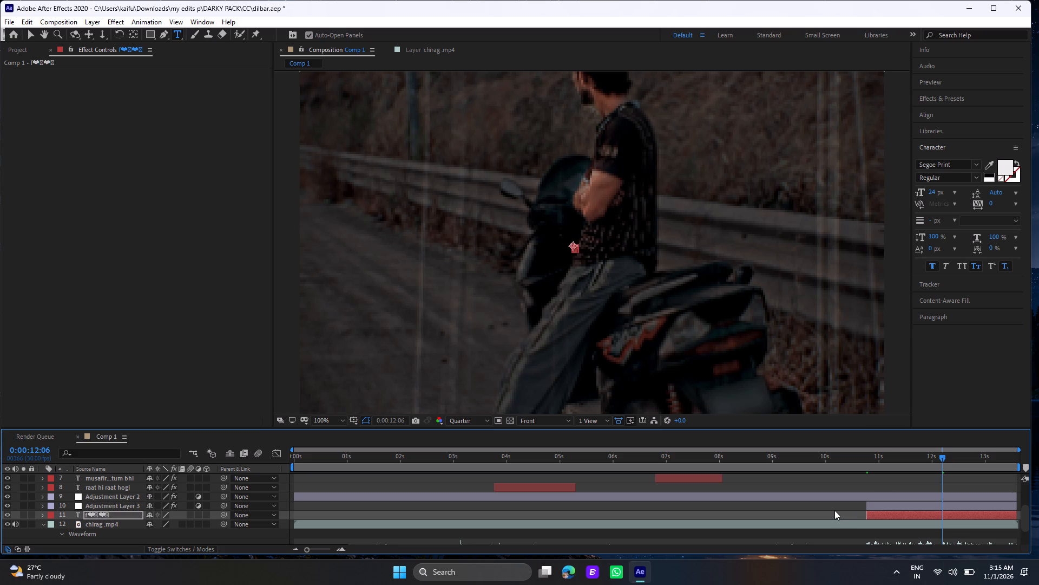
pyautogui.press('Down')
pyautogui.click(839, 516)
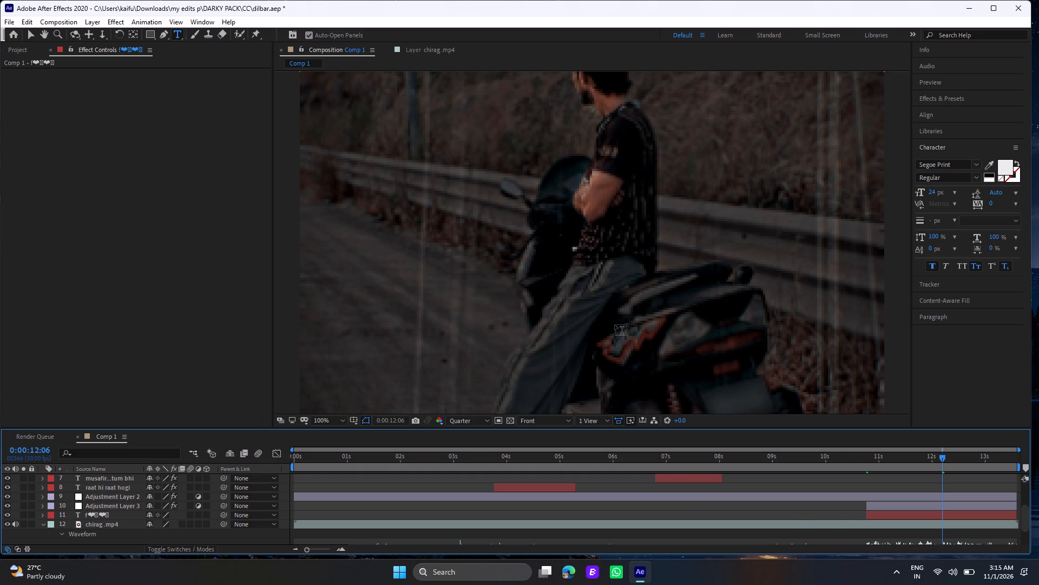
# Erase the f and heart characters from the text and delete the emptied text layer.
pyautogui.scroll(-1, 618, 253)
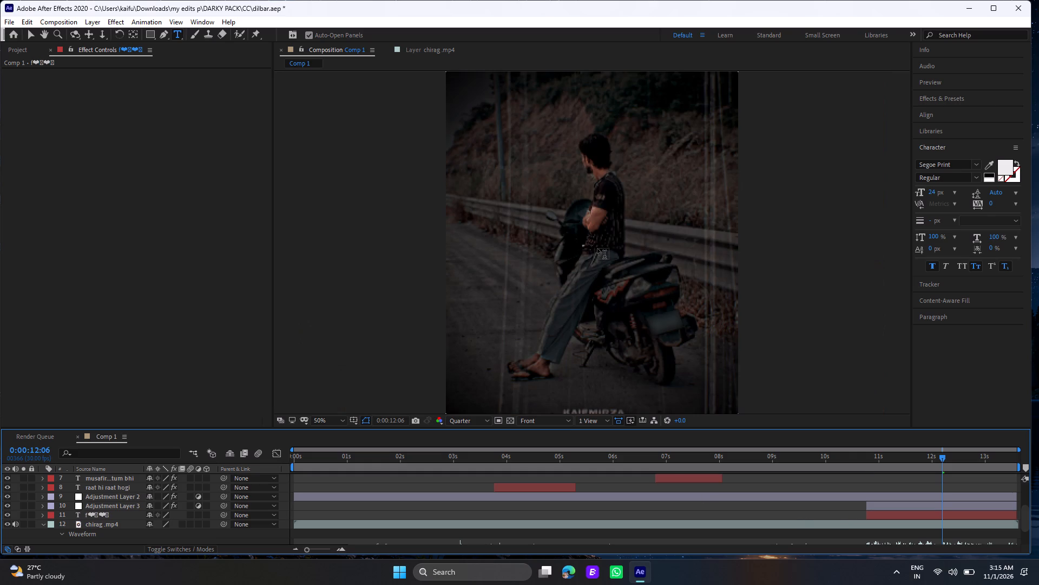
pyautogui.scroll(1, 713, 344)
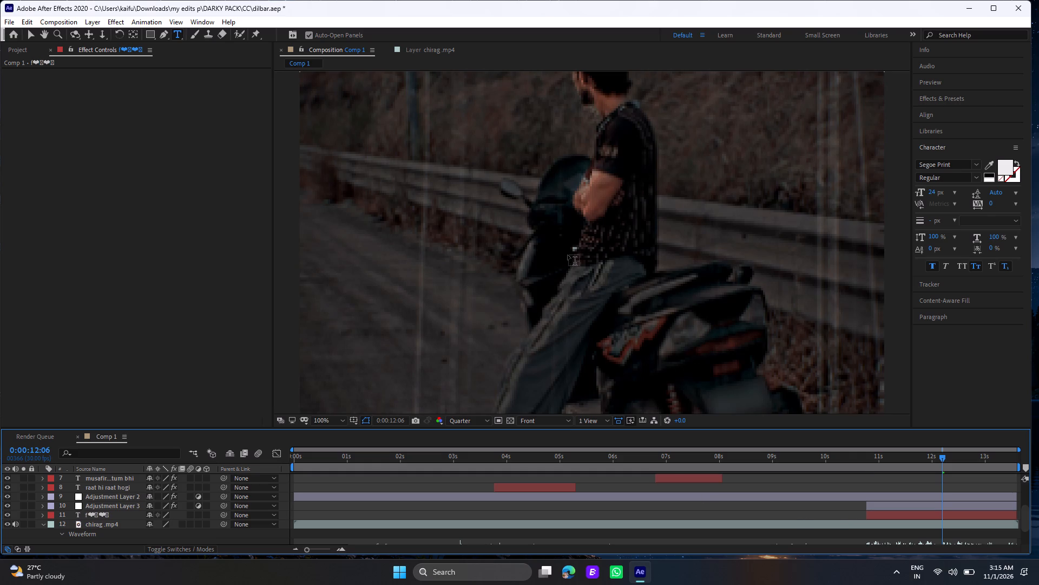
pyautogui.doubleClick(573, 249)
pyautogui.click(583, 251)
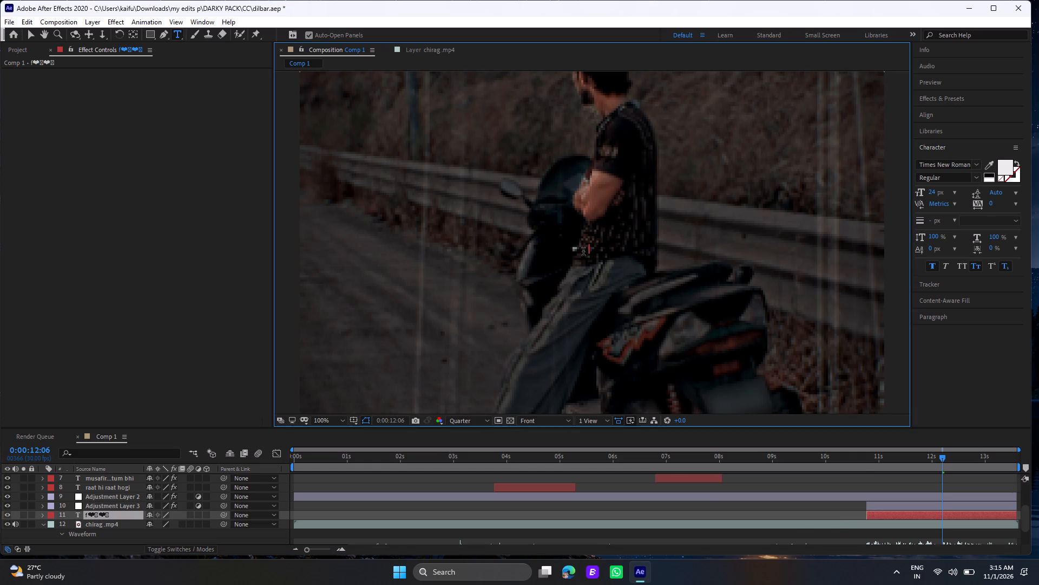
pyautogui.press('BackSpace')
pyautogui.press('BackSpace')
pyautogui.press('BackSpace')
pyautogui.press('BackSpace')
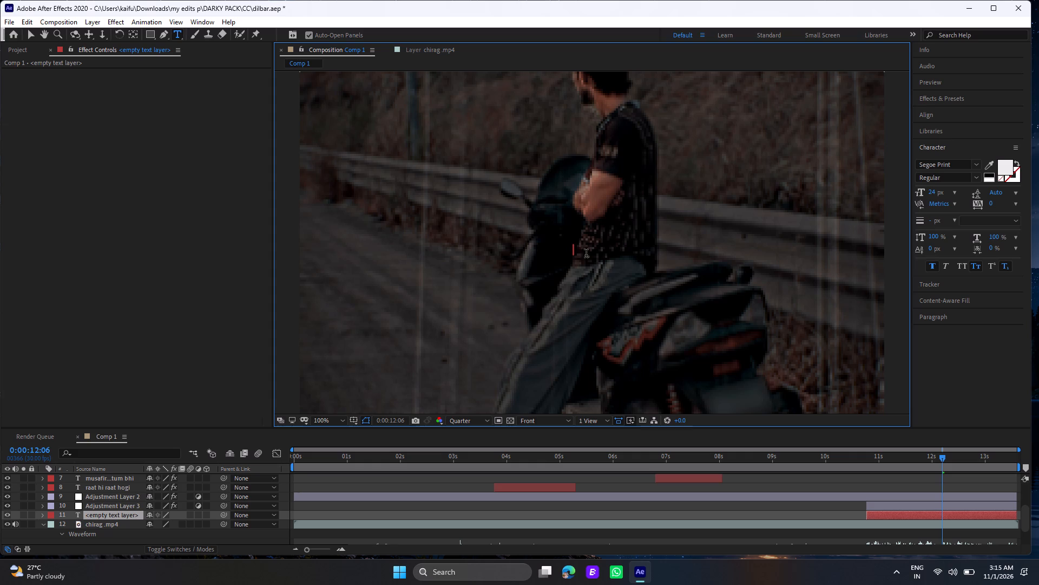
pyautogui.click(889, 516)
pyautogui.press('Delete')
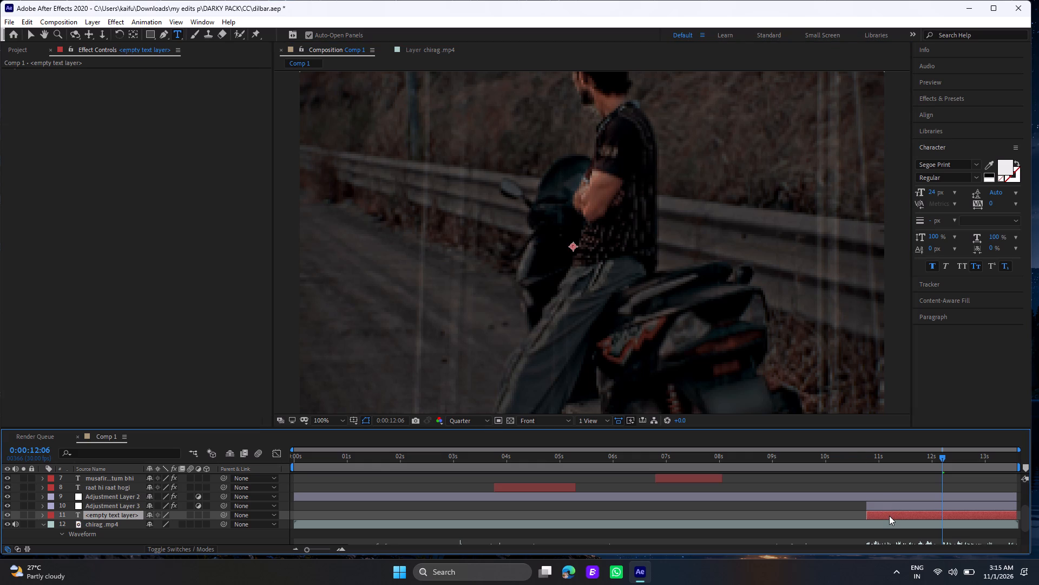
# Zoom the composition view to 25% and play Comp 1 from 0:00:00:00.
pyautogui.scroll(-3, 681, 373)
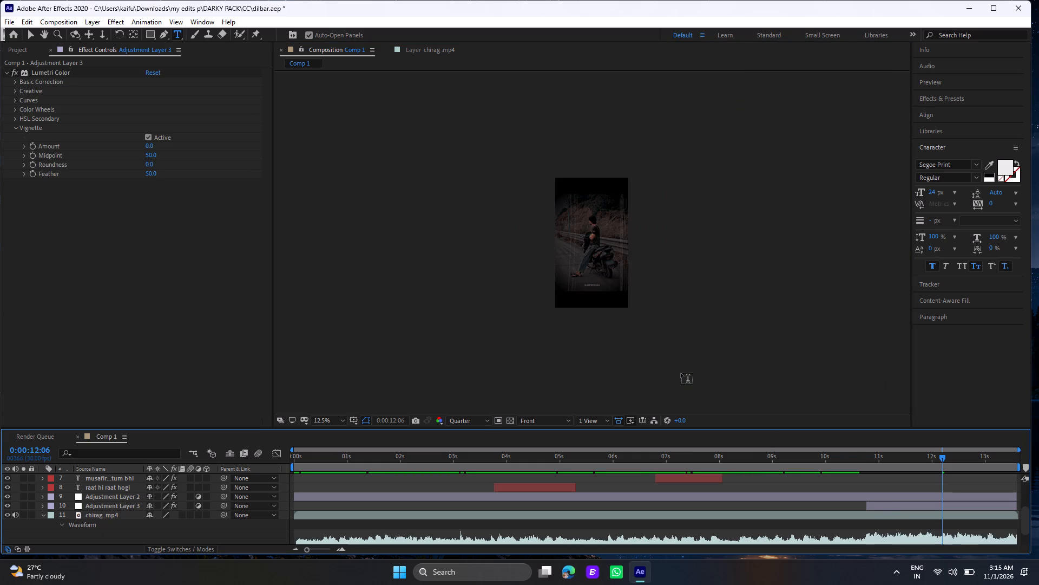
pyautogui.scroll(2, 681, 373)
pyautogui.scroll(-1, 681, 373)
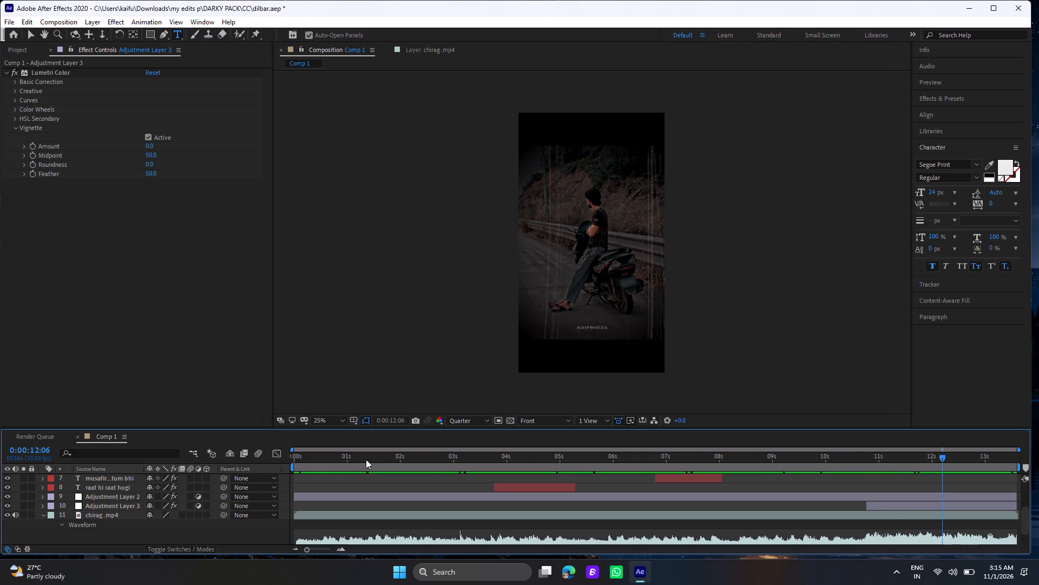
pyautogui.click(301, 457)
pyautogui.moveTo(301, 454); pyautogui.dragTo(269, 457)
pyautogui.press('space')
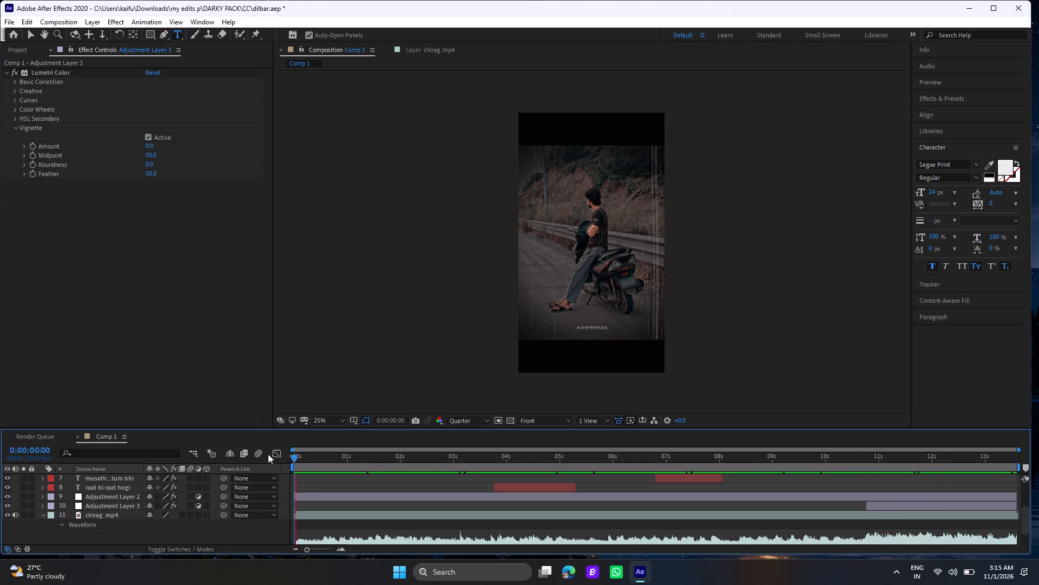
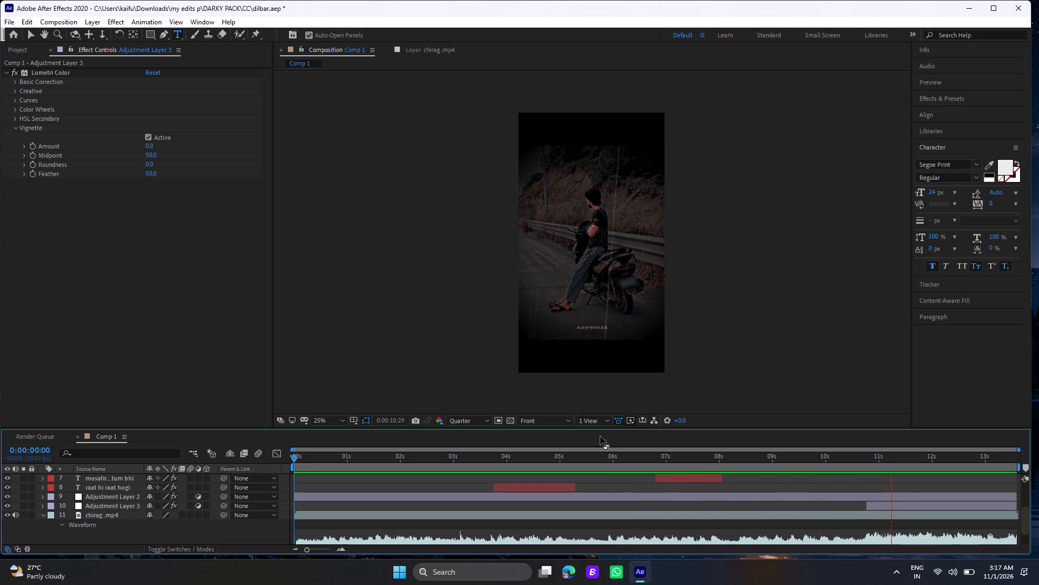
# Collapse the chirag.mp4 waveform and pre-compose all layers of Comp 1 together, moving all attributes into the new composition.
pyautogui.click(301, 454)
pyautogui.moveTo(301, 454); pyautogui.dragTo(269, 460)
pyautogui.click(342, 513)
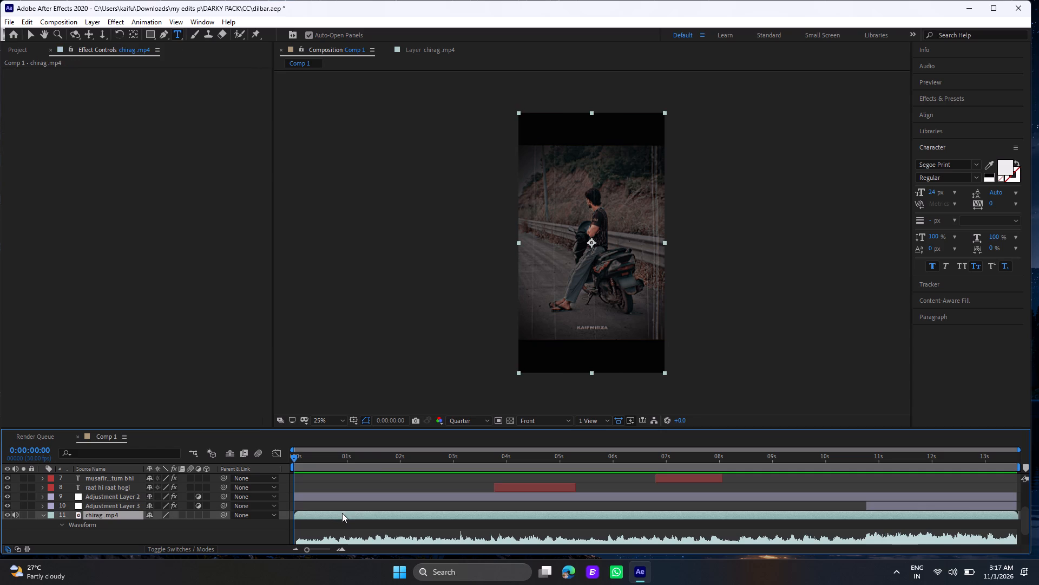
pyautogui.press('u')
pyautogui.click(346, 494)
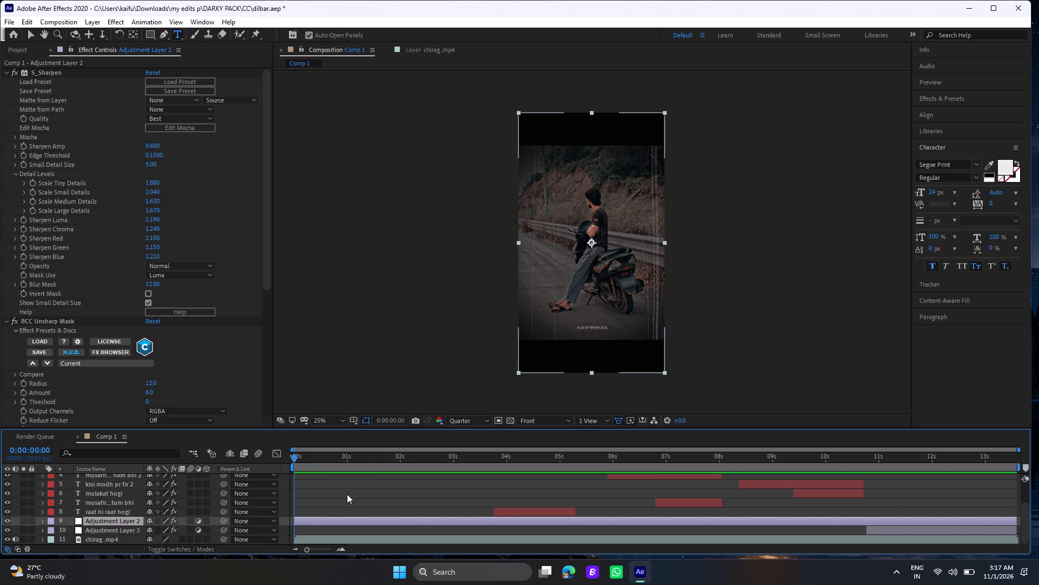
pyautogui.scroll(5, 347, 492)
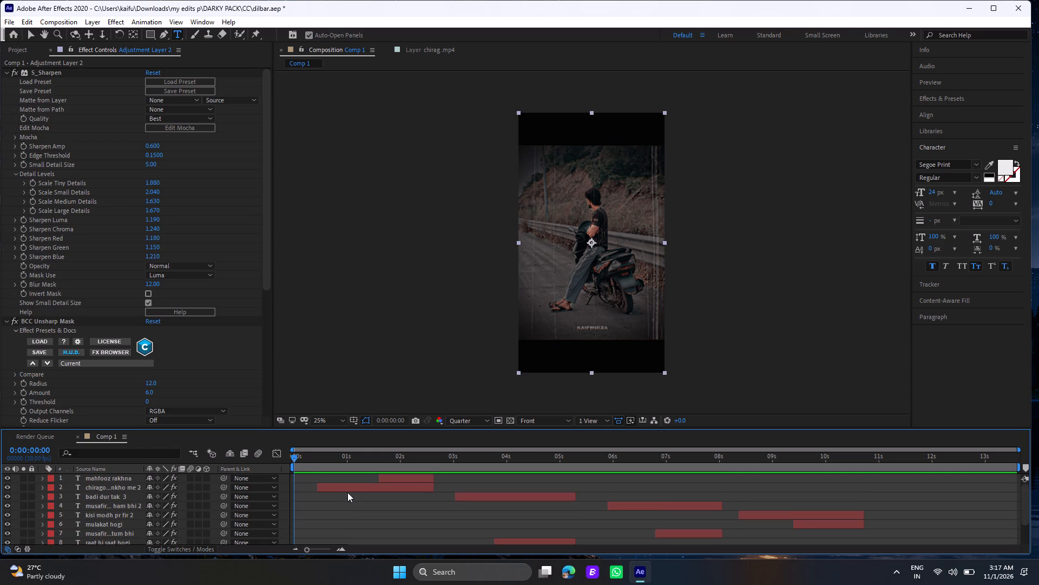
pyautogui.hotkey('ctrl', 'a')
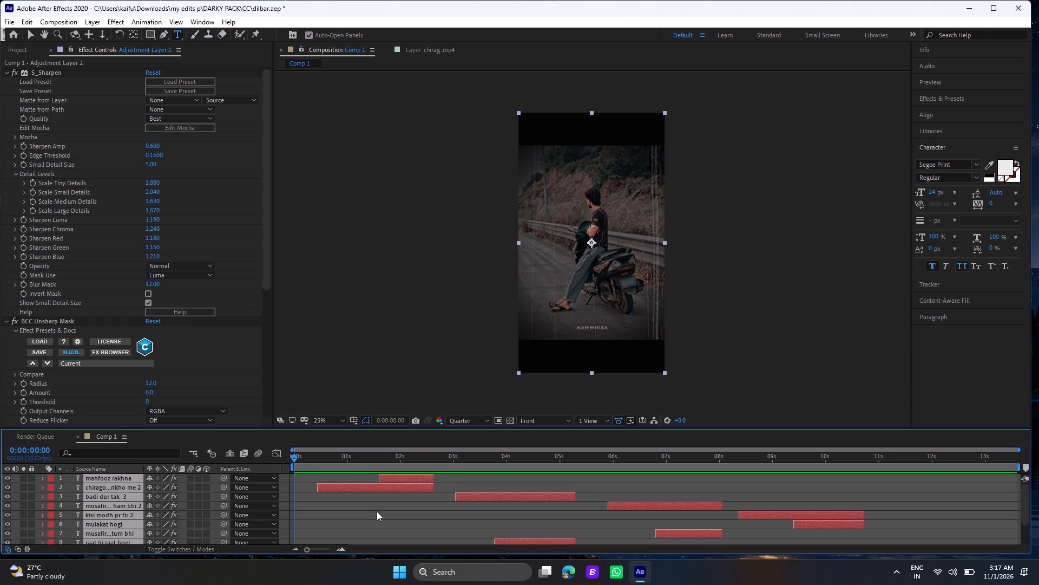
pyautogui.hotkey('ctrl', 'shift', 'c')
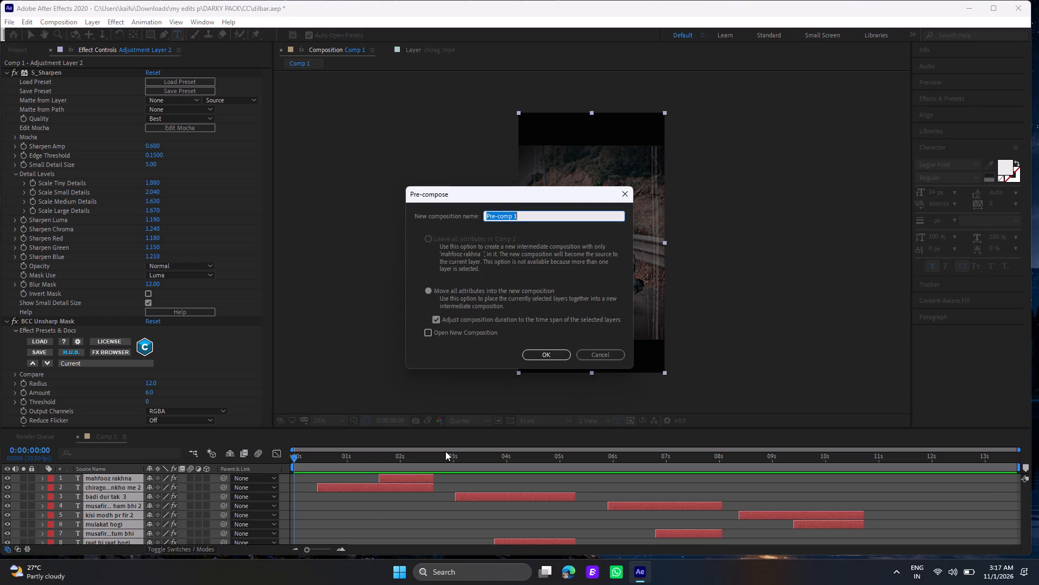
pyautogui.click(545, 354)
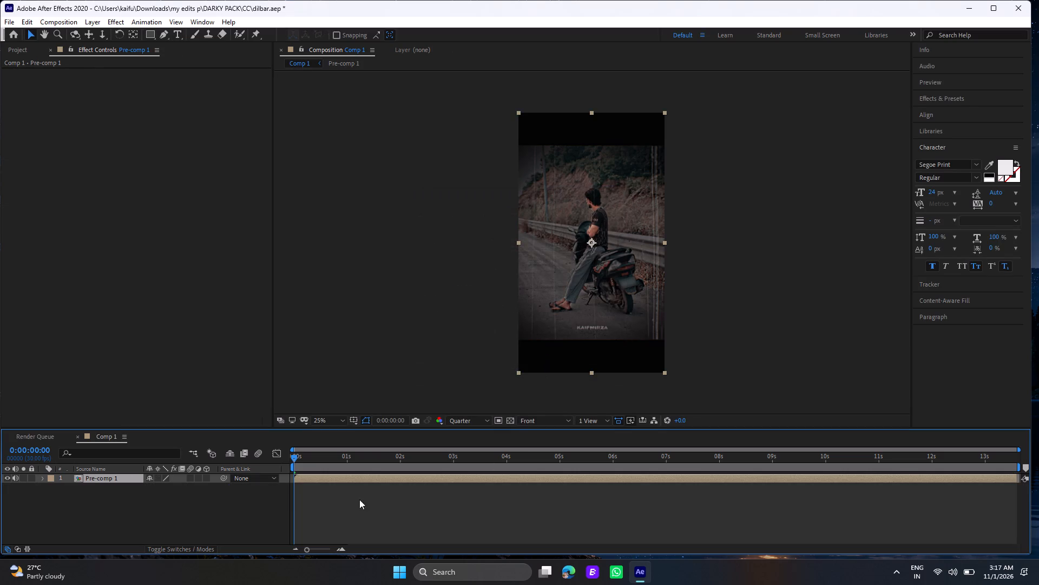
# Play the pre-composed Comp 1 from 0:00:00:00 at Quarter resolution.
pyautogui.press('space')
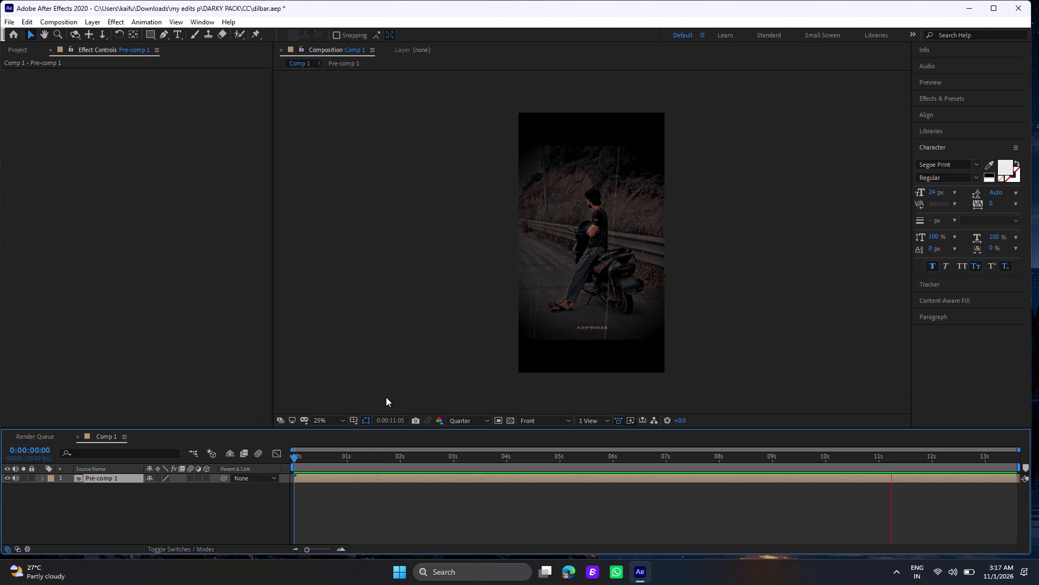
# Preview Comp 1 from 0:00:00:00 at Full resolution with the composition view zoomed to 50%.
pyautogui.click(459, 420)
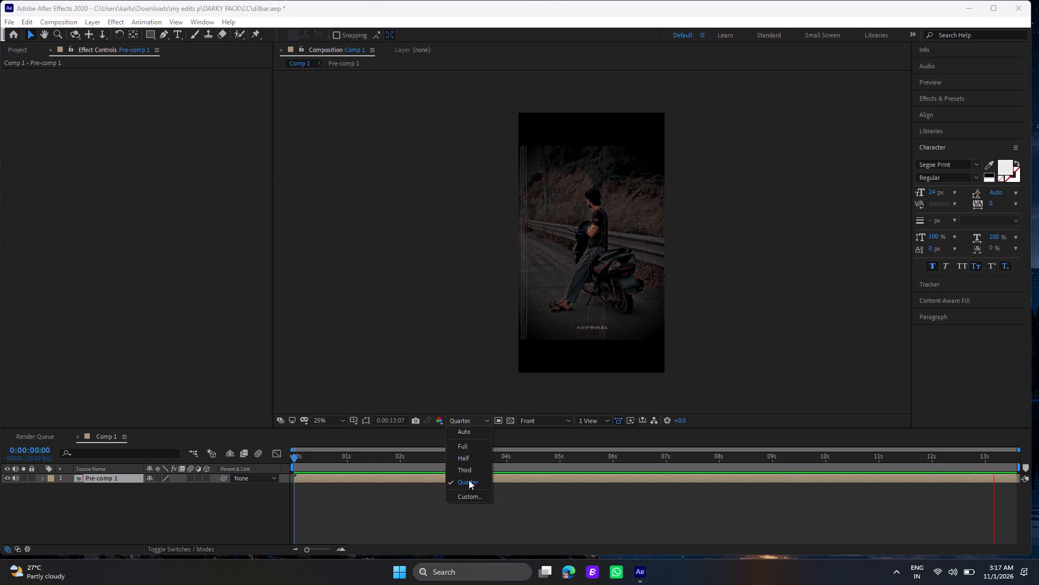
pyautogui.doubleClick(462, 447)
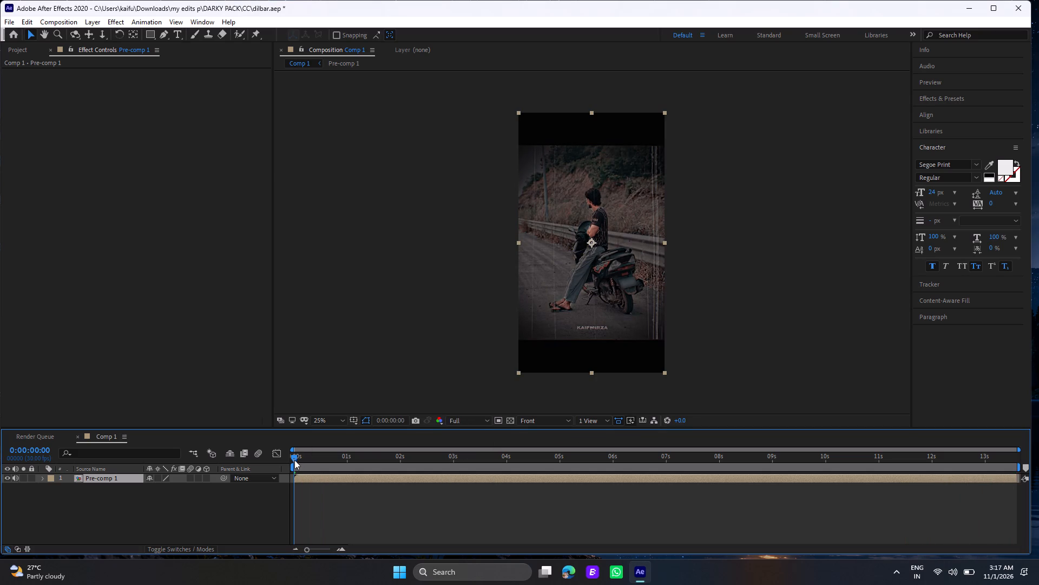
pyautogui.tripleClick(294, 457)
pyautogui.scroll(1, 525, 374)
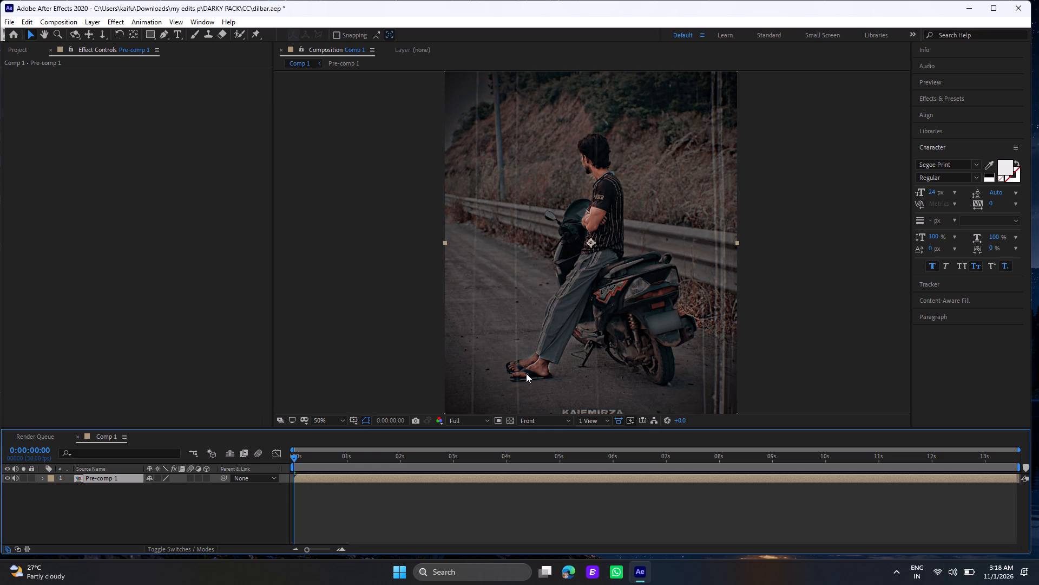
pyautogui.press('space')
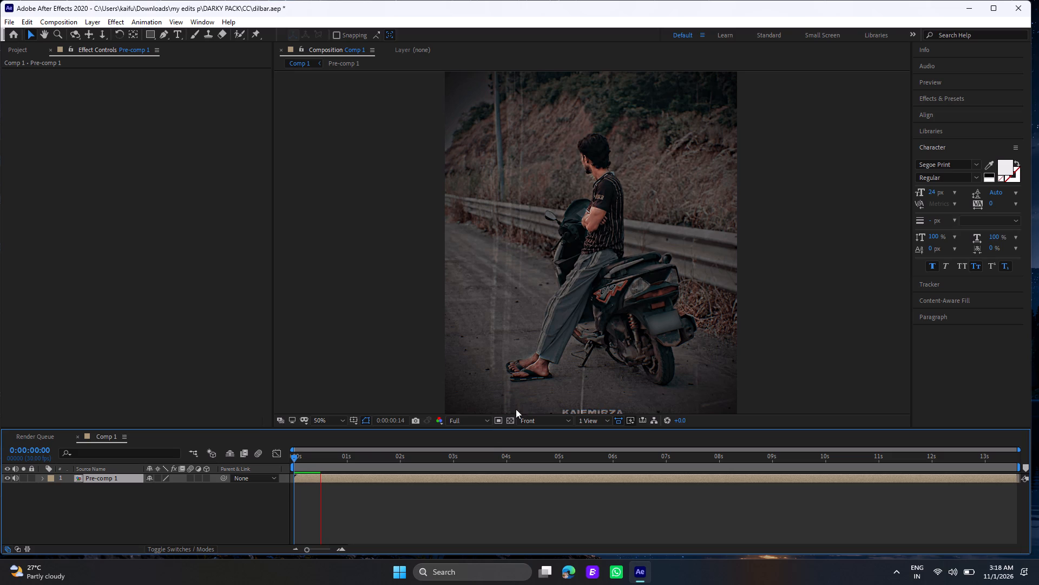
# Preview Comp 1 at reduced resolutions, trying Half, Third and Quarter, and play it again at Third.
pyautogui.click(482, 419)
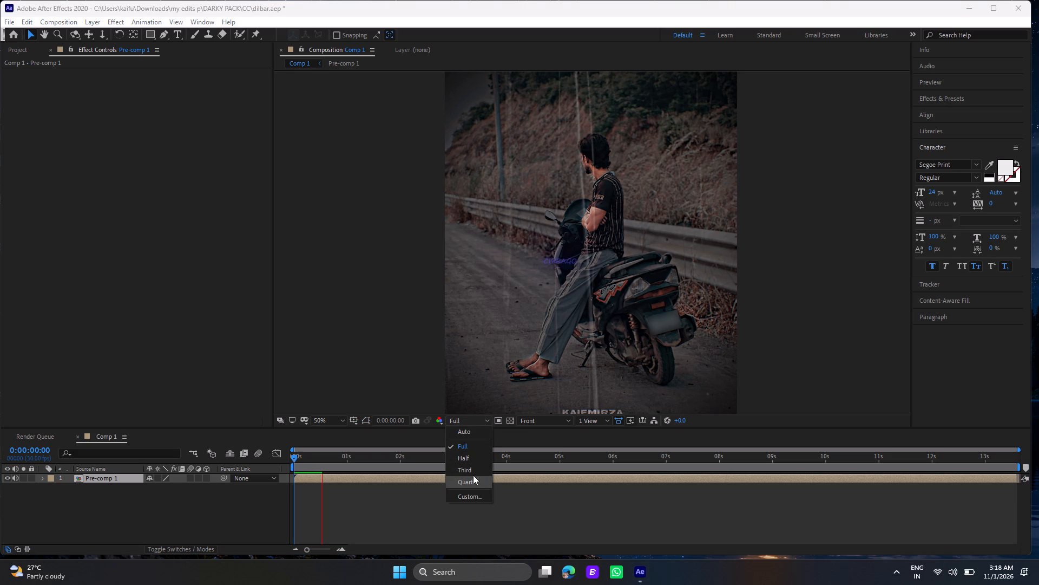
pyautogui.click(474, 458)
pyautogui.press('space')
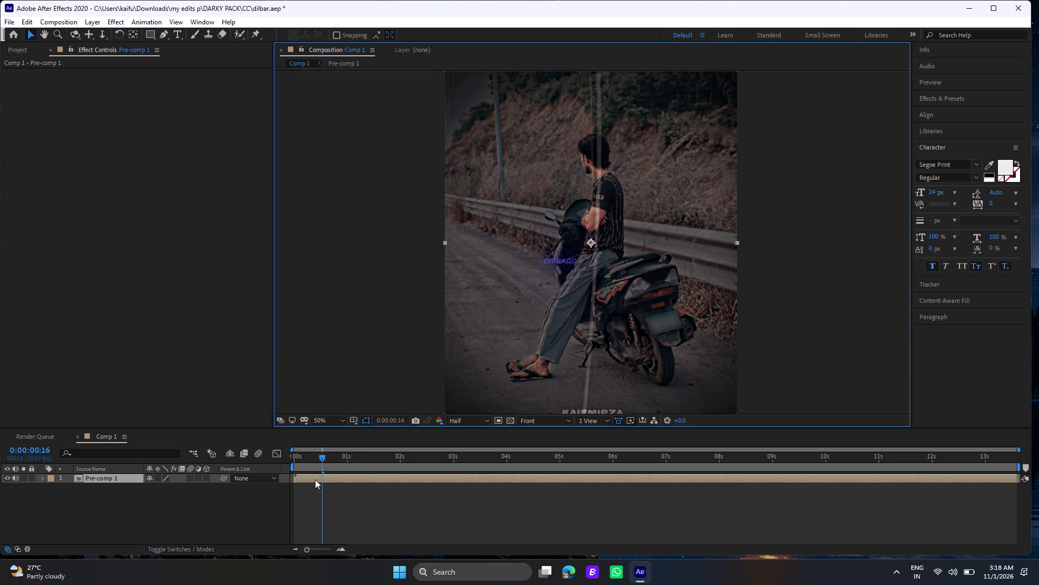
pyautogui.click(475, 422)
pyautogui.click(475, 468)
pyautogui.press('space')
pyautogui.click(472, 422)
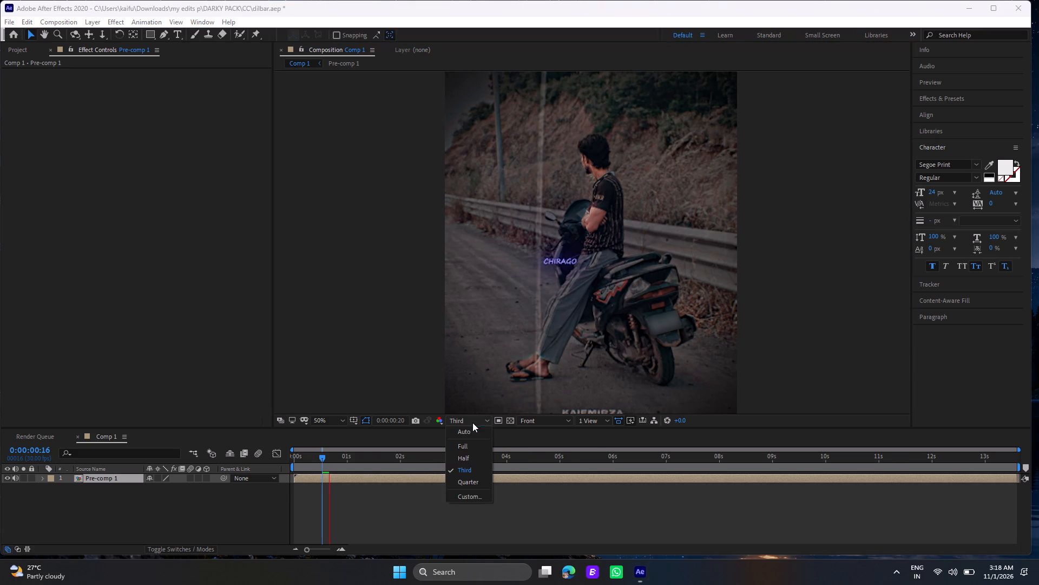
pyautogui.click(472, 483)
pyautogui.press('space')
pyautogui.press('space')
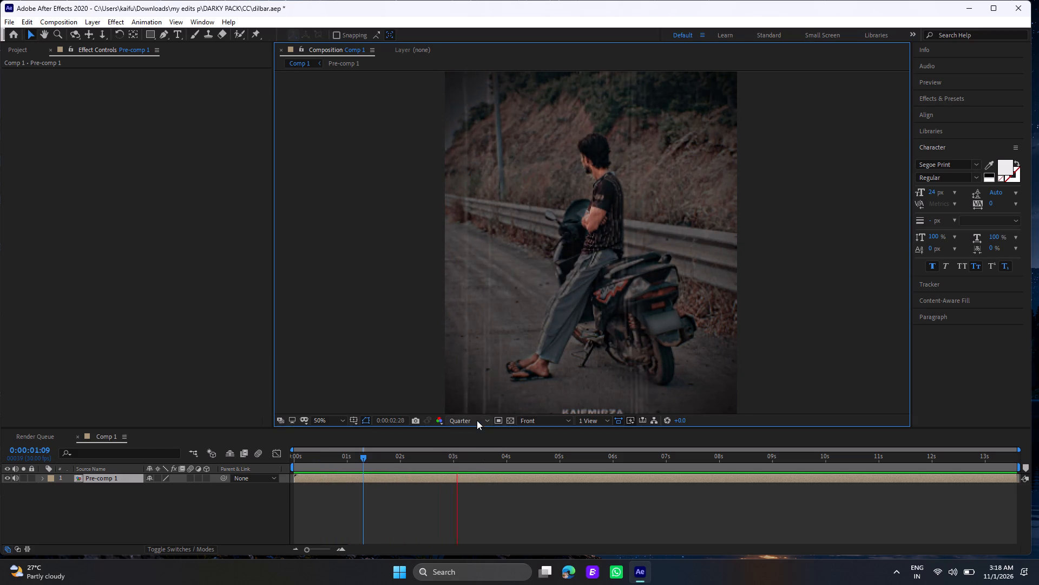
pyautogui.click(477, 420)
pyautogui.click(476, 474)
pyautogui.press('space')
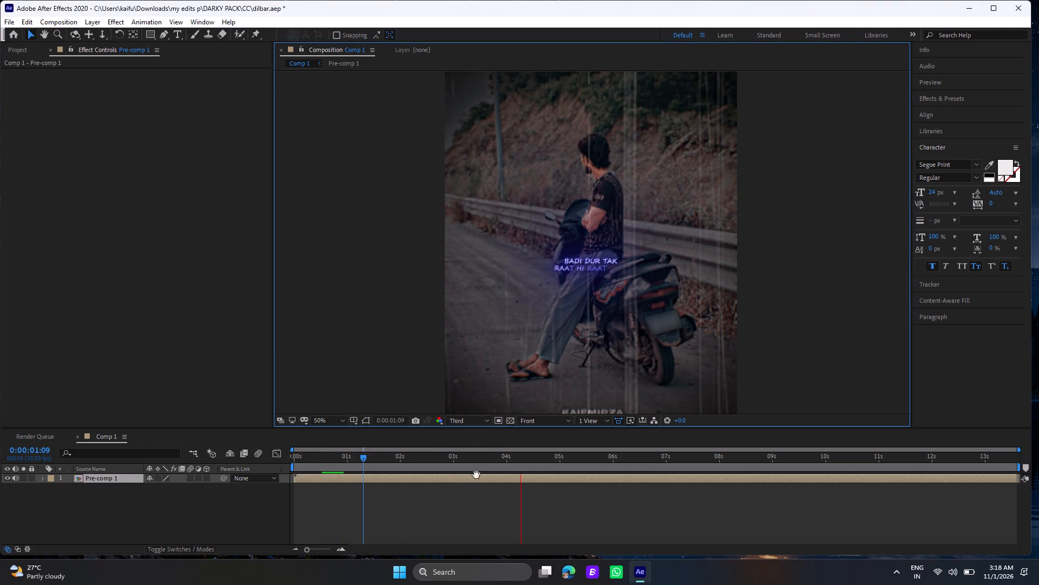
pyautogui.press('space')
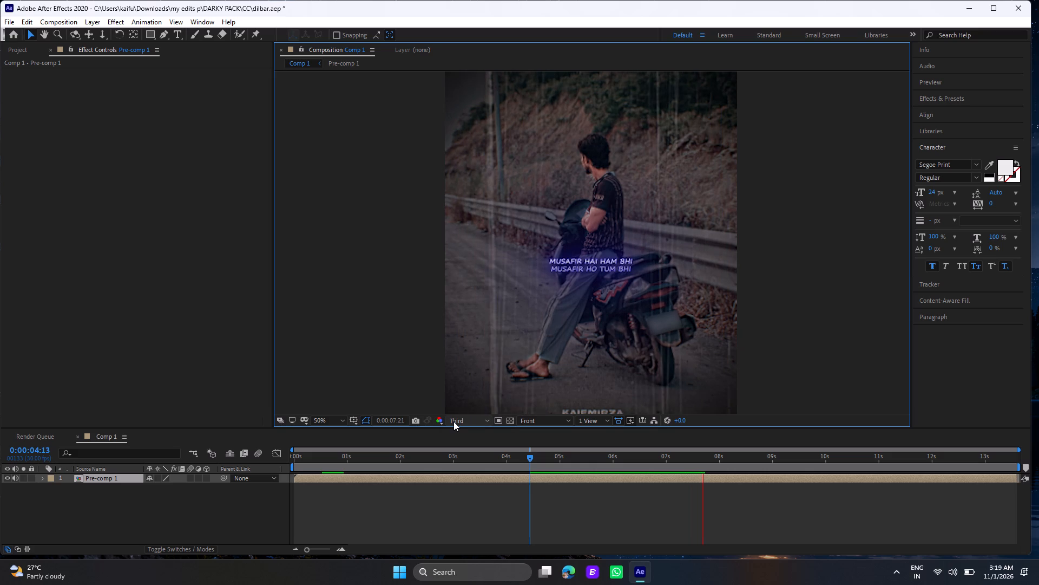
# Move the playhead back to 0:00:00:01, set the preview resolution to Full and zoom the composition view to 25%.
pyautogui.click(295, 454)
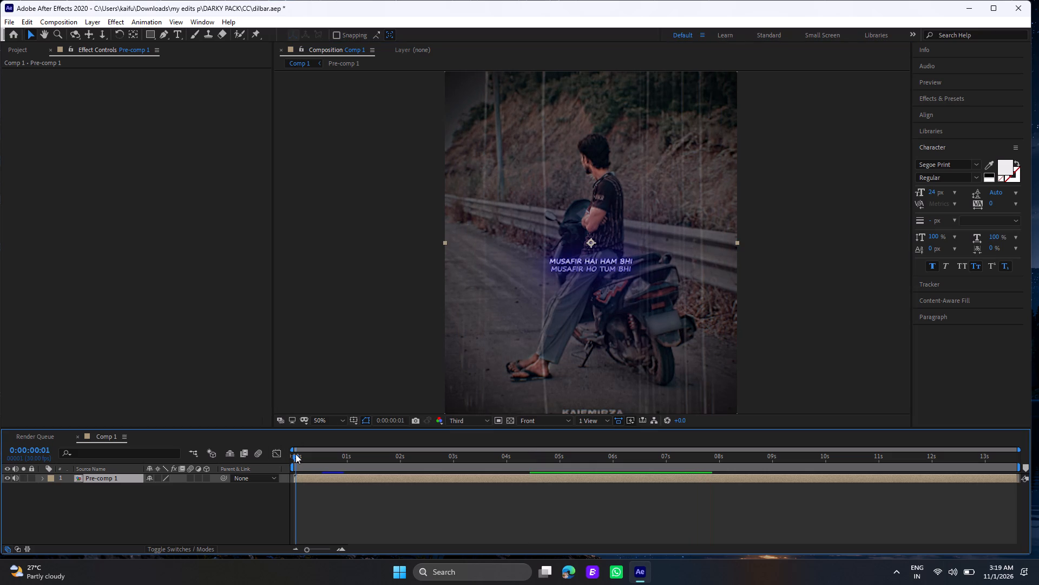
pyautogui.click(477, 422)
pyautogui.doubleClick(472, 440)
pyautogui.doubleClick(472, 445)
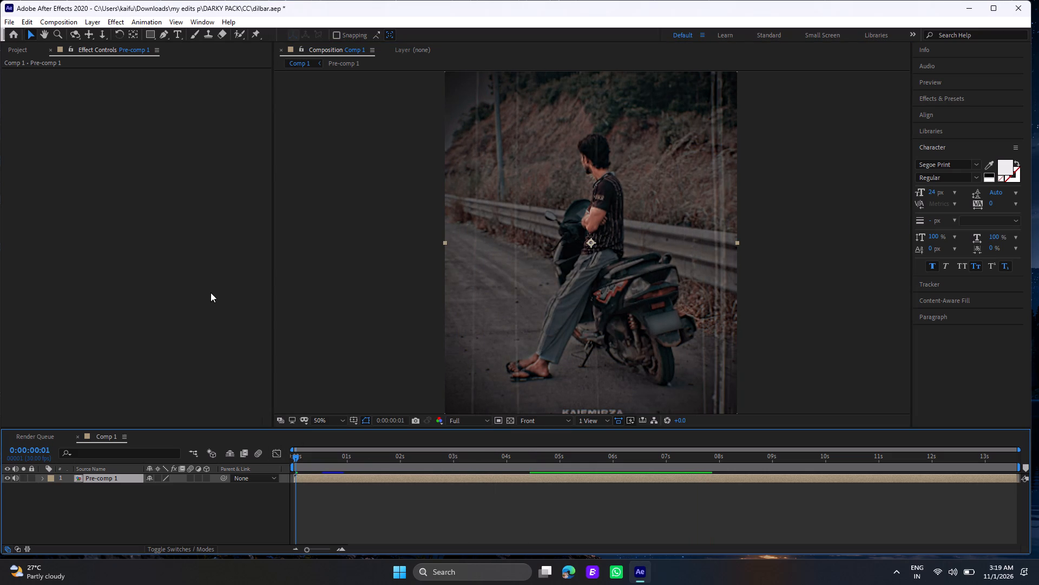
pyautogui.scroll(-1, 482, 253)
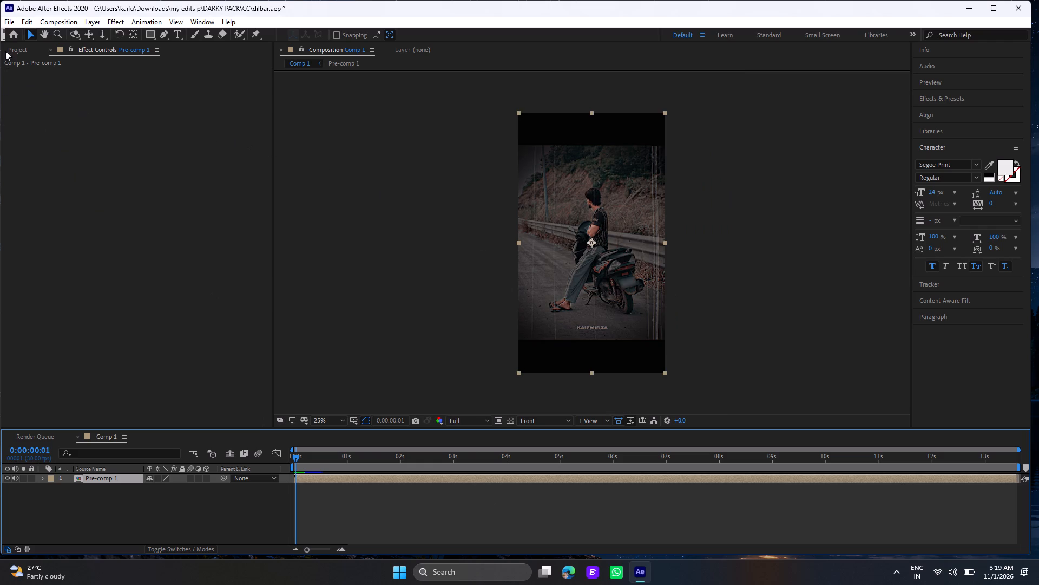
# Send Comp 1 to the Adobe Media Encoder queue for export.
pyautogui.doubleClick(3, 22)
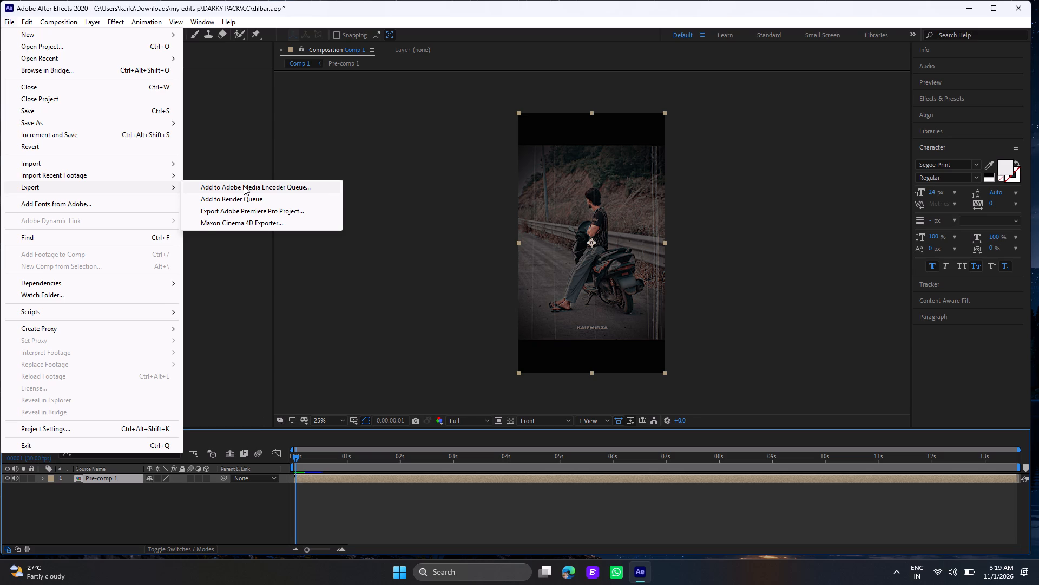
pyautogui.doubleClick(244, 186)
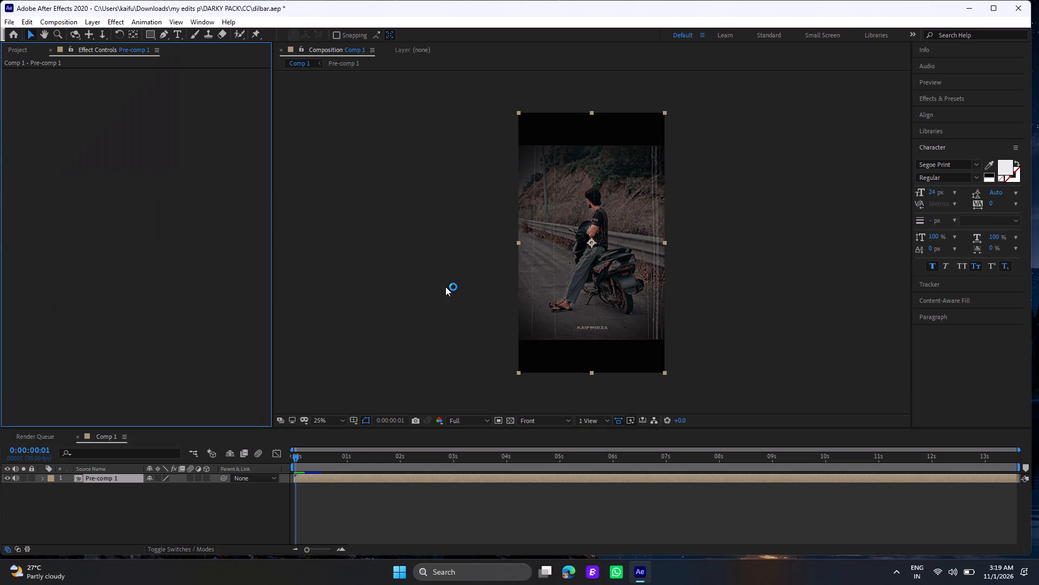
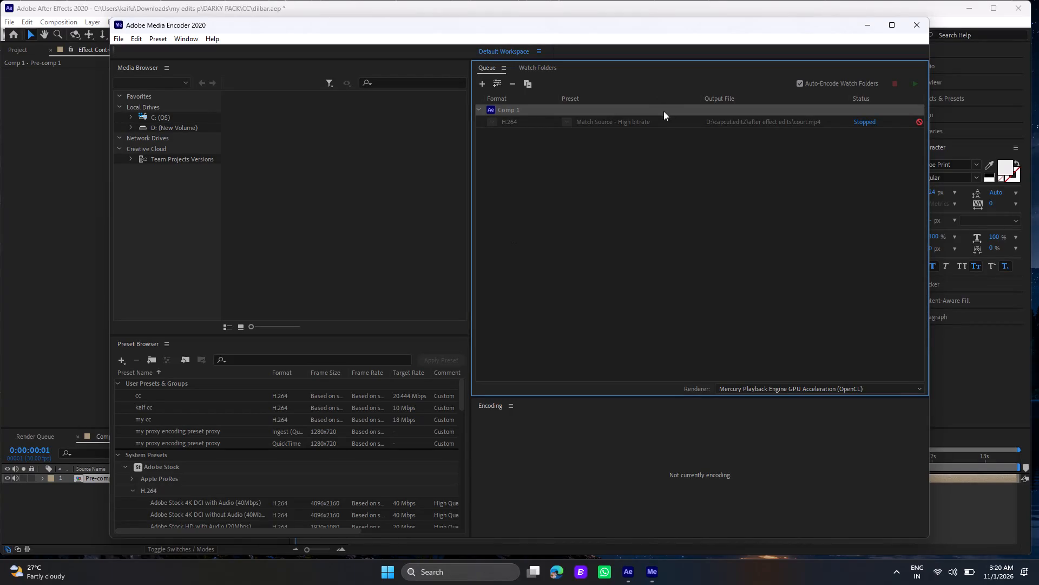
# Remove the old Comp 1 export item with output file court.mp4 from the Media Encoder queue.
pyautogui.doubleClick(725, 118)
pyautogui.click(679, 151)
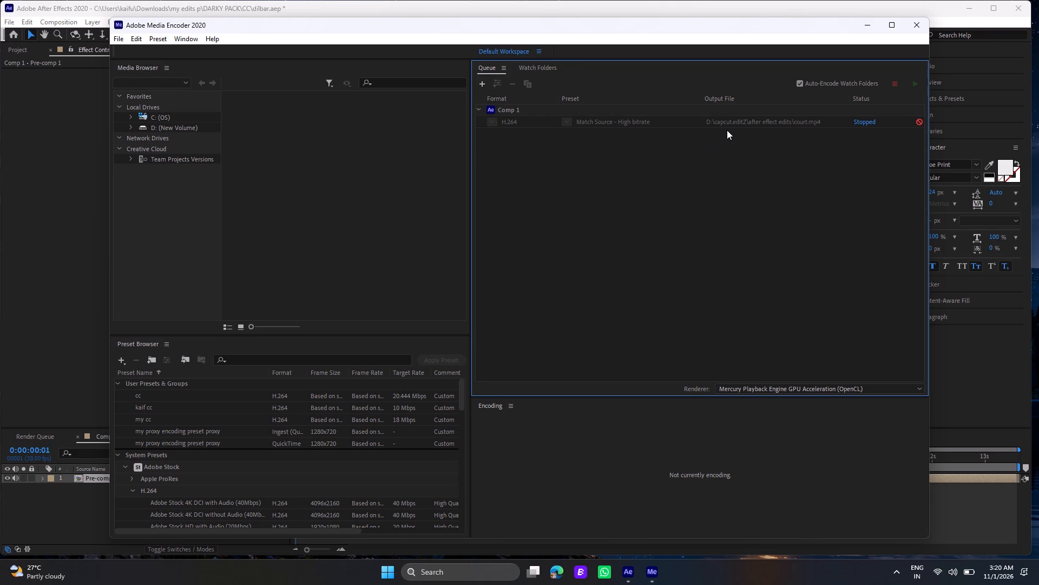
pyautogui.click(889, 122)
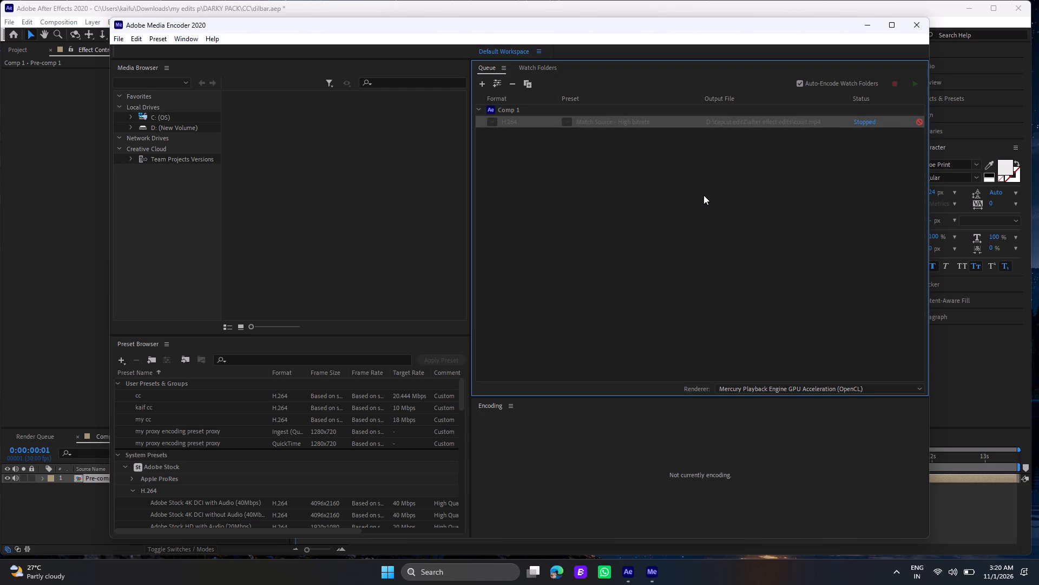
pyautogui.click(703, 196)
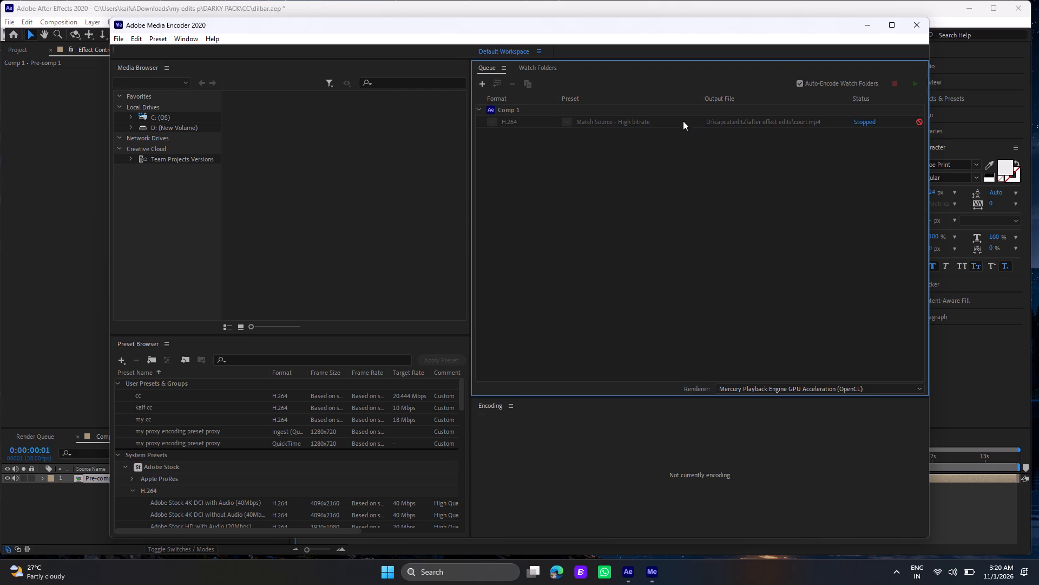
pyautogui.doubleClick(681, 117)
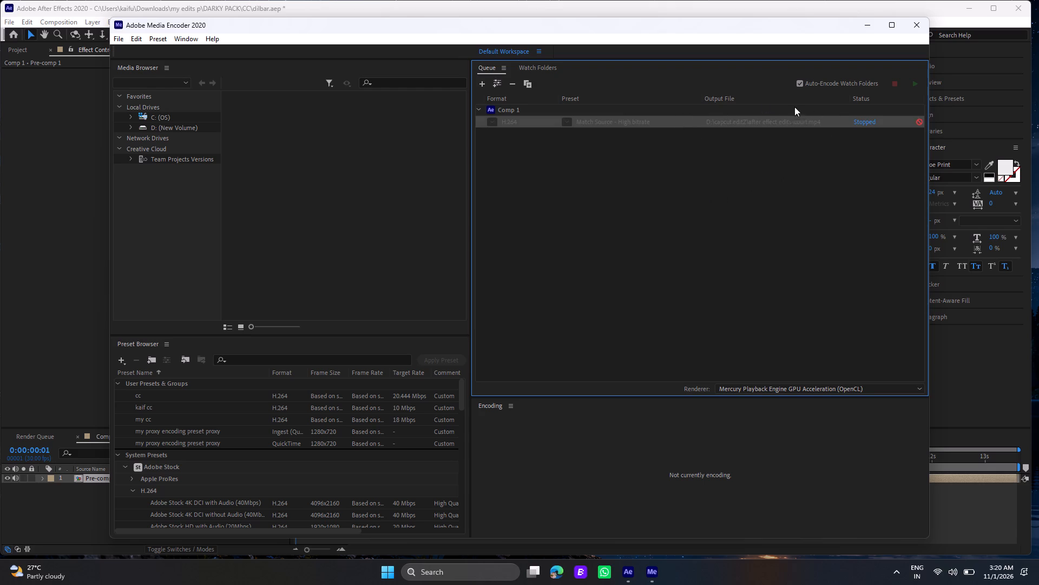
pyautogui.press('Delete')
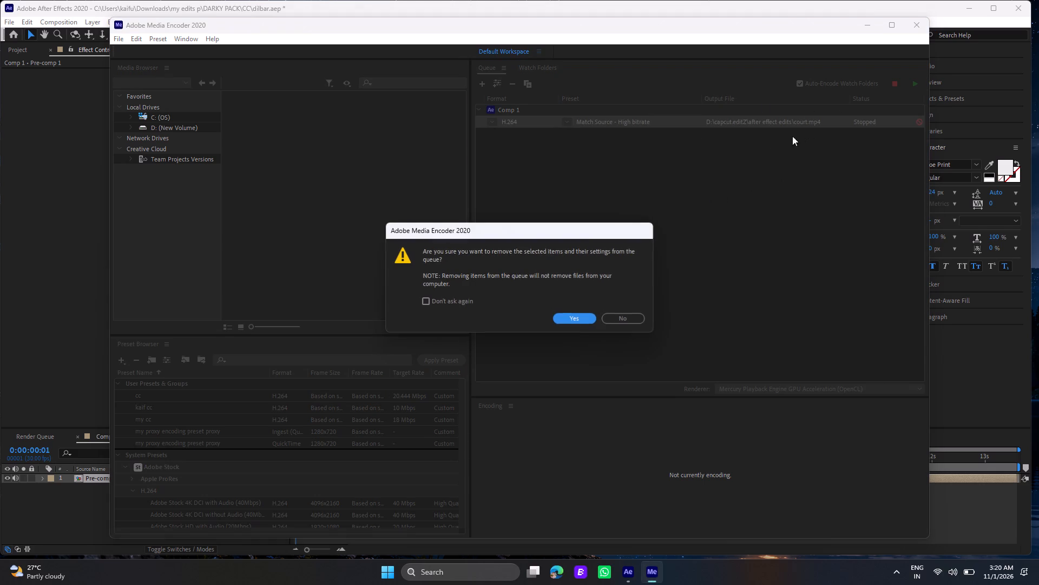
pyautogui.click(565, 315)
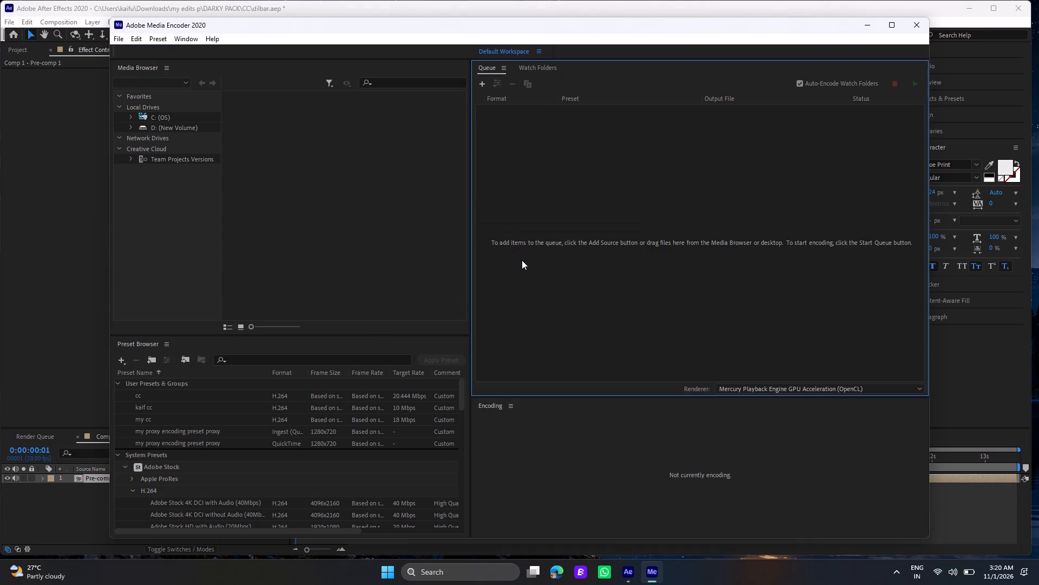
# Close Adobe Media Encoder and return to After Effects.
pyautogui.click(522, 260)
pyautogui.scroll(2, 235, 469)
pyautogui.click(916, 87)
pyautogui.click(915, 21)
# Send Comp 1 from After Effects to the Adobe Media Encoder queue again.
pyautogui.click(11, 20)
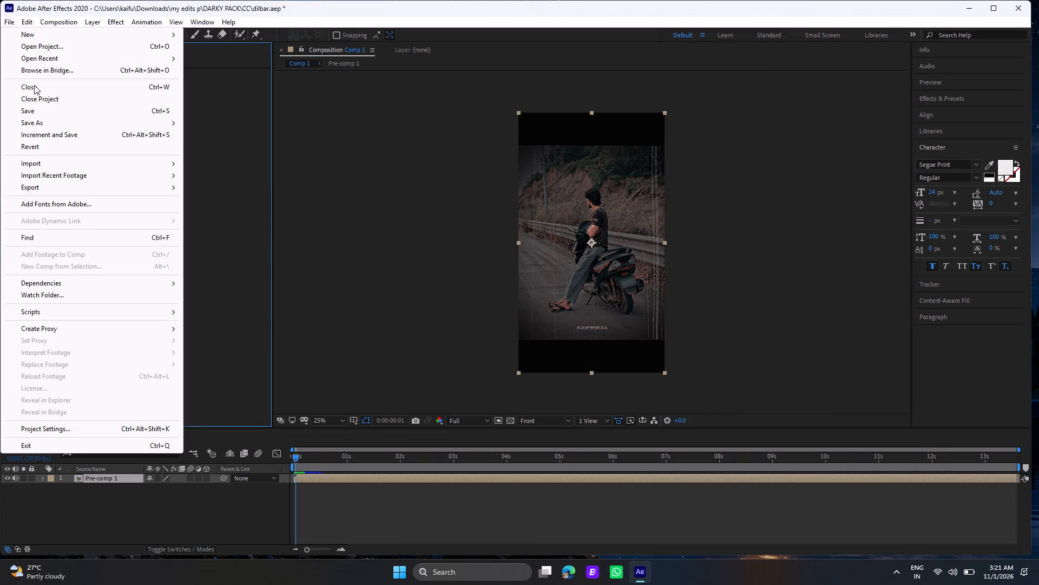
pyautogui.click(204, 186)
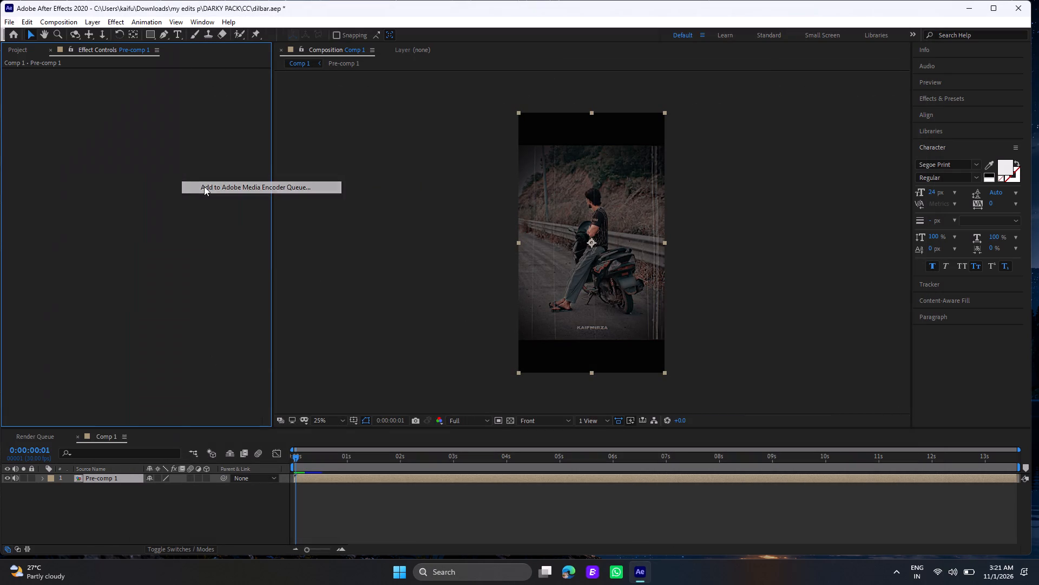
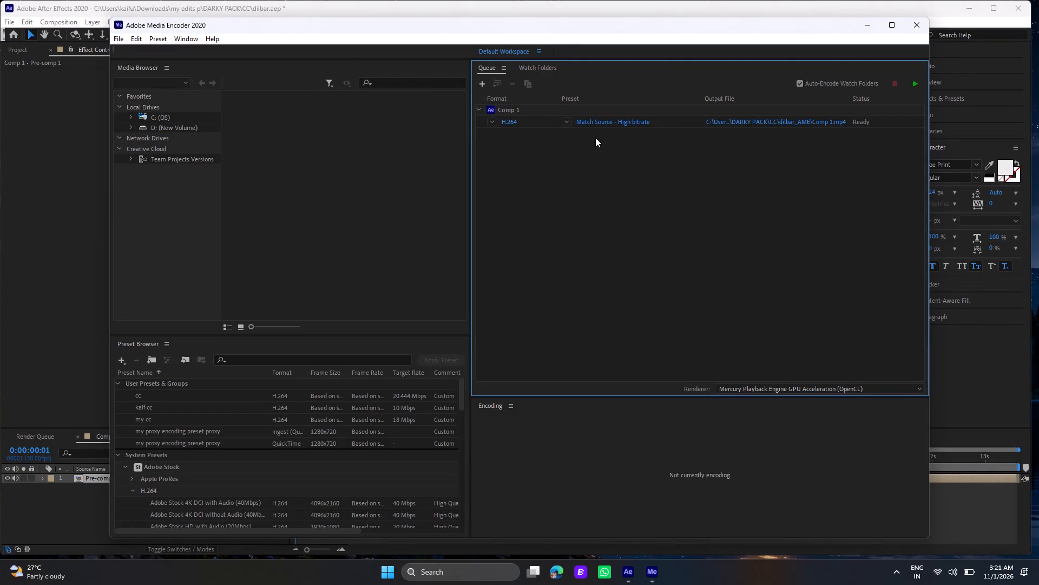
# Set the Comp 1 output file to Comp 1.mp4 in the after effect edits folder within capcut.editZ on drive D.
pyautogui.click(764, 121)
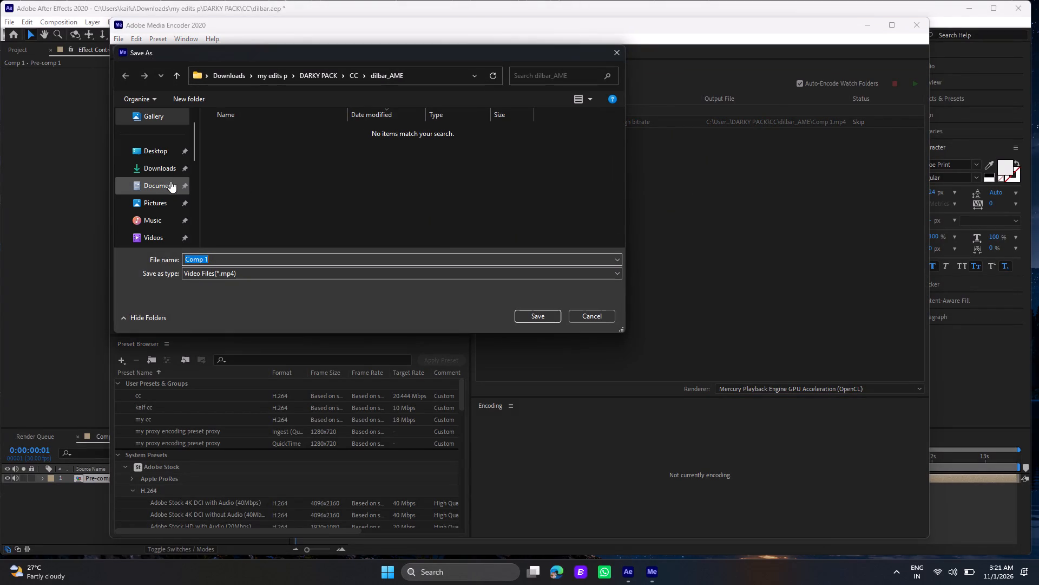
pyautogui.scroll(1, 167, 190)
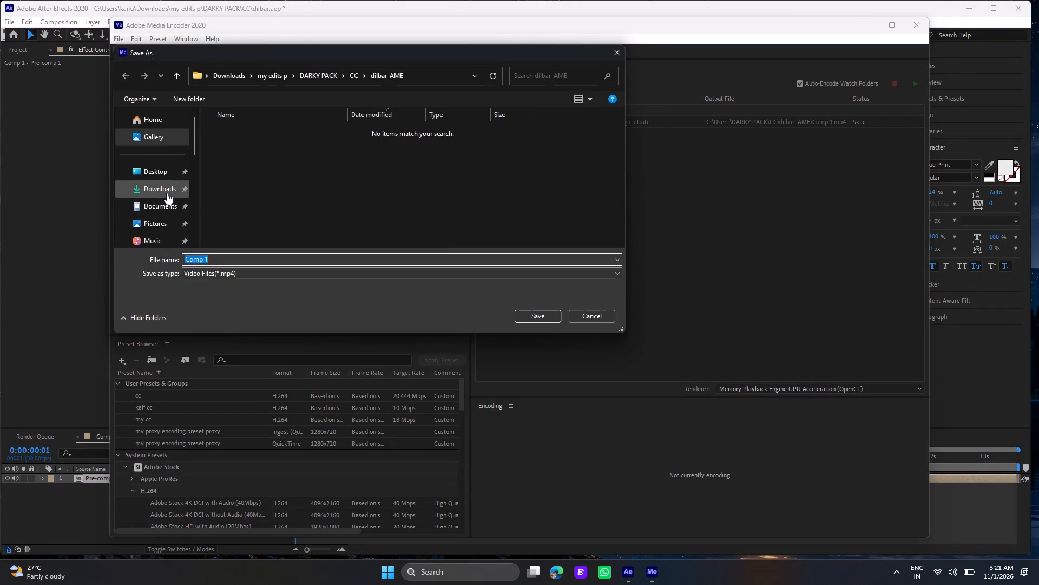
pyautogui.scroll(-2, 167, 205)
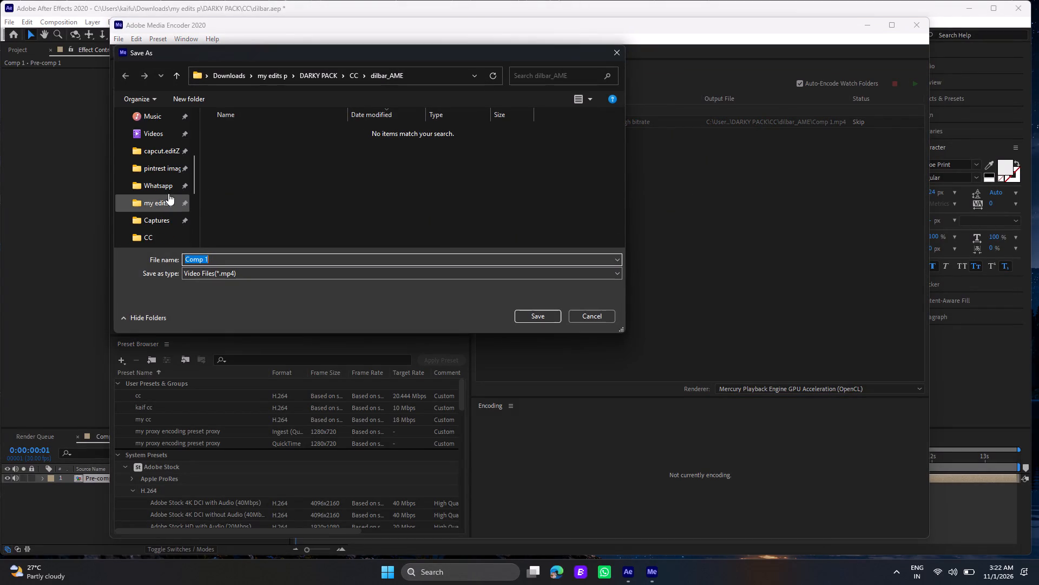
pyautogui.tripleClick(169, 158)
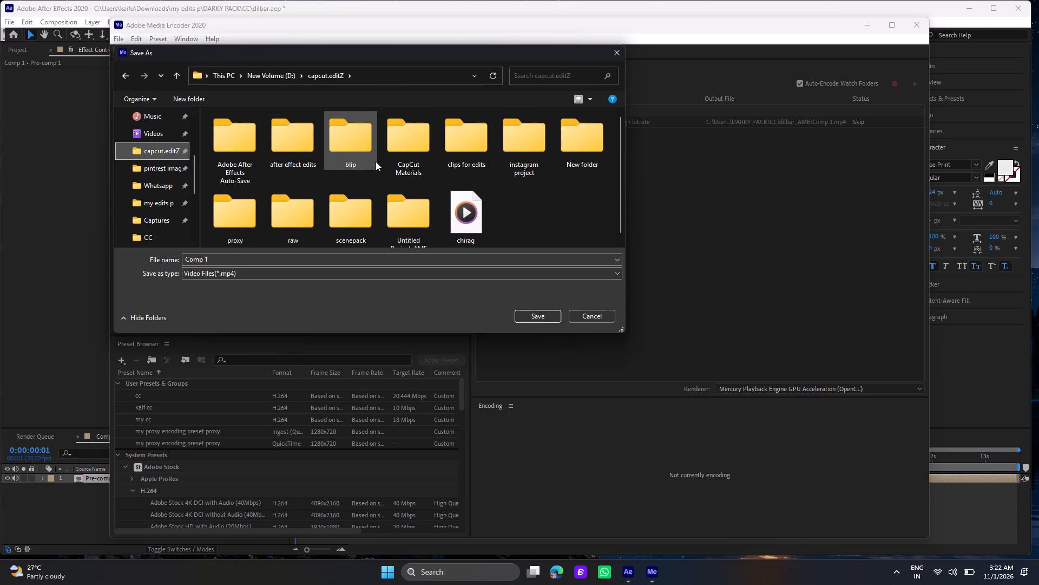
pyautogui.doubleClick(298, 161)
pyautogui.click(552, 318)
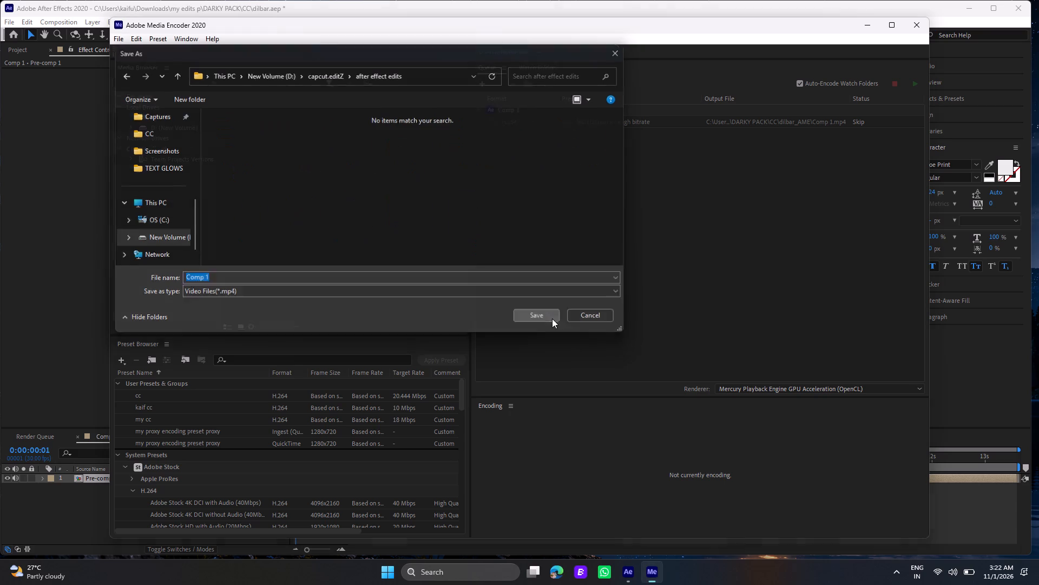
# Start encoding the Media Encoder queue.
pyautogui.click(912, 85)
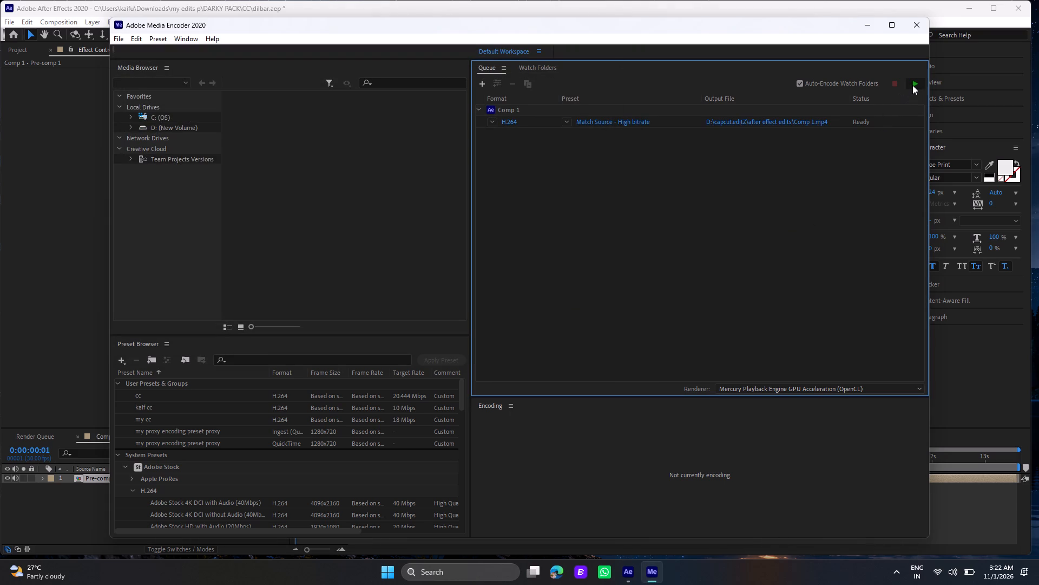